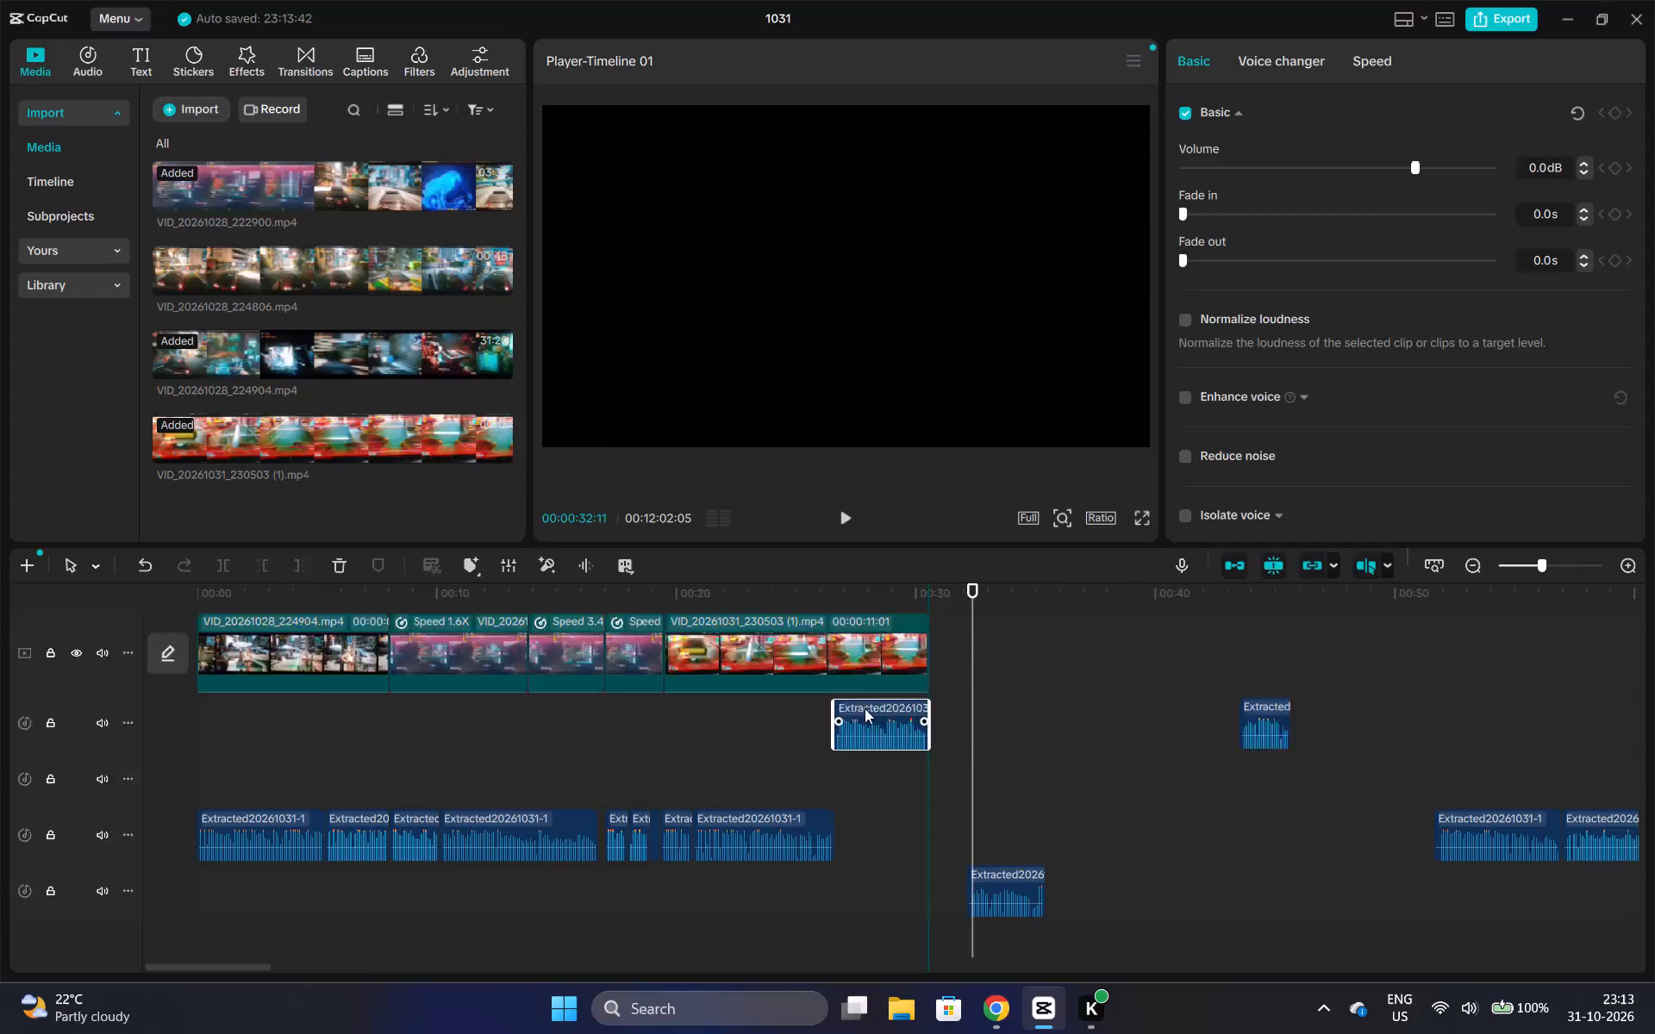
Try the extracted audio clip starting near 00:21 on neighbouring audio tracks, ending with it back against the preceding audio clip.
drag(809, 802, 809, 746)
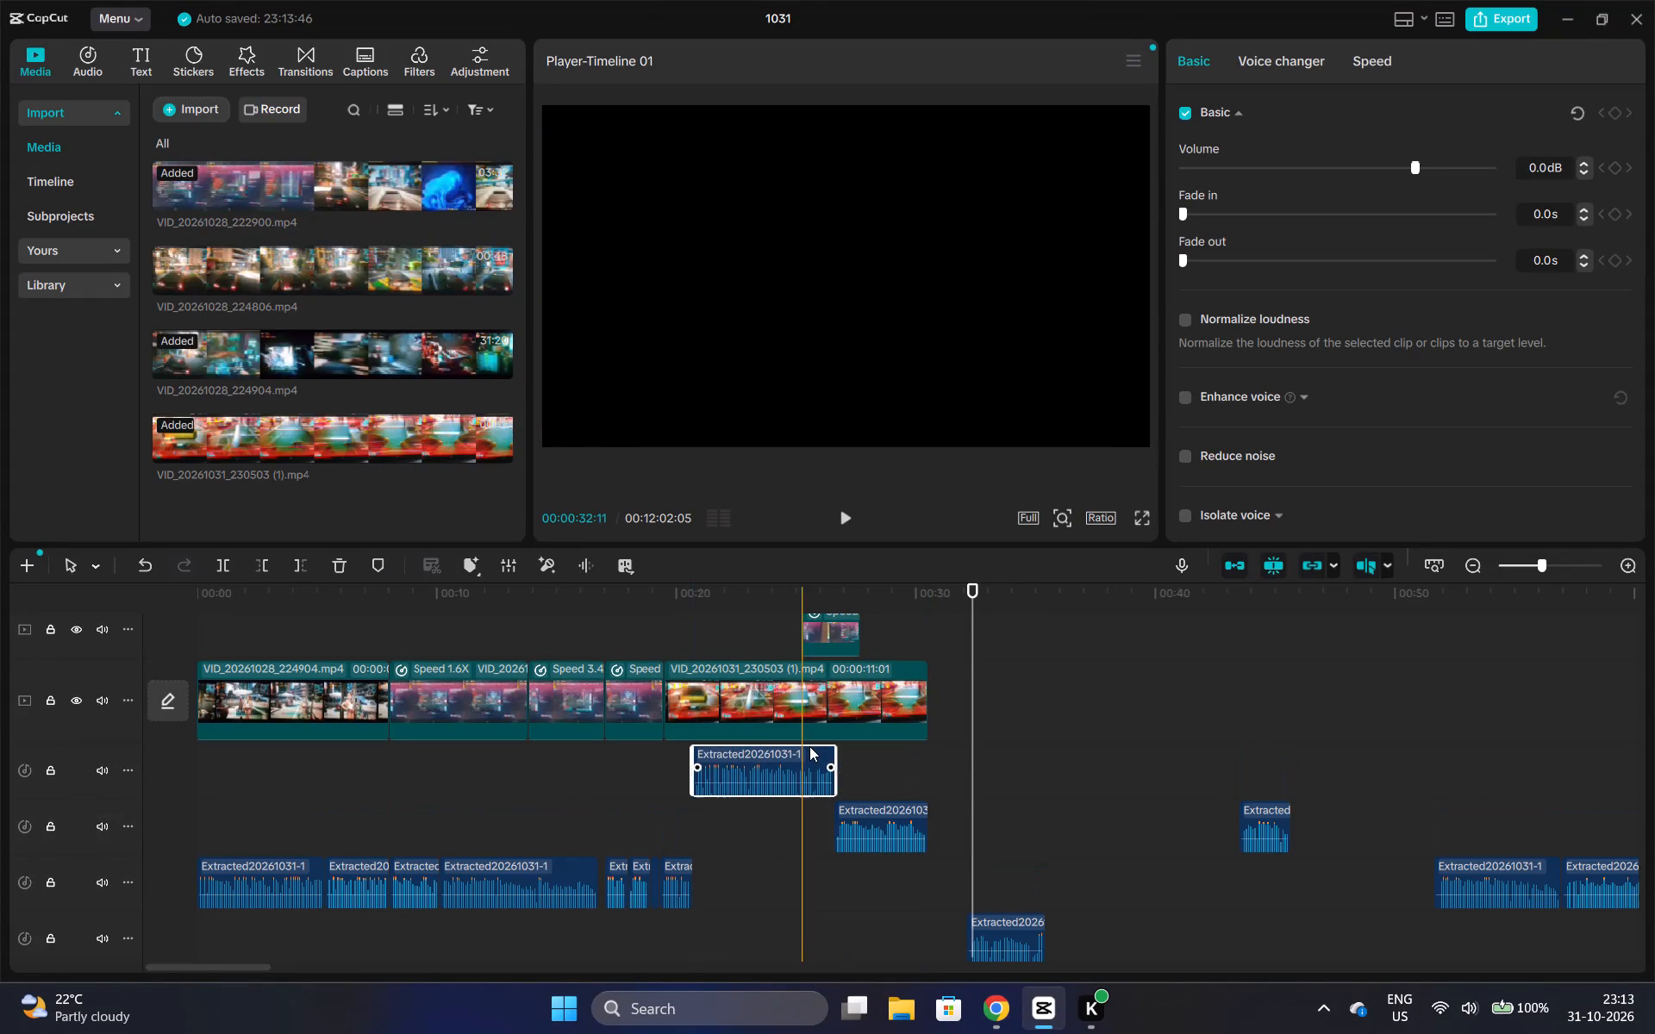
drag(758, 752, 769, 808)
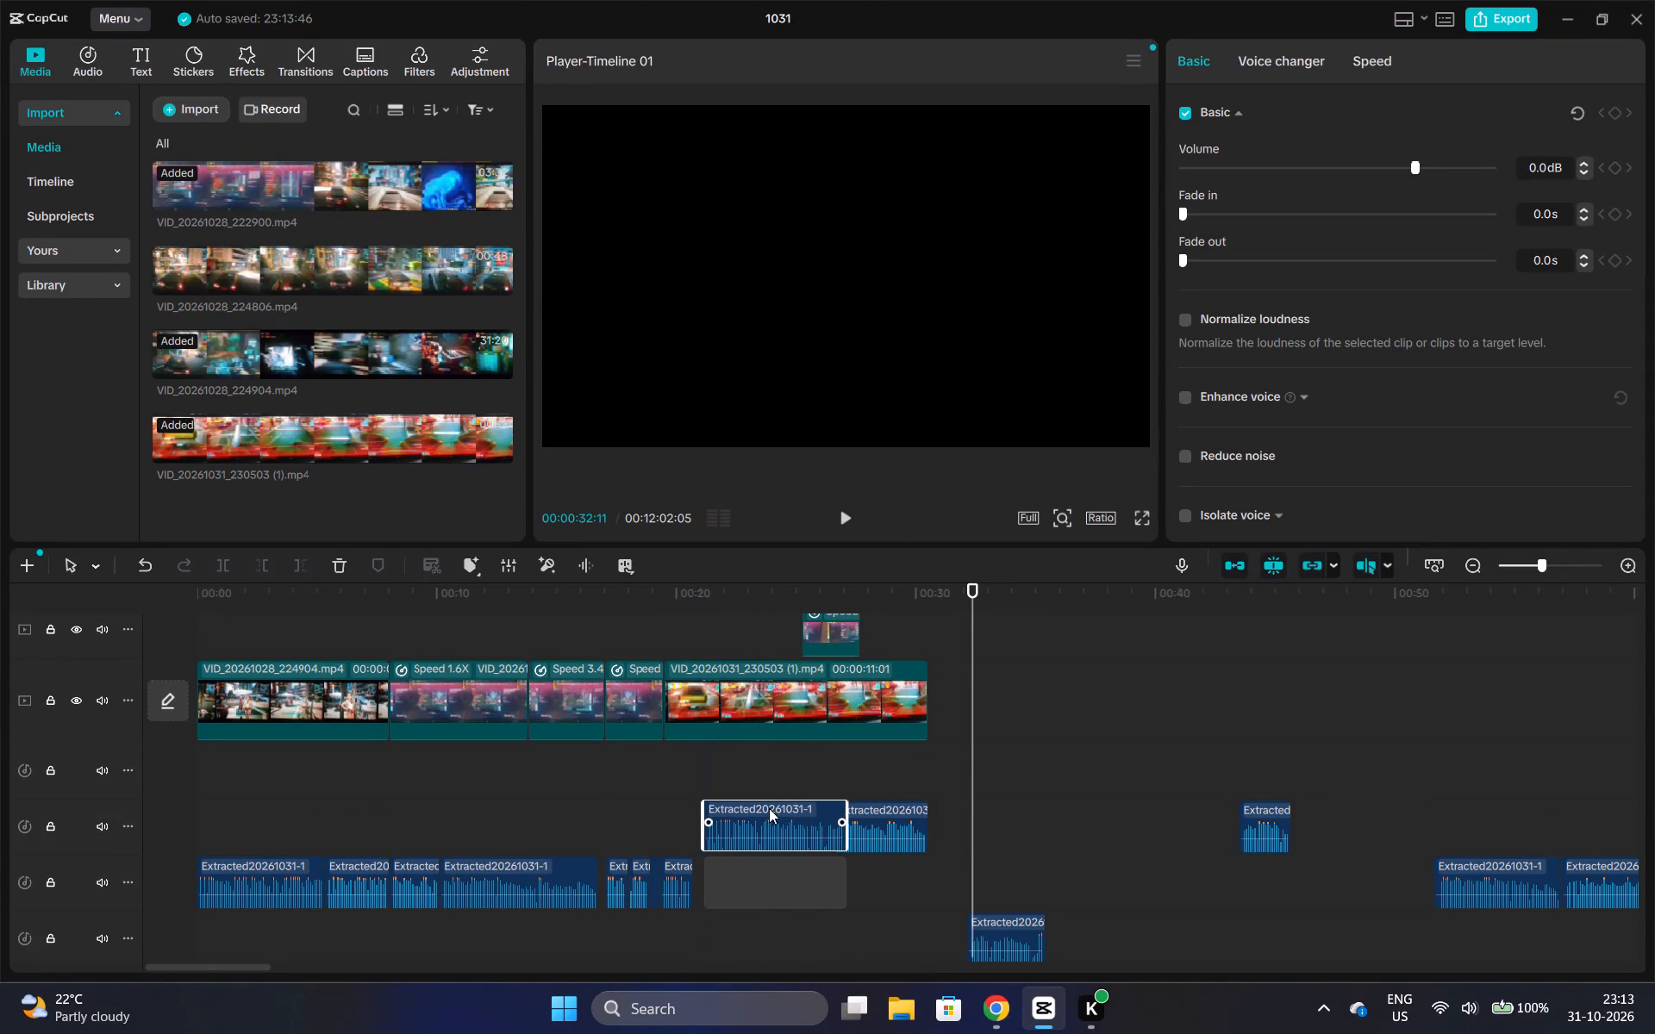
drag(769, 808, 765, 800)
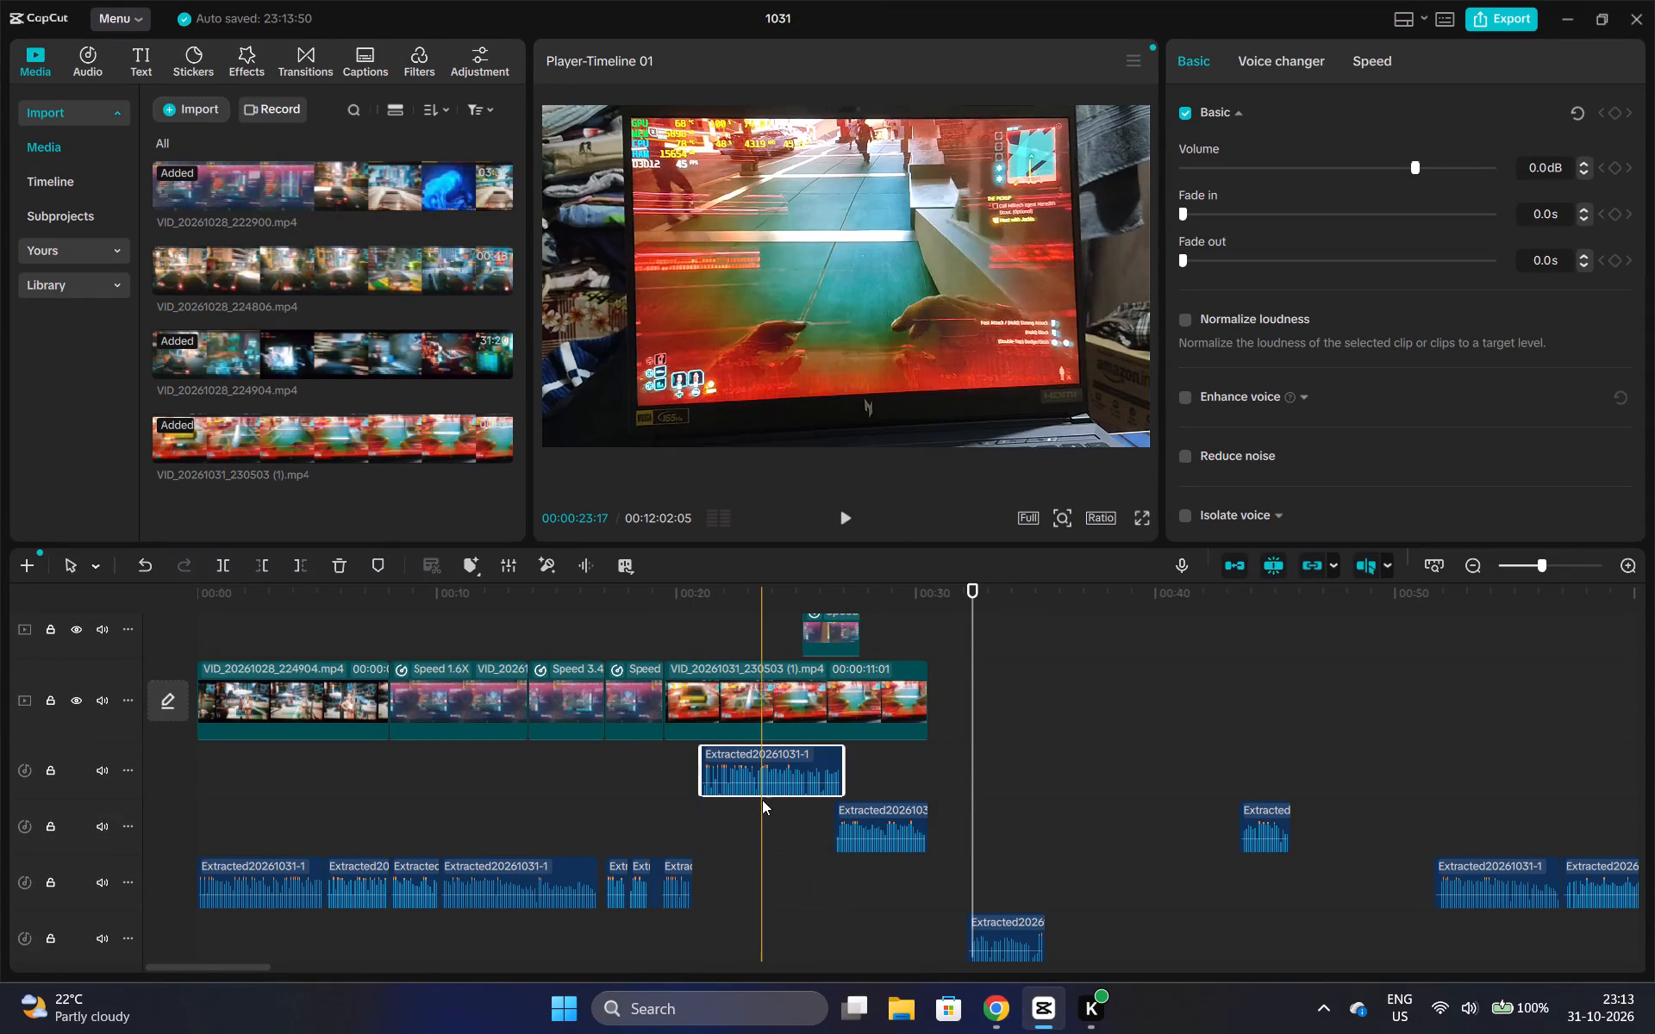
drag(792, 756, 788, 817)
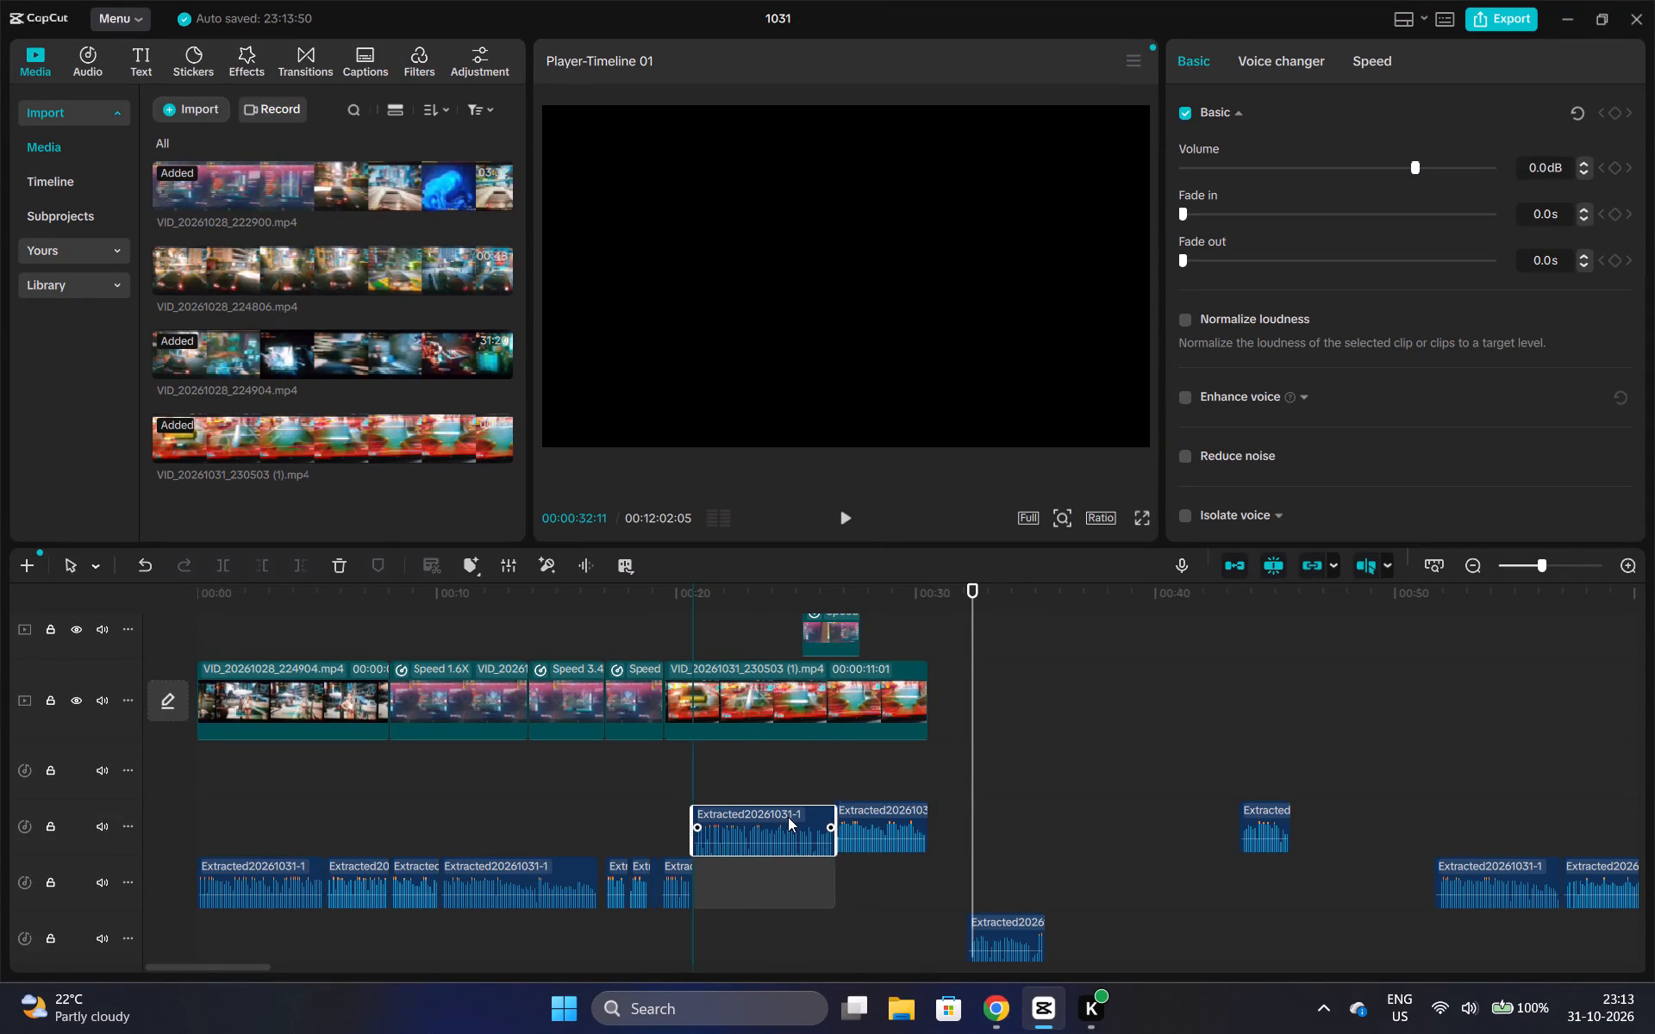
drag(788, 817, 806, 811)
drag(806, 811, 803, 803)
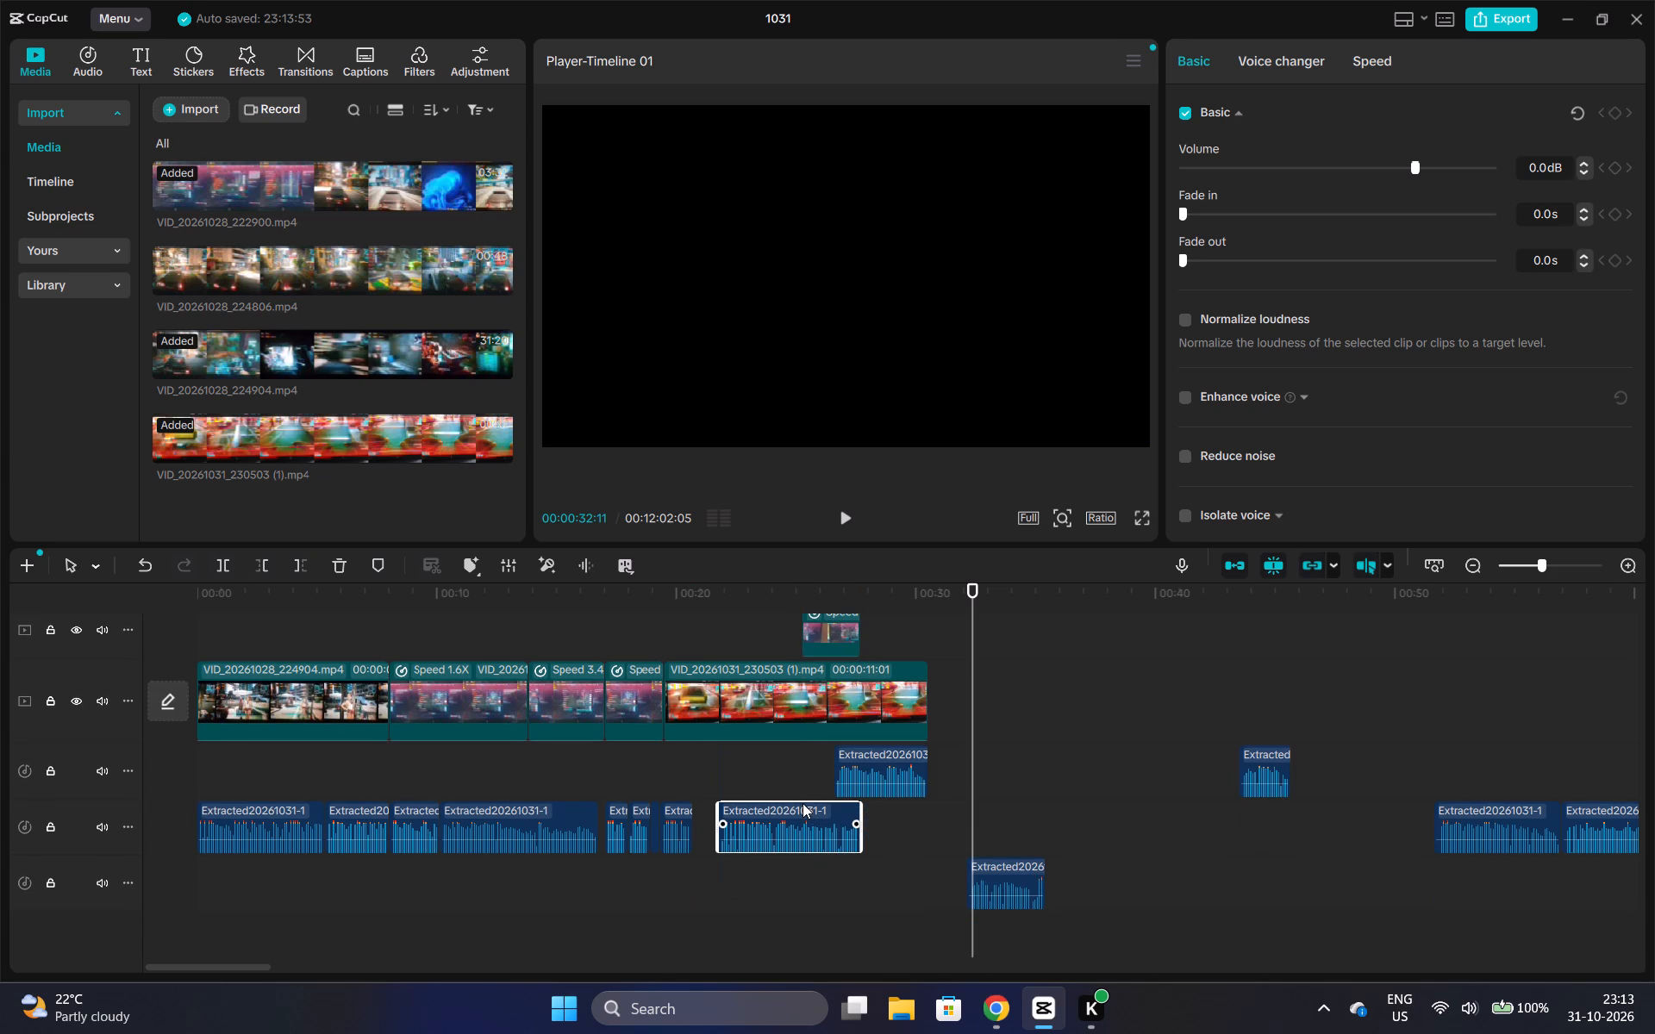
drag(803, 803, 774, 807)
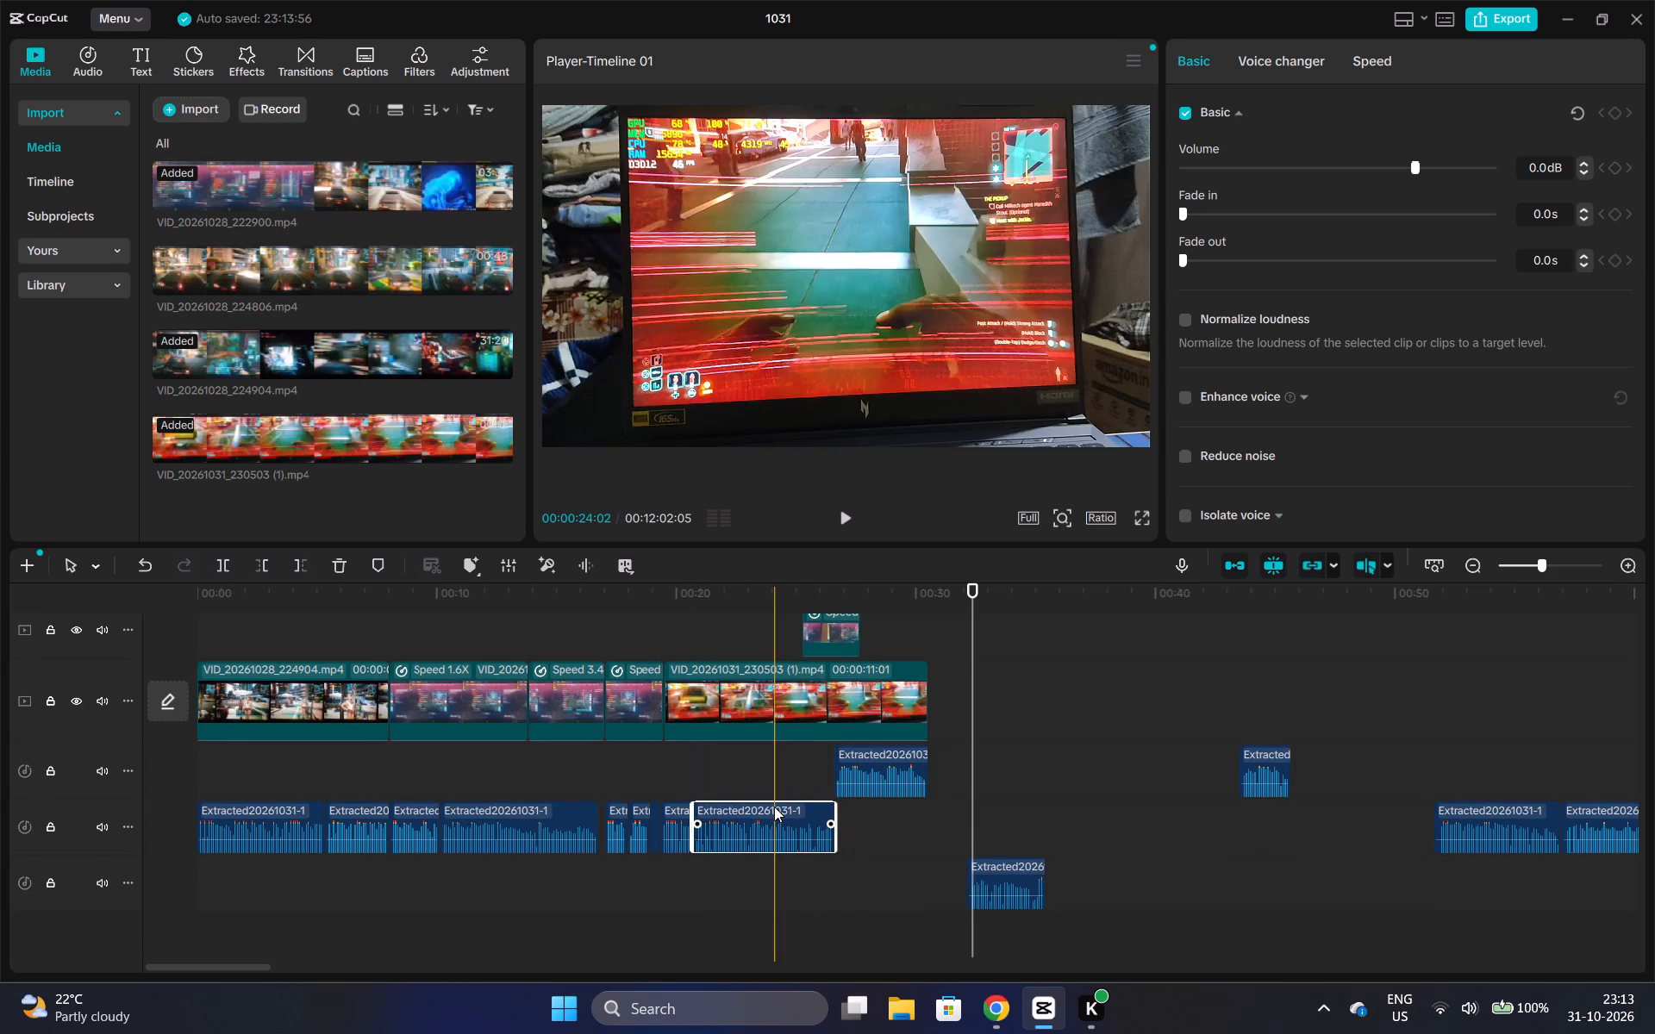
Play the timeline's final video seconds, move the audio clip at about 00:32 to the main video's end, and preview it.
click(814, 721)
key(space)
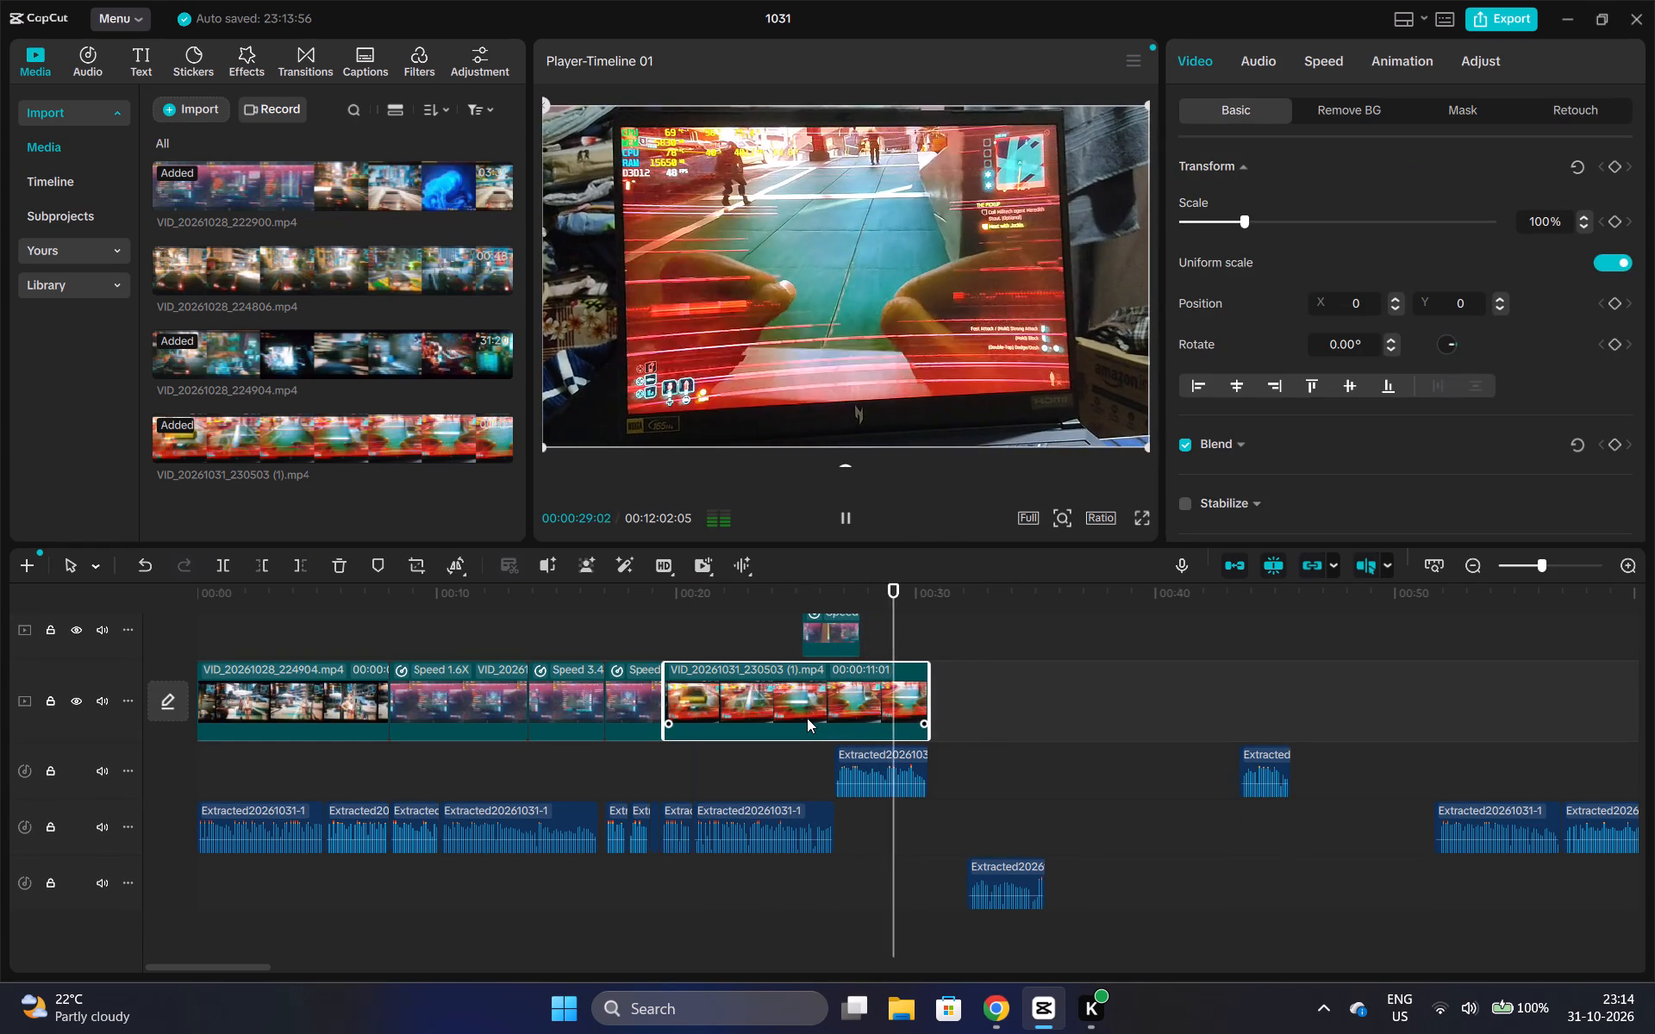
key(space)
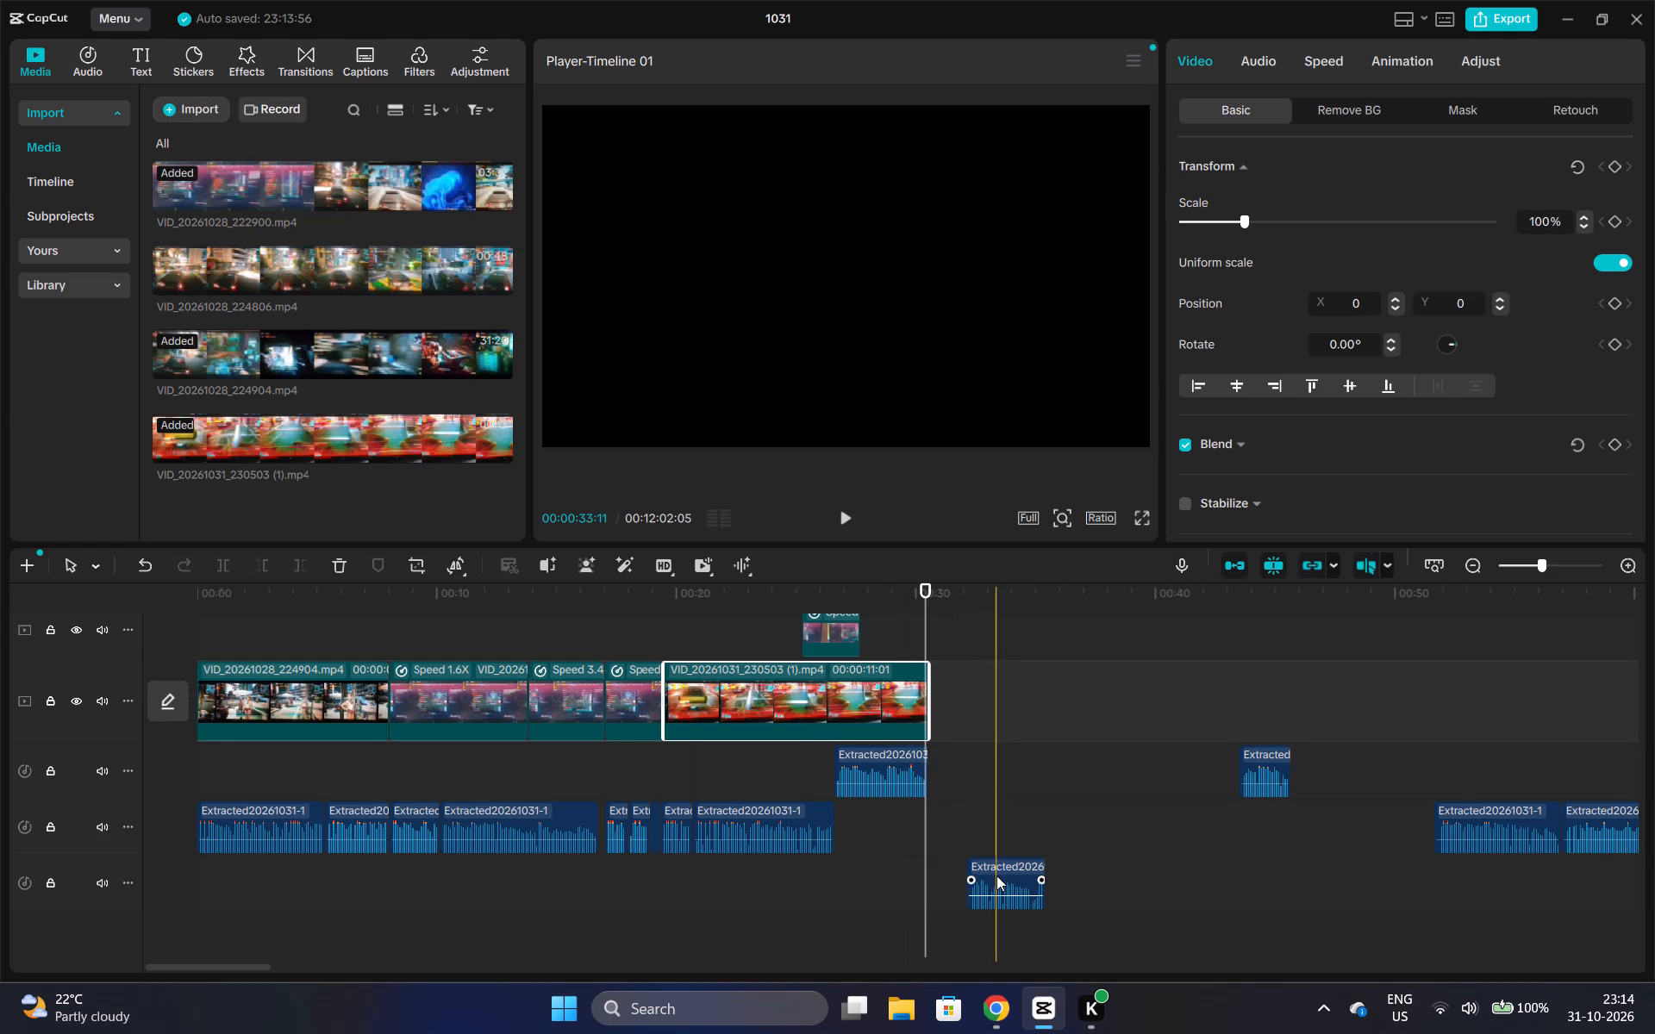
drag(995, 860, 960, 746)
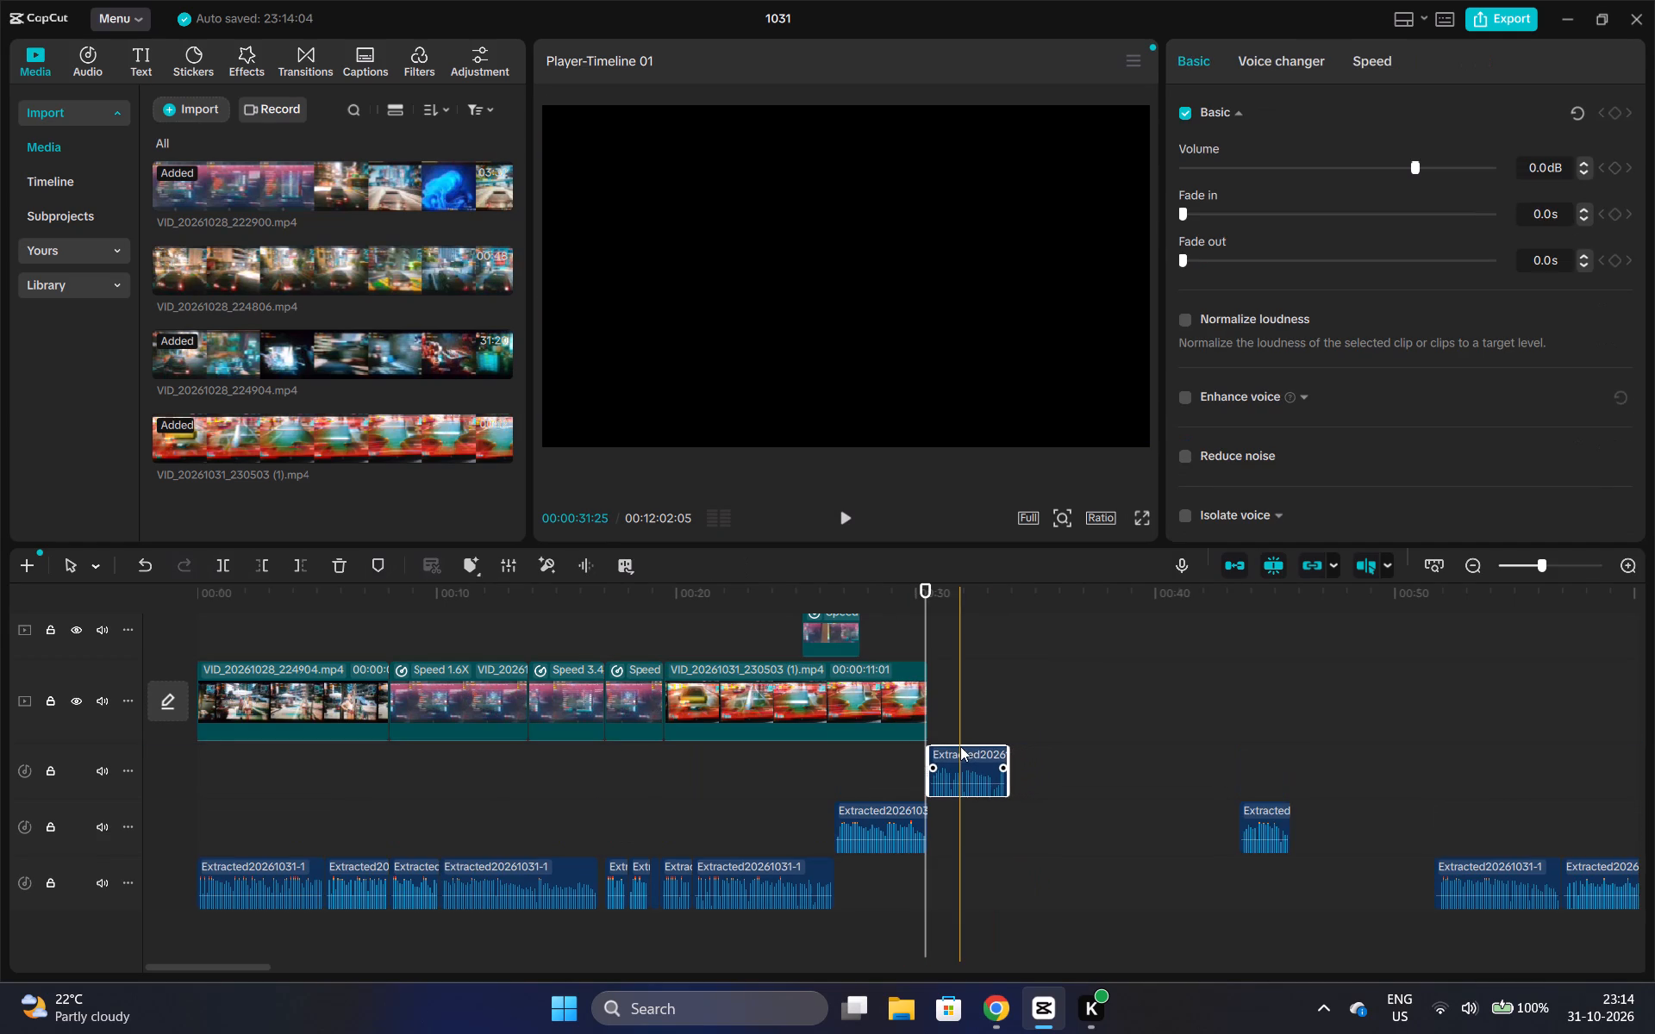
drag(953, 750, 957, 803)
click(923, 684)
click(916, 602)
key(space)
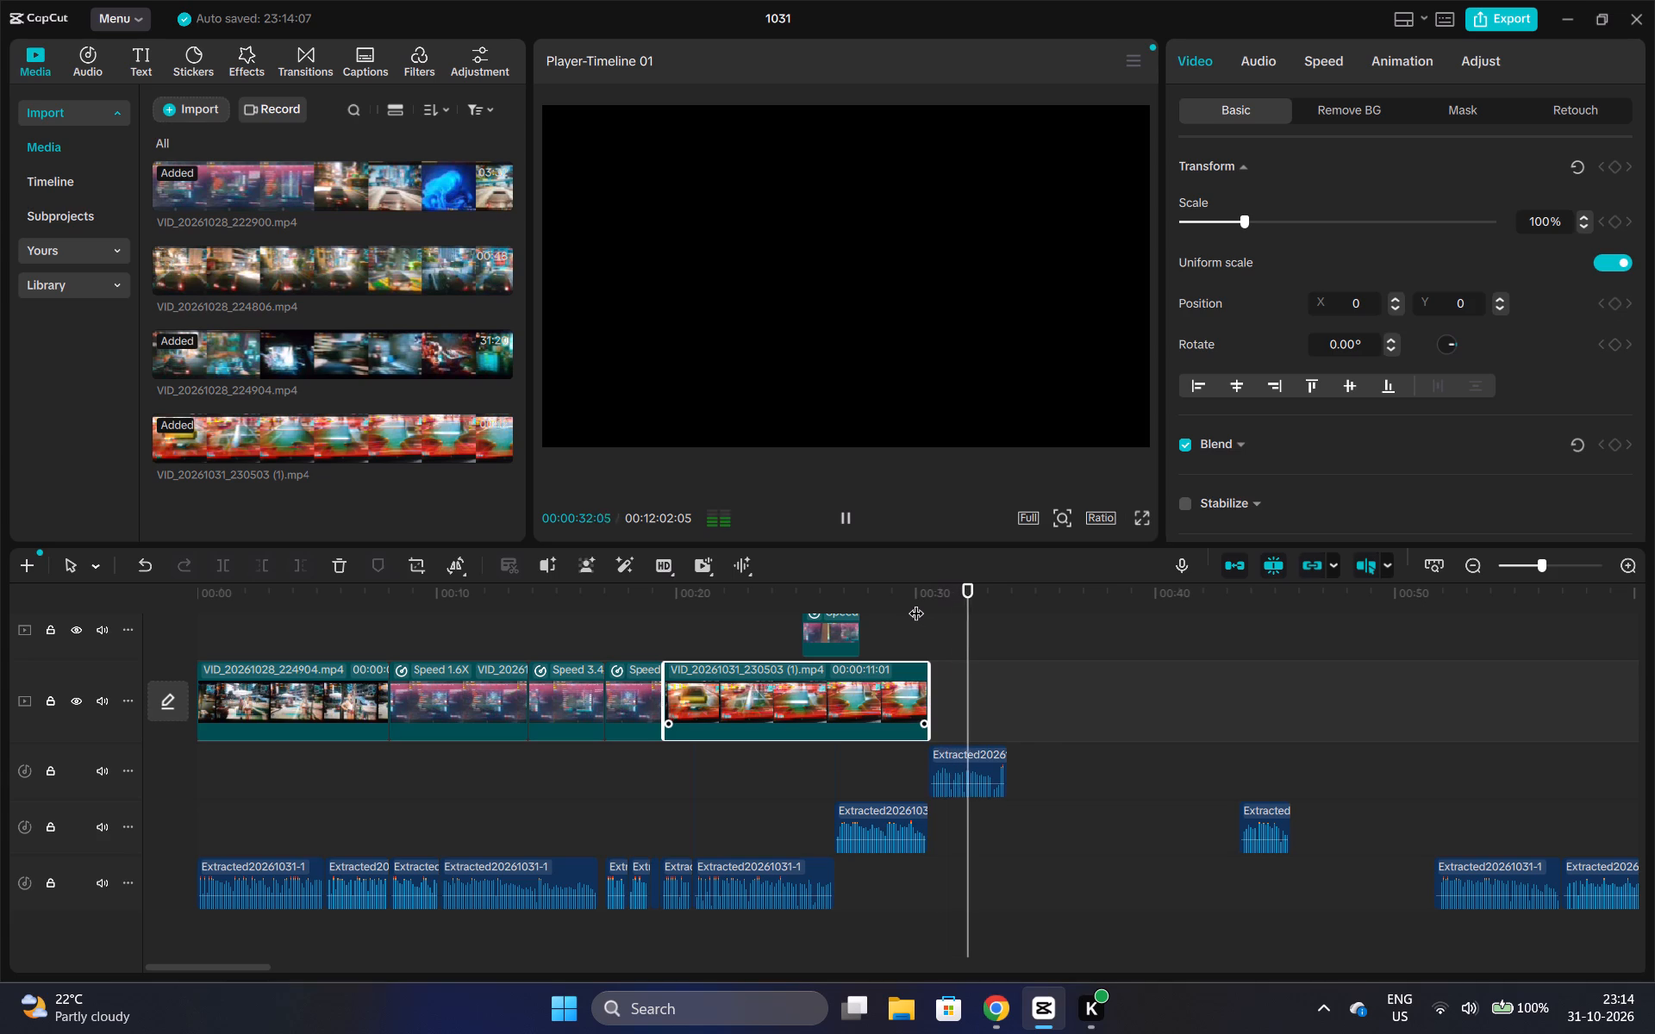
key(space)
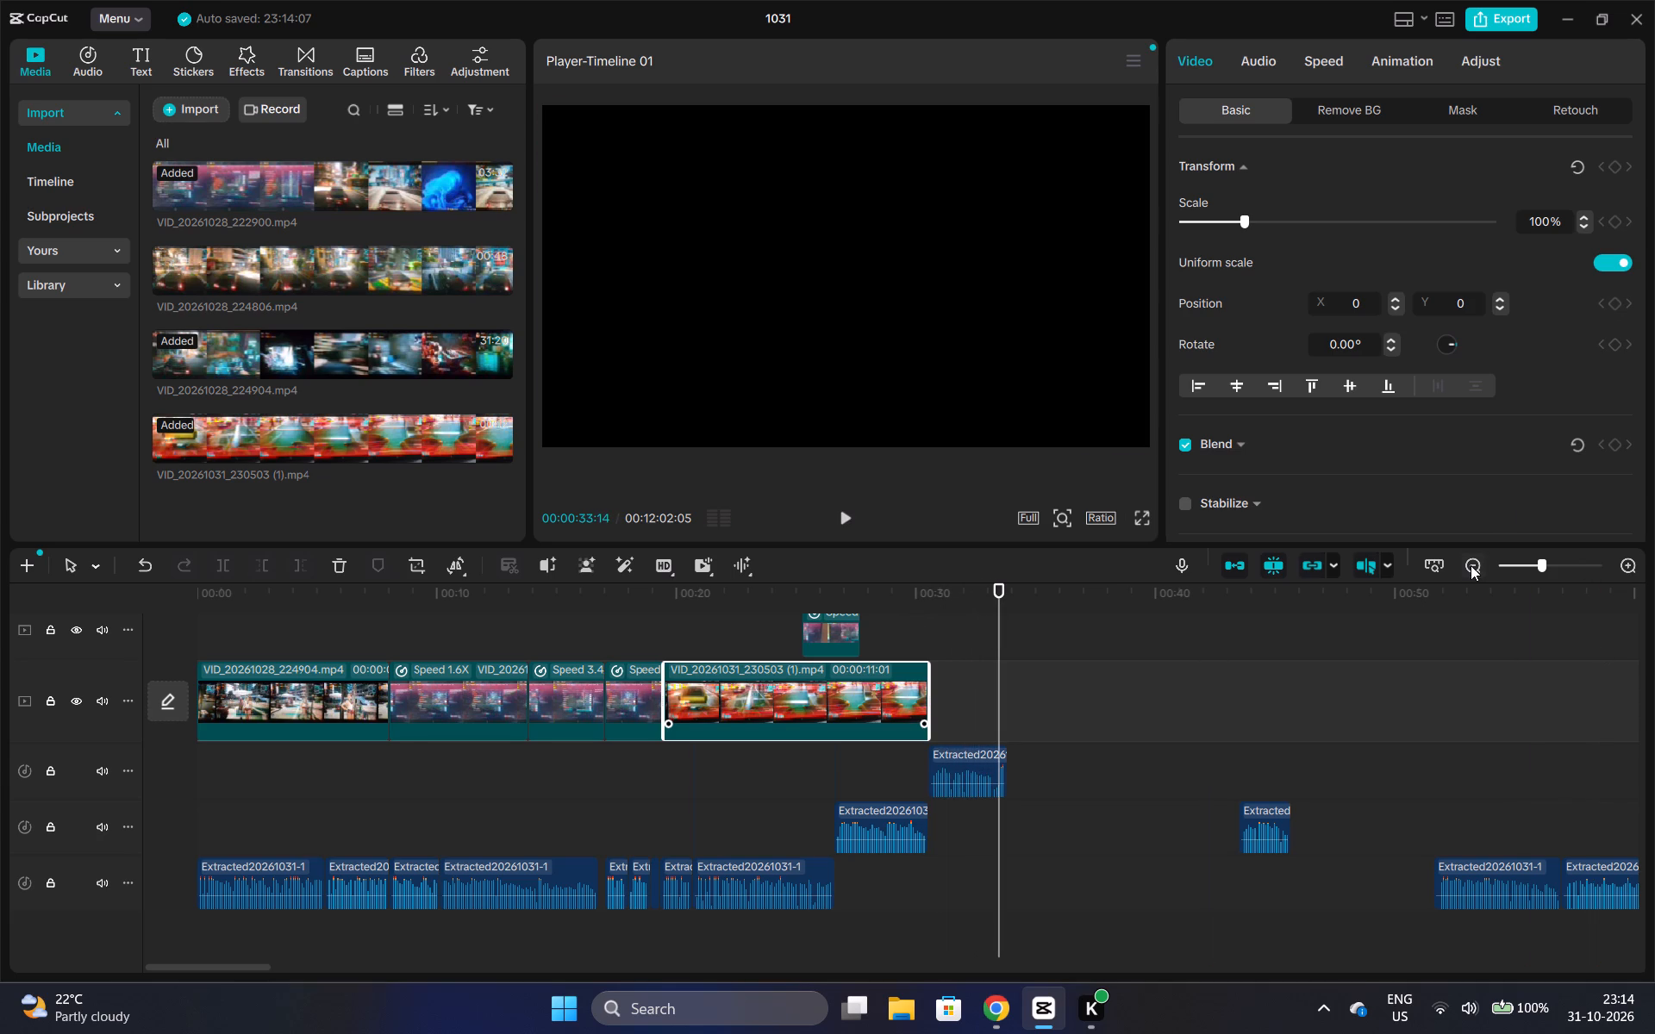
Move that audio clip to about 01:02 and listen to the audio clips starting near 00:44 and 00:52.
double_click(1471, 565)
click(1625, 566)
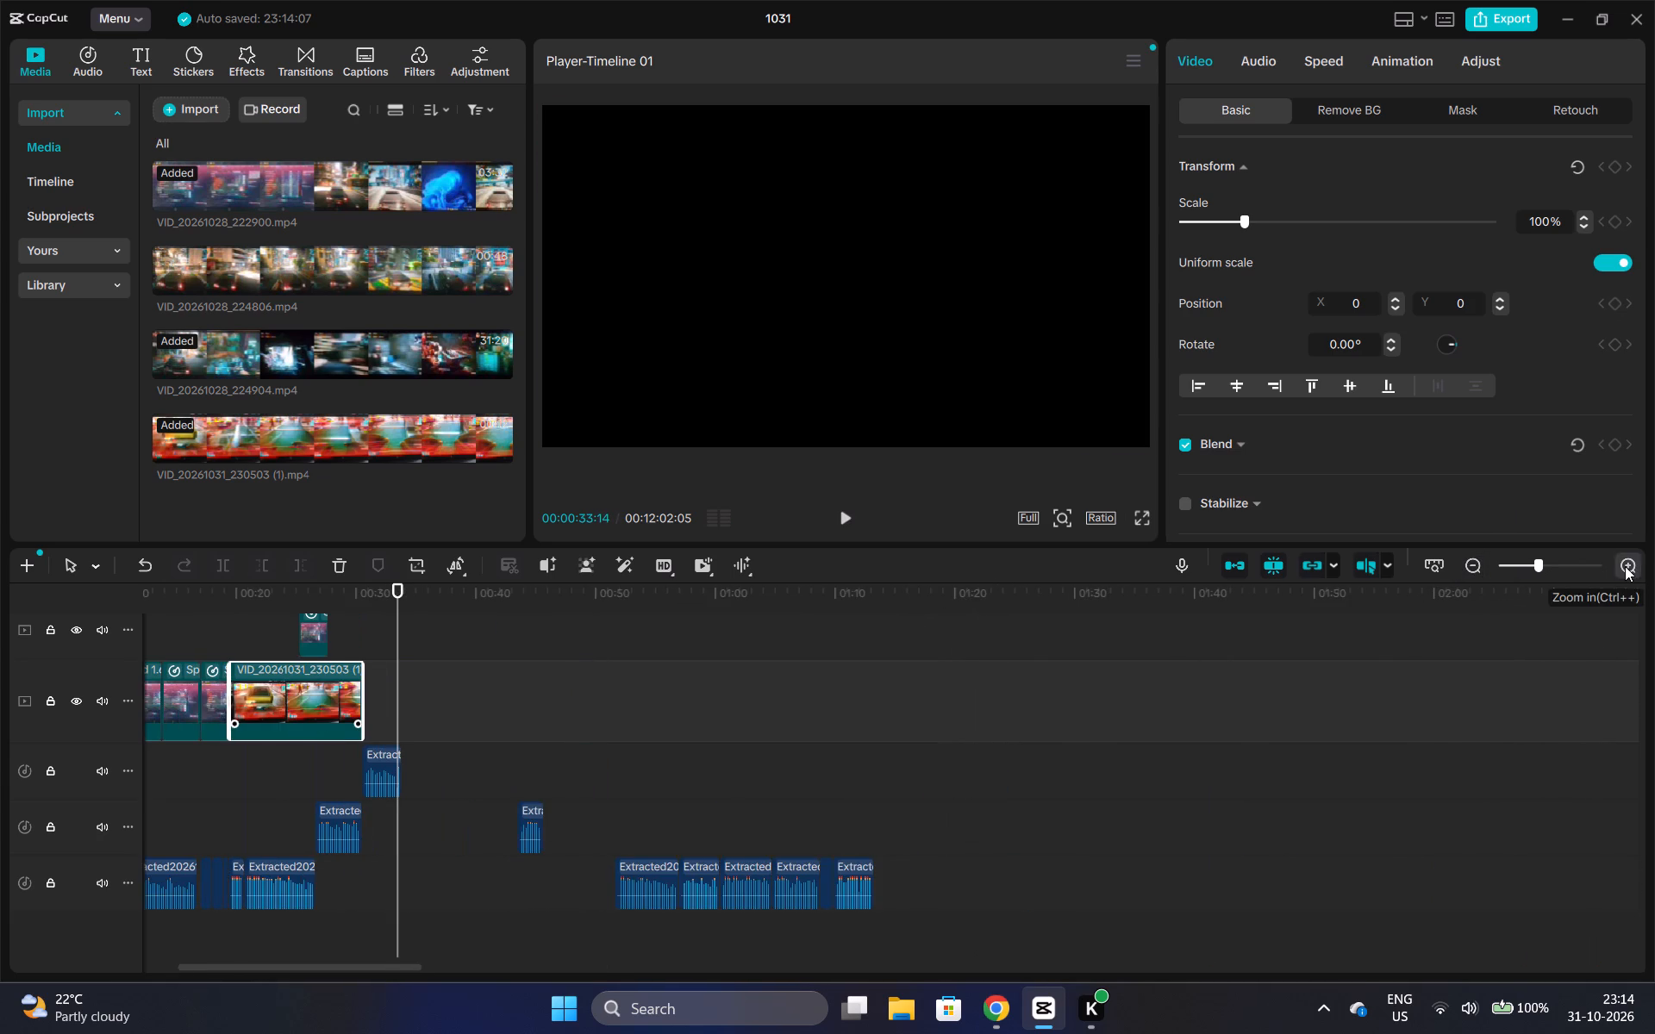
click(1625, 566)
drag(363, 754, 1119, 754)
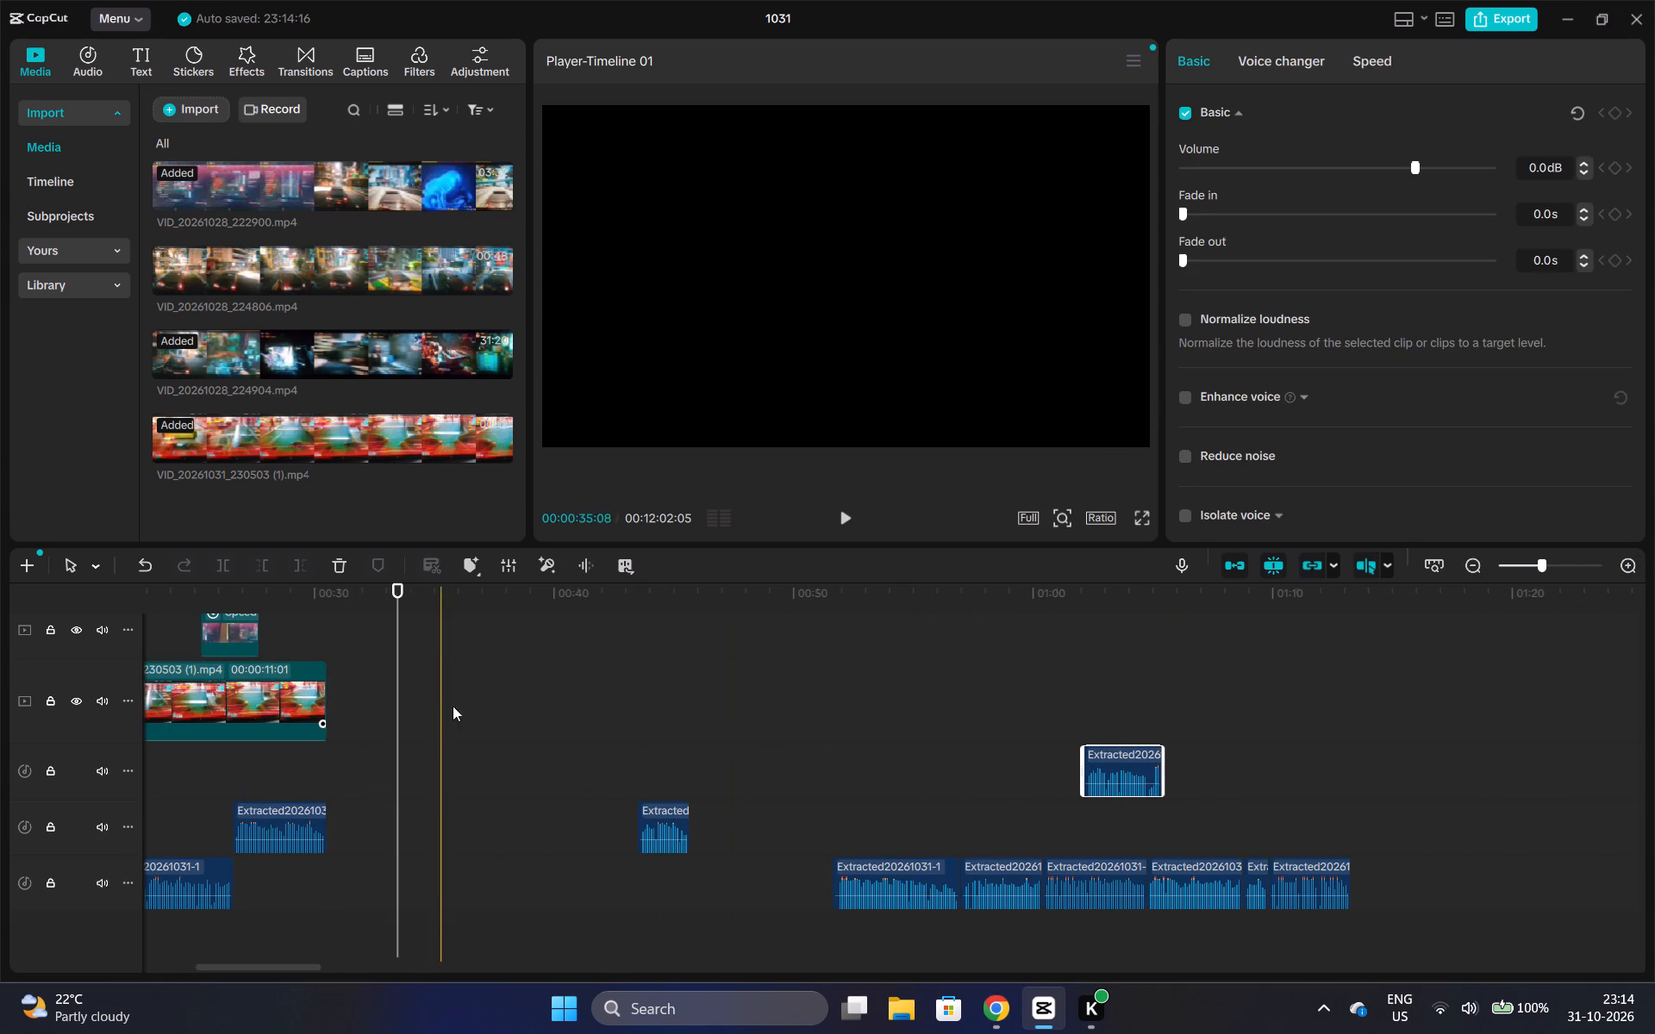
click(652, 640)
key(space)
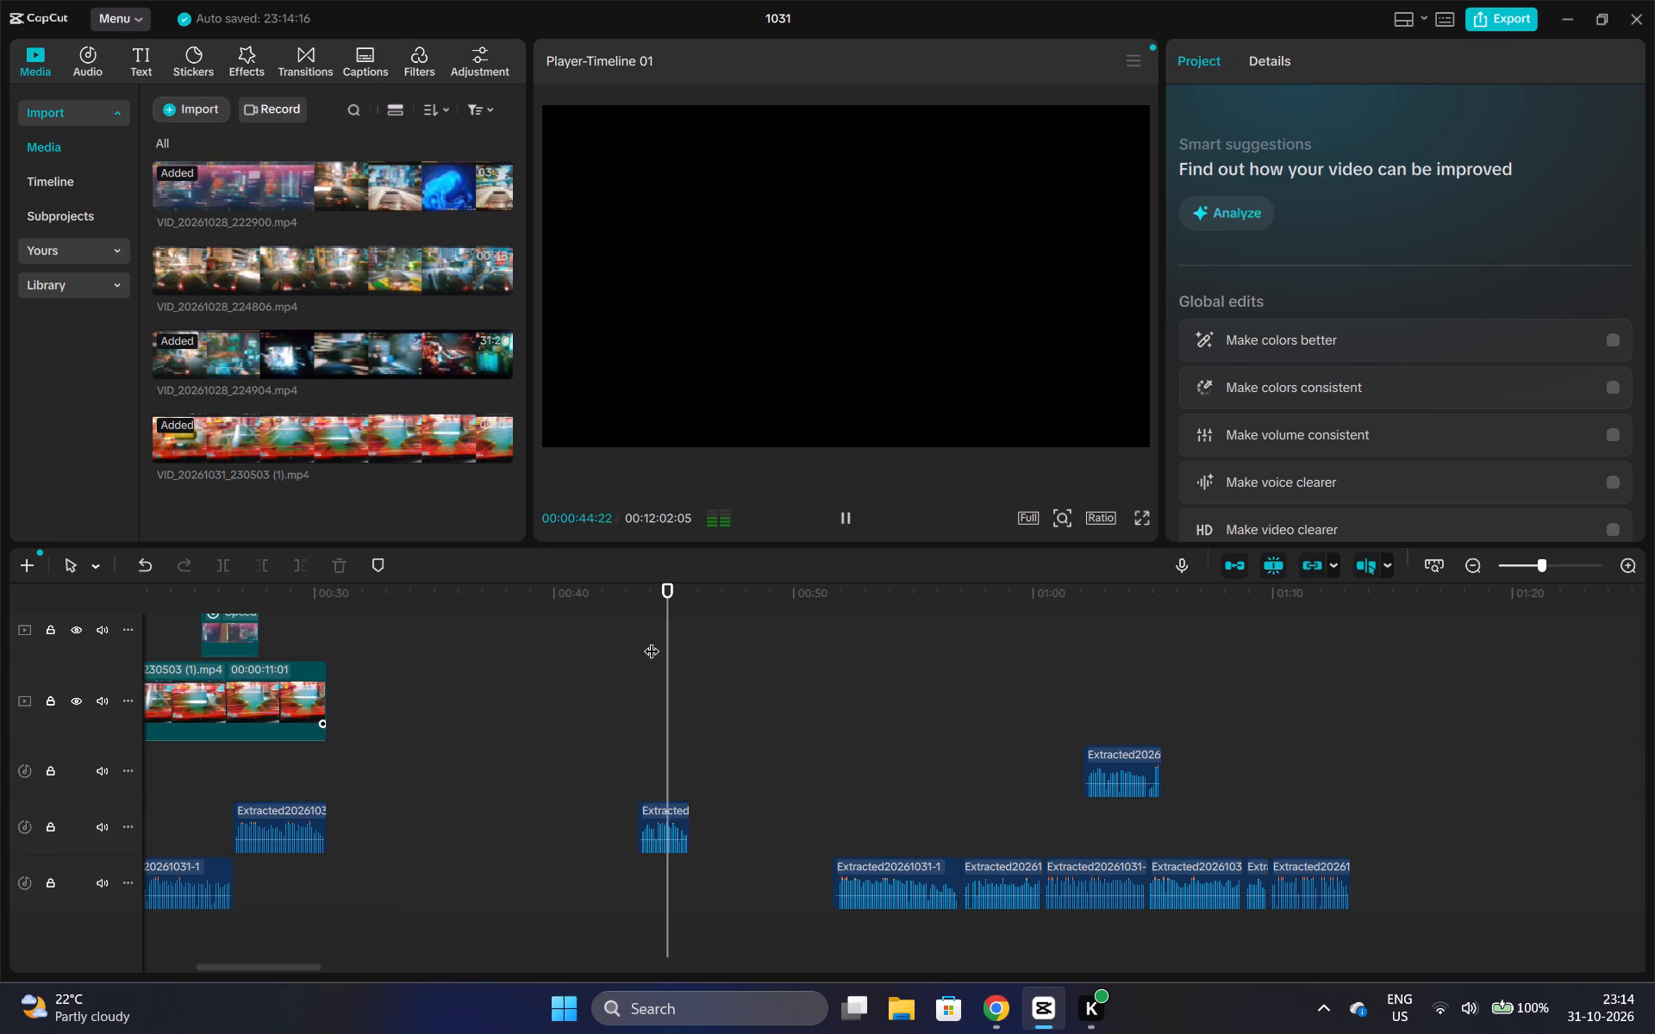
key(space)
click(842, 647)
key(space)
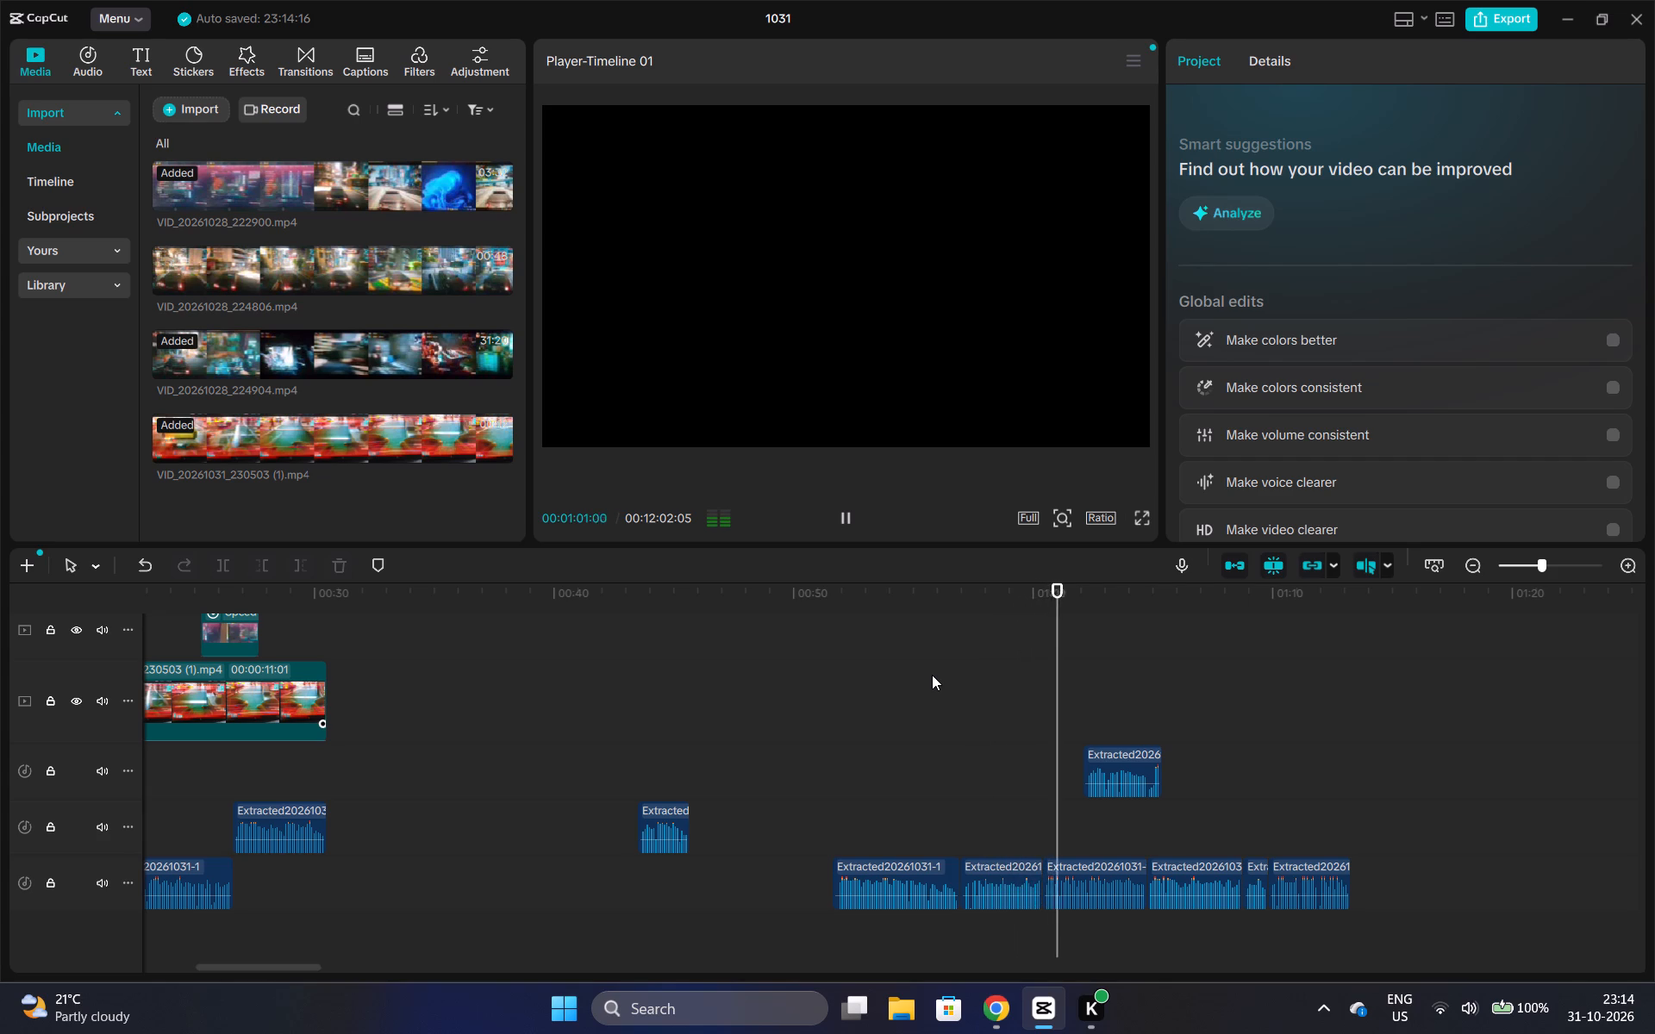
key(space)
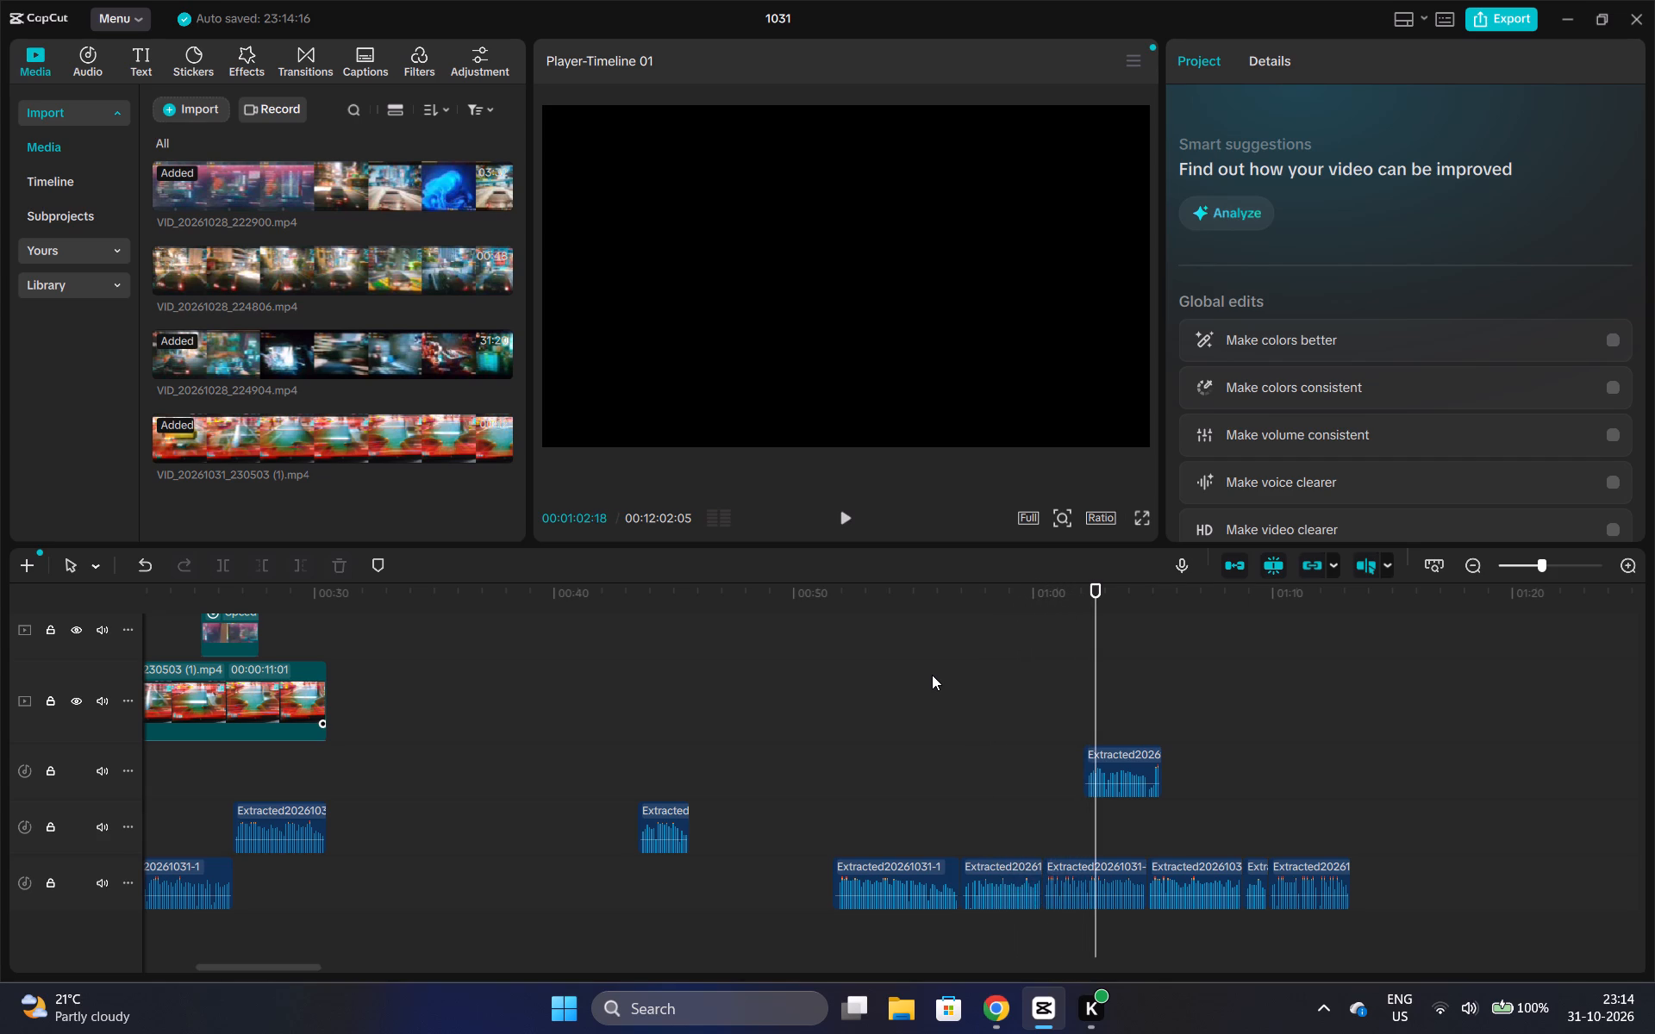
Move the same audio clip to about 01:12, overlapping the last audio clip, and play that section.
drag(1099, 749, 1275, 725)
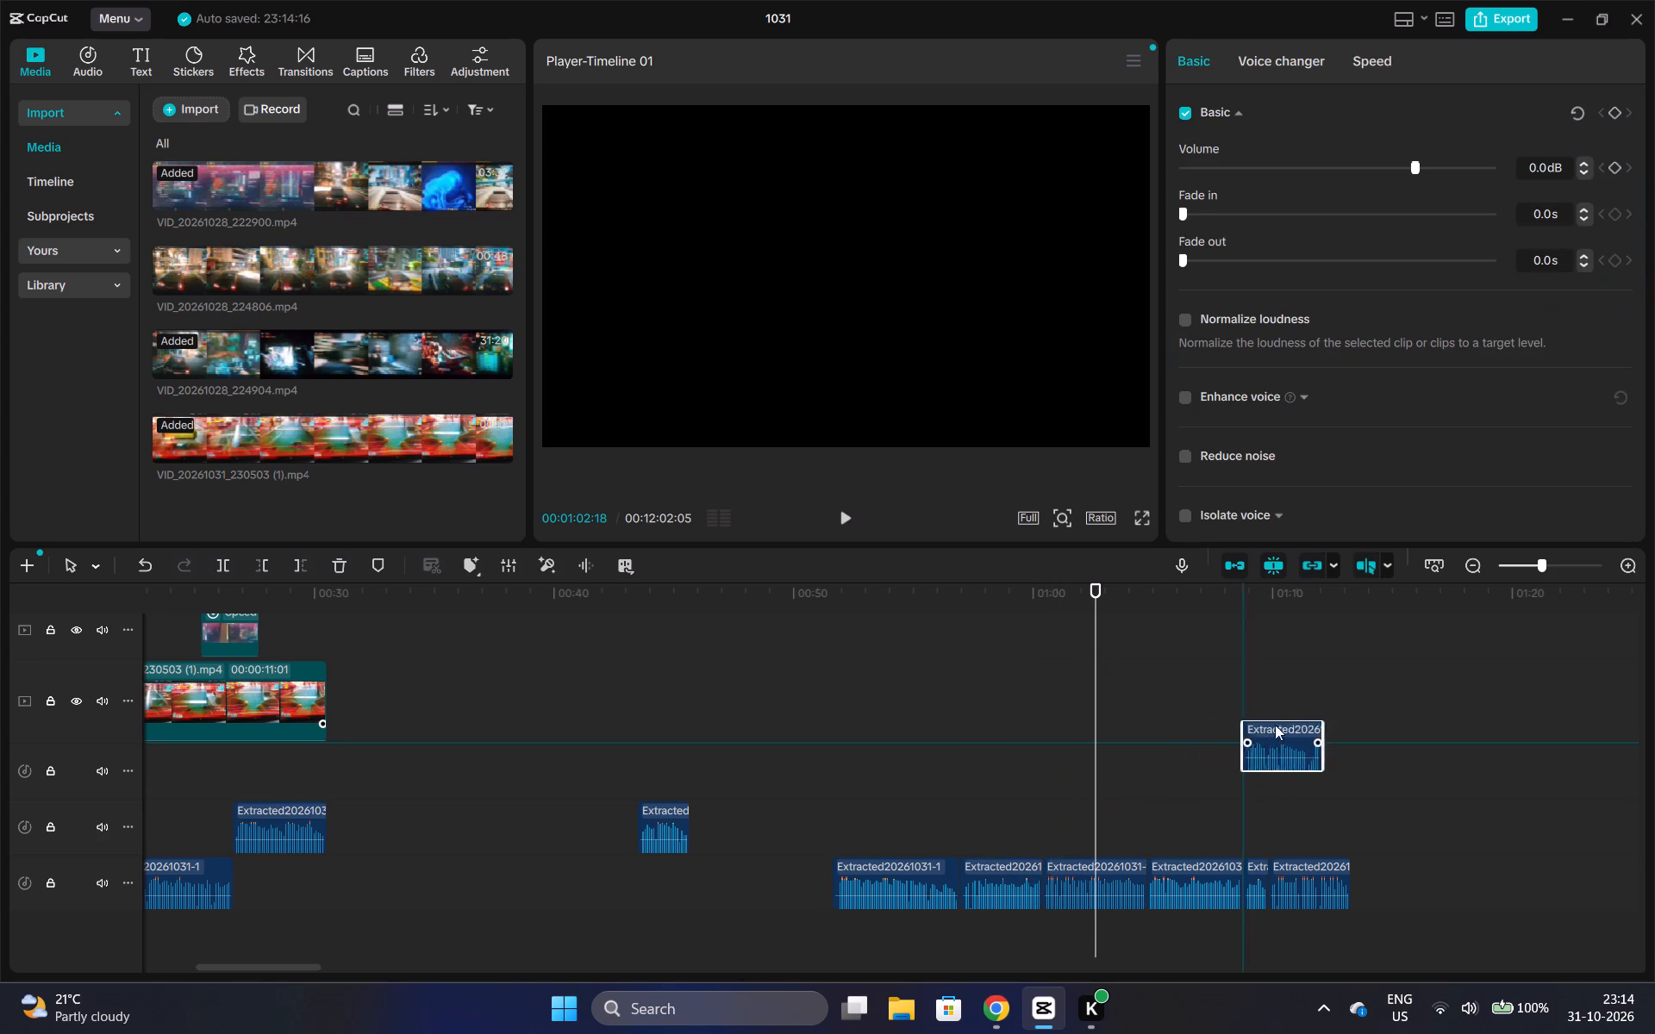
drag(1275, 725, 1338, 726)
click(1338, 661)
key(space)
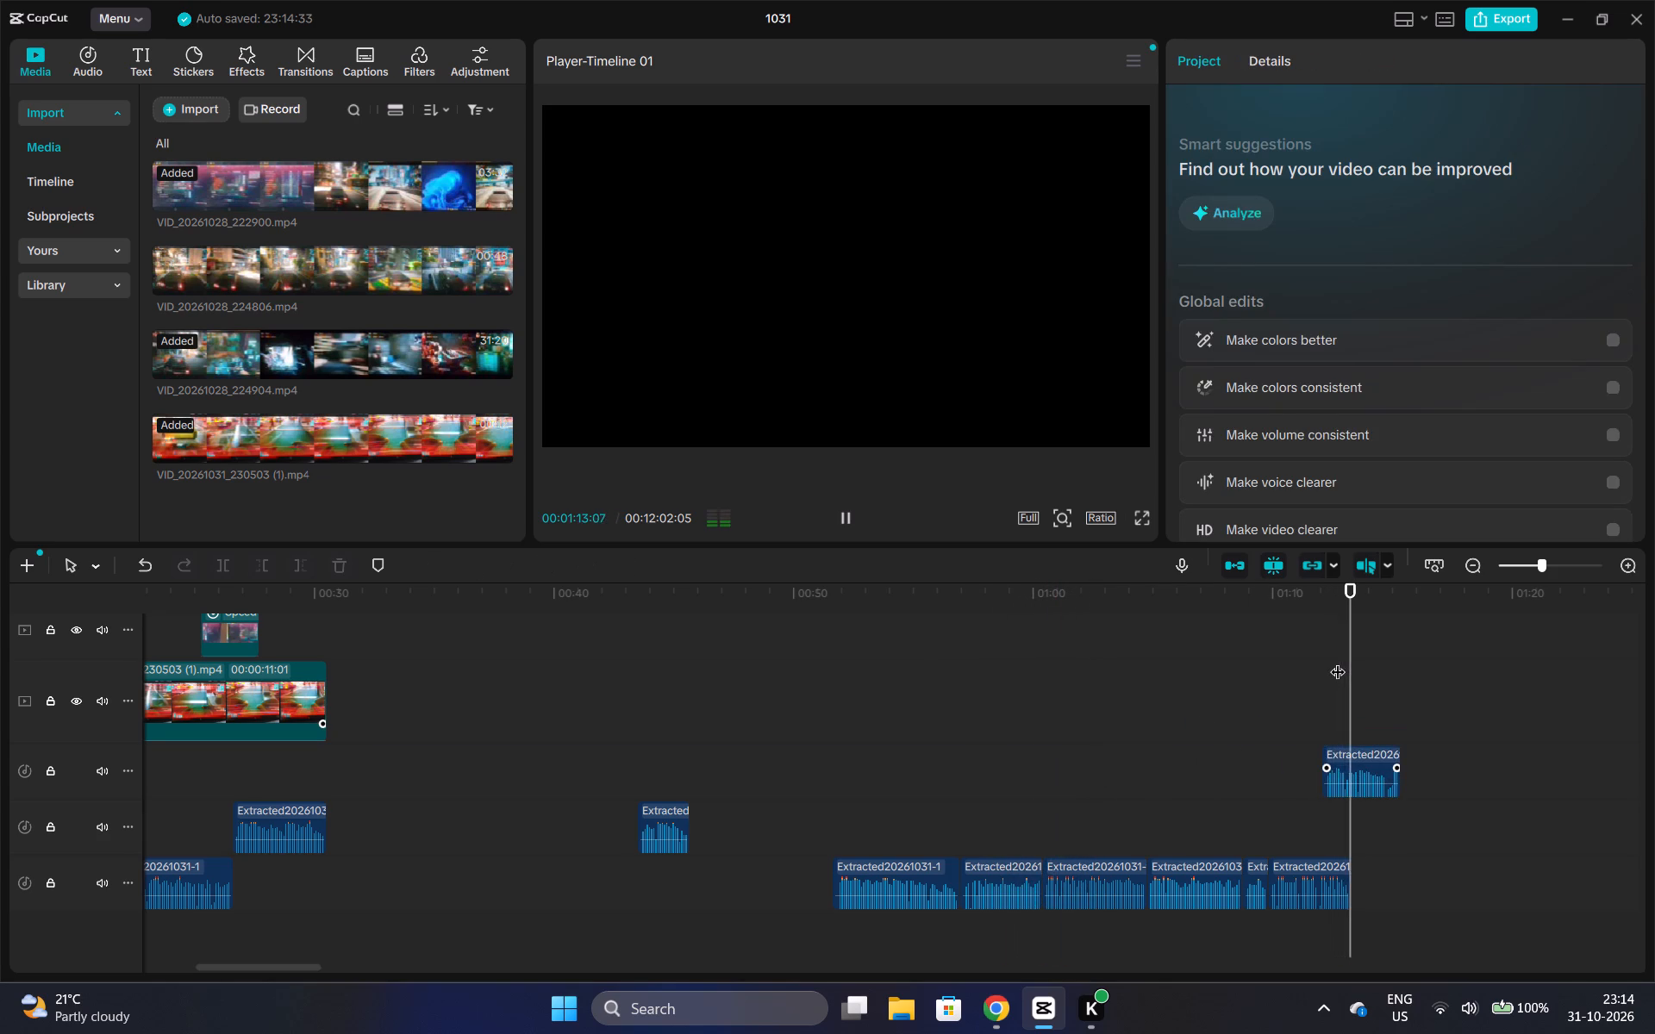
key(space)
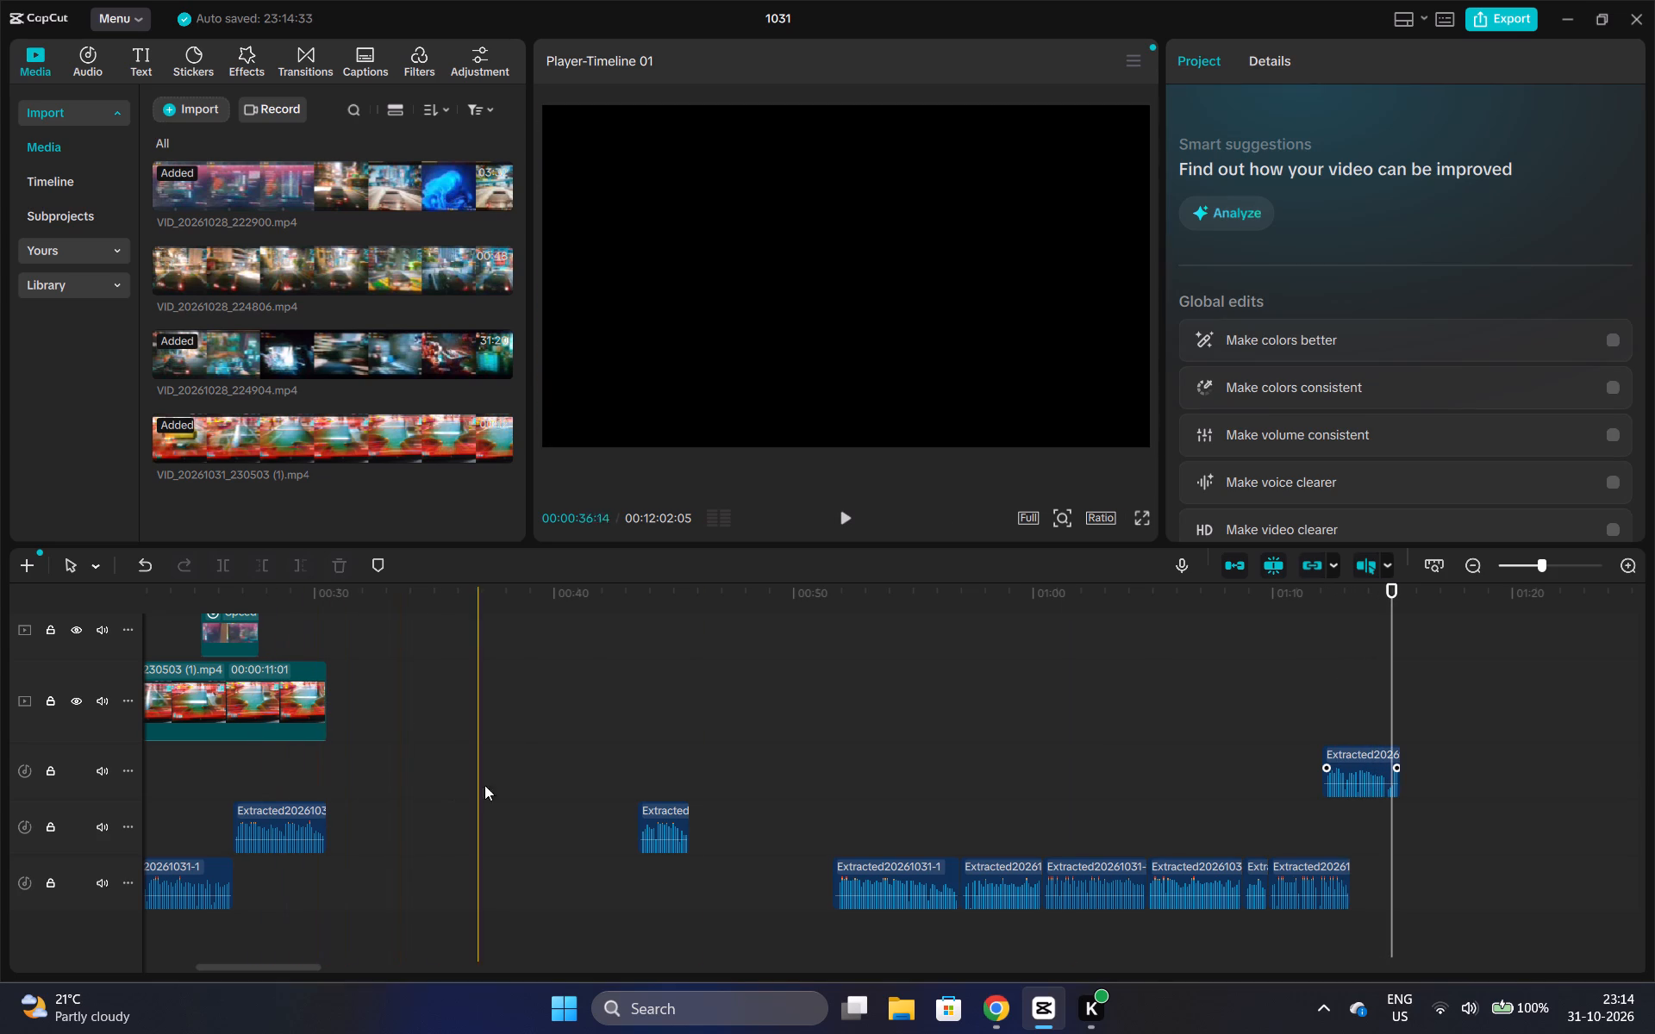
Place that audio clip directly after the one ending near 00:30, on the same track, and play the sequence.
drag(1367, 756, 424, 773)
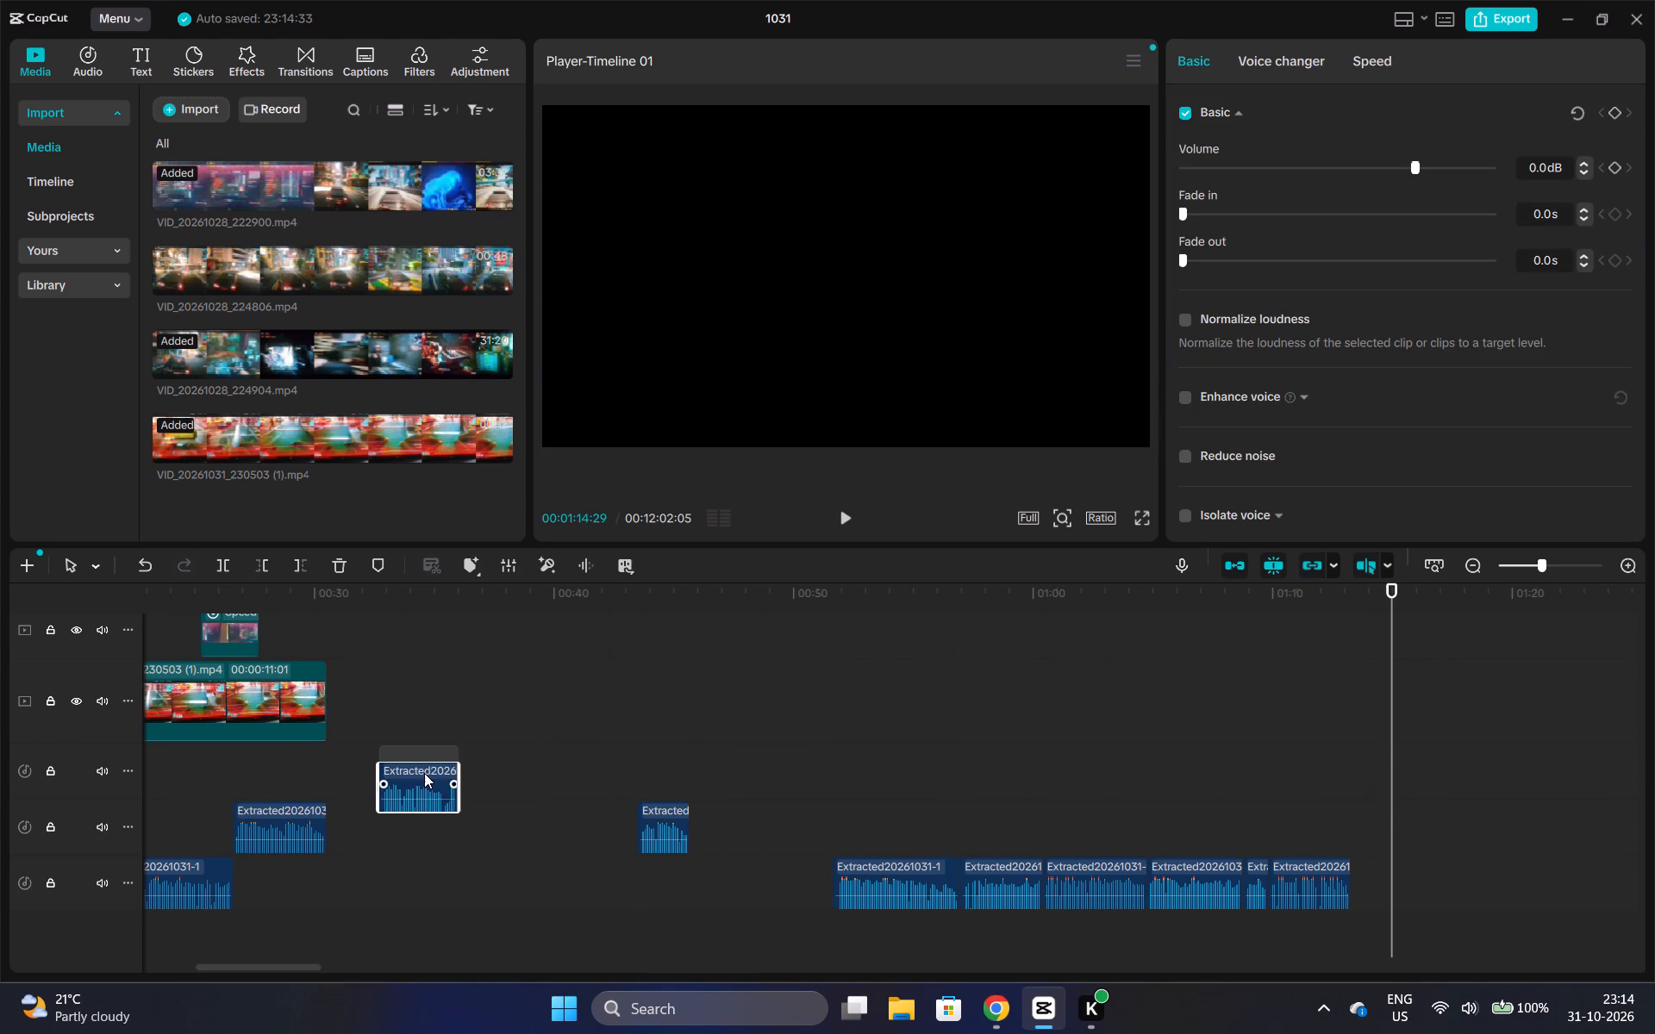
drag(424, 773, 373, 808)
click(228, 654)
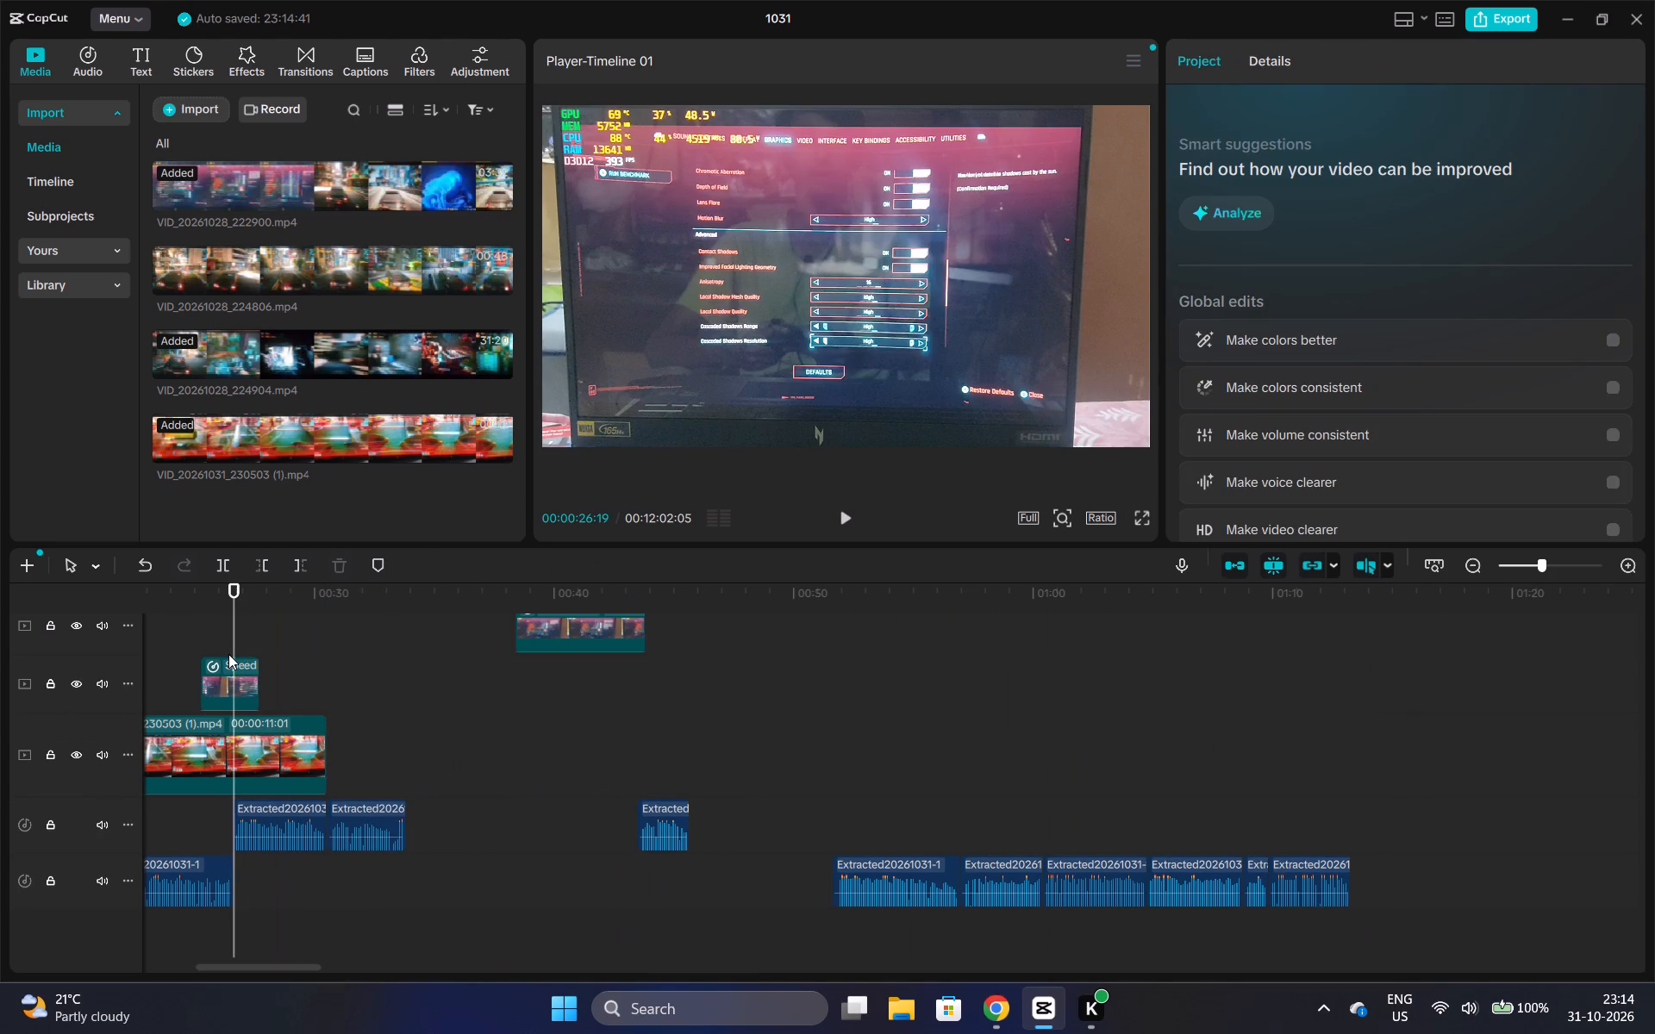
key(space)
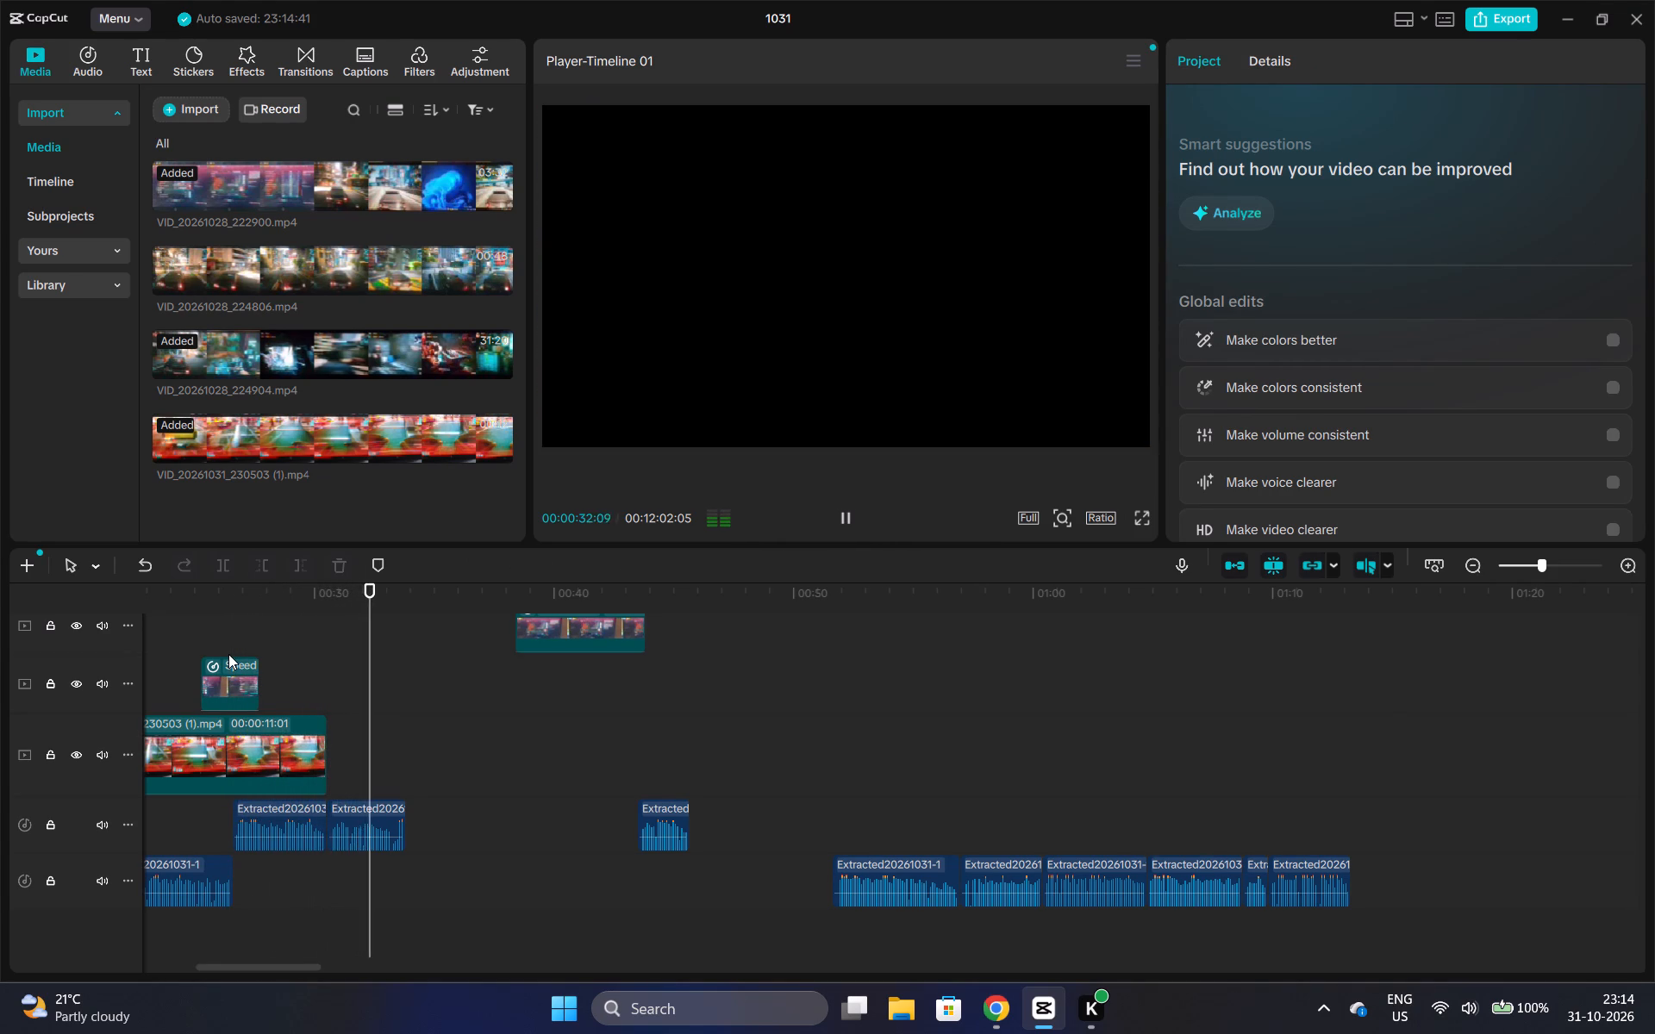
key(space)
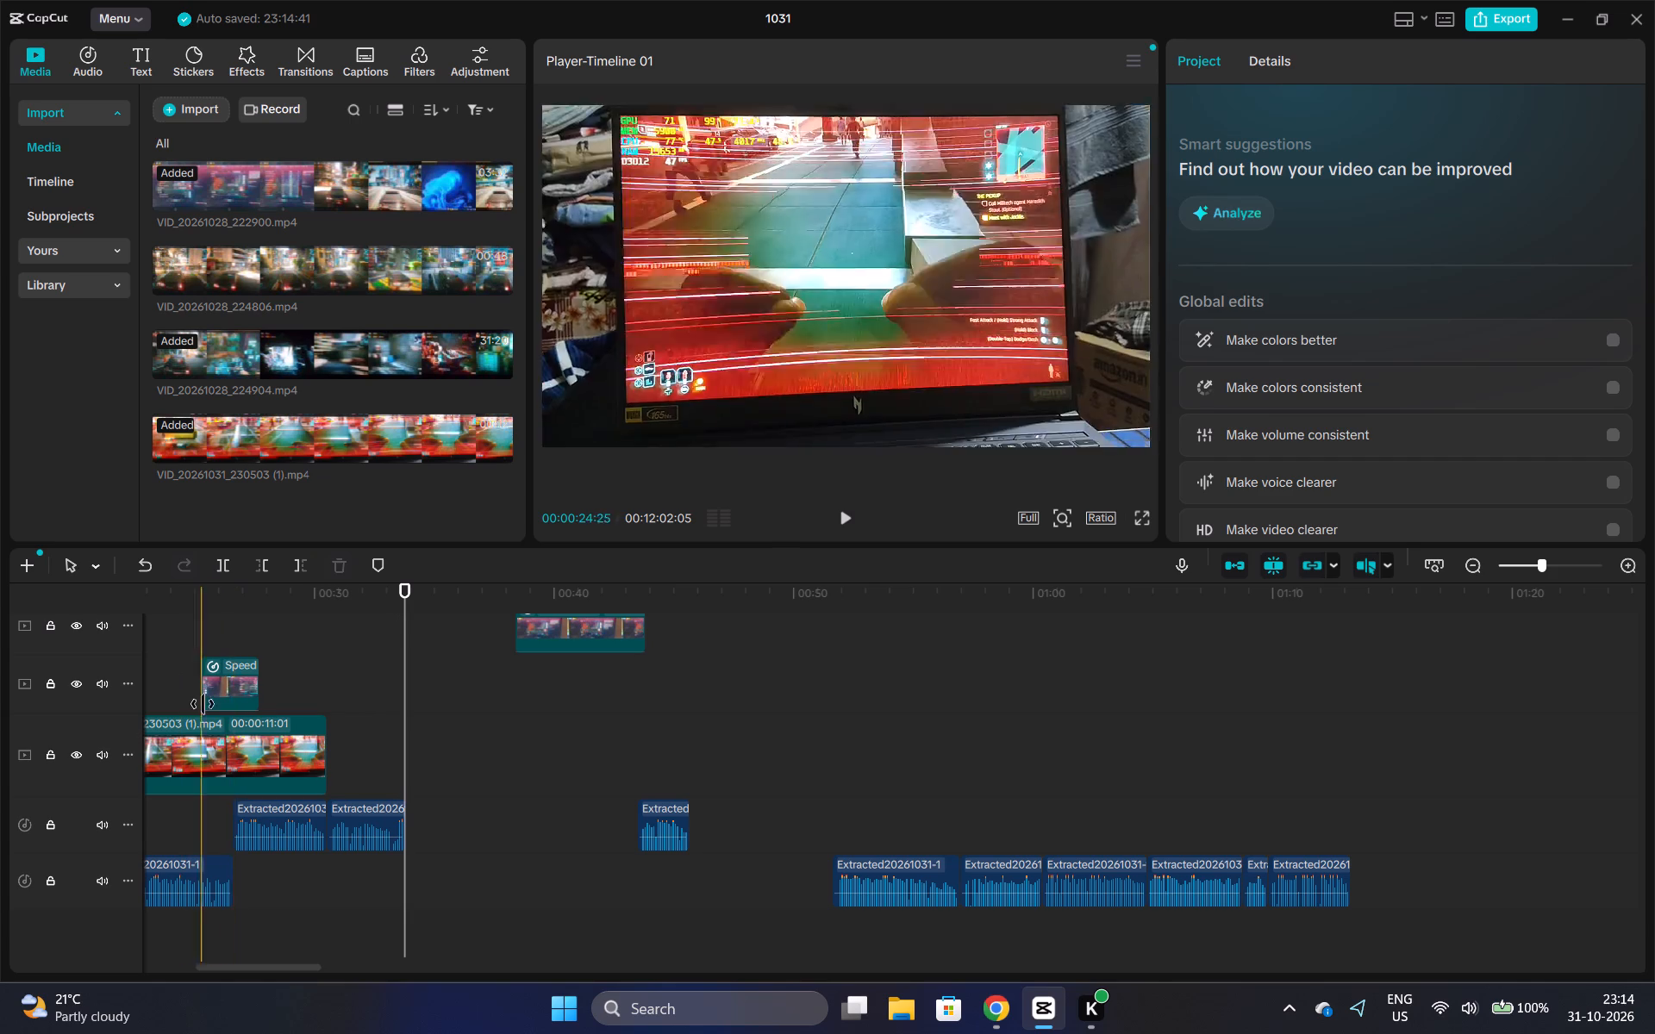
Watch the edited timeline in full screen from the start to just past the end of the main video.
drag(239, 967, 122, 994)
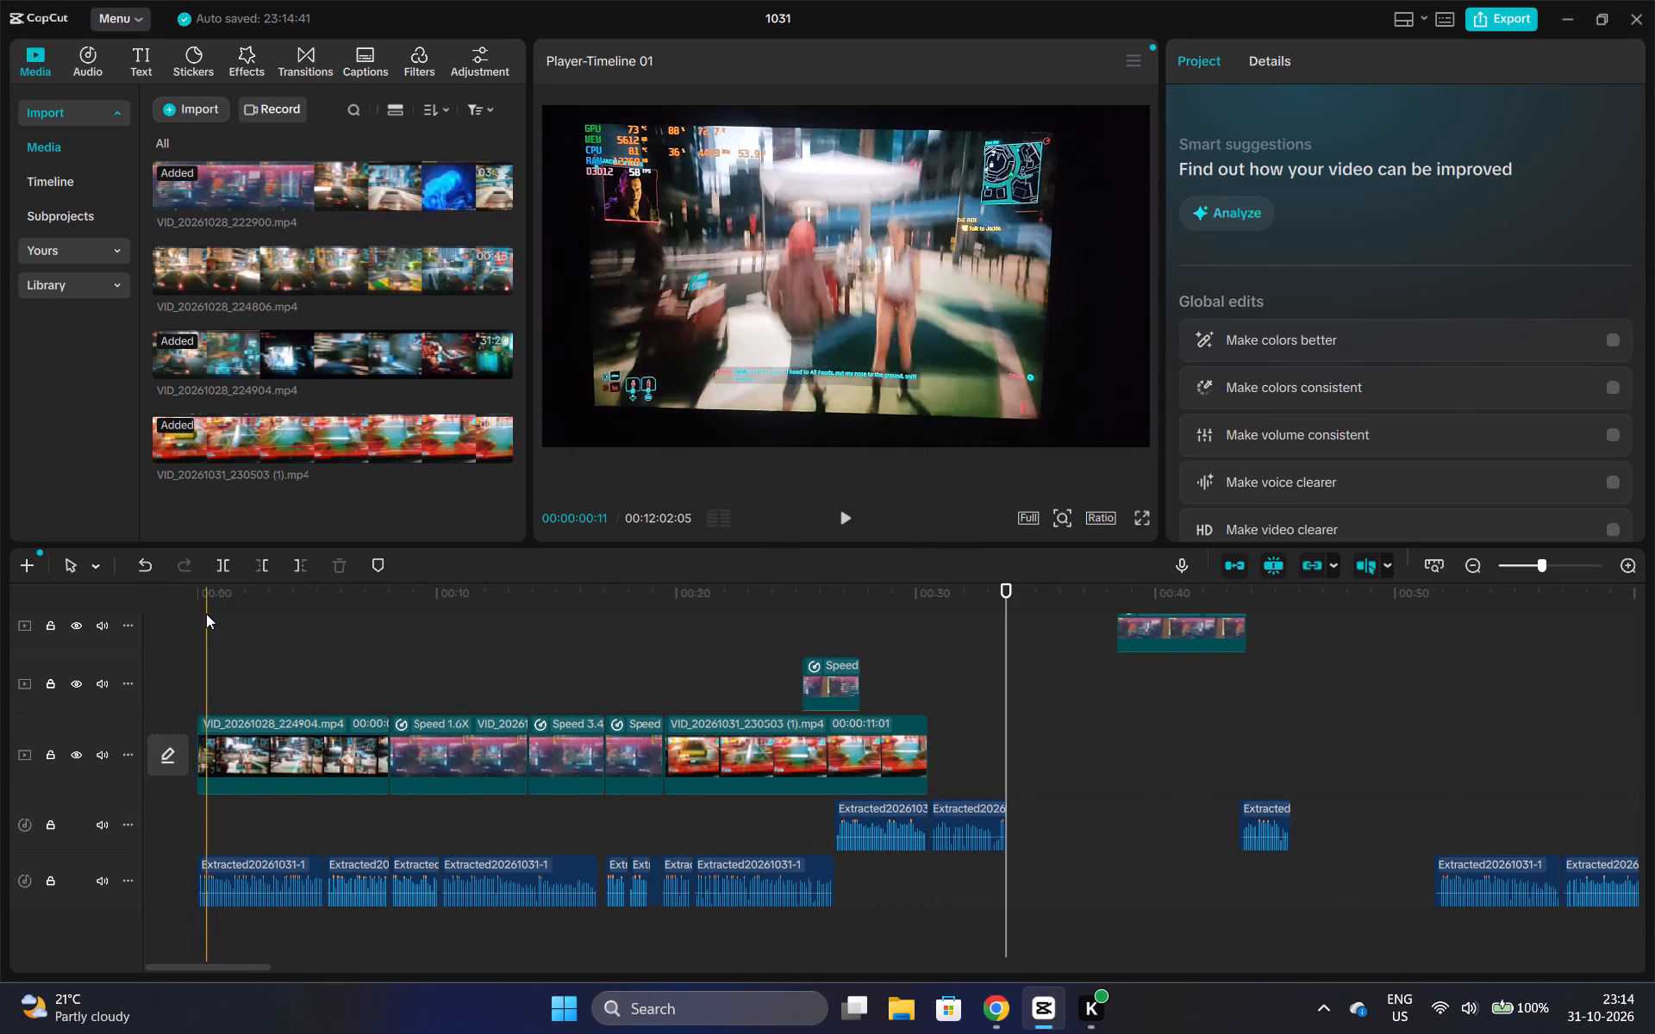
click(200, 602)
click(1137, 523)
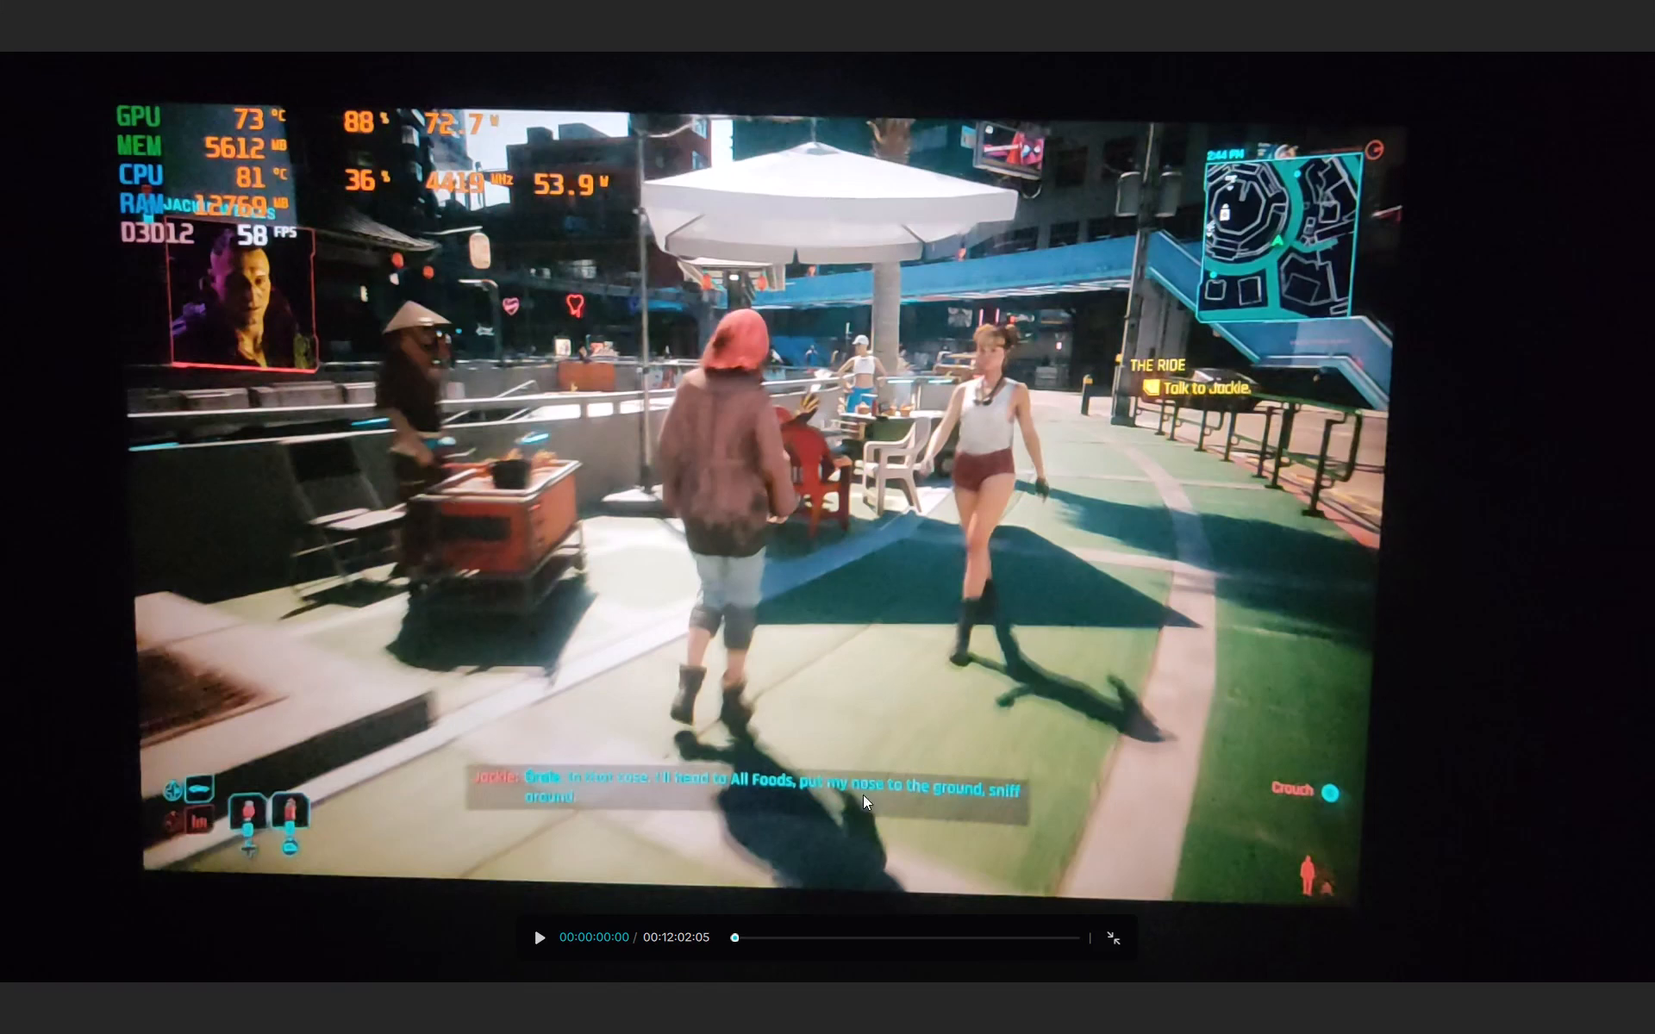
click(538, 936)
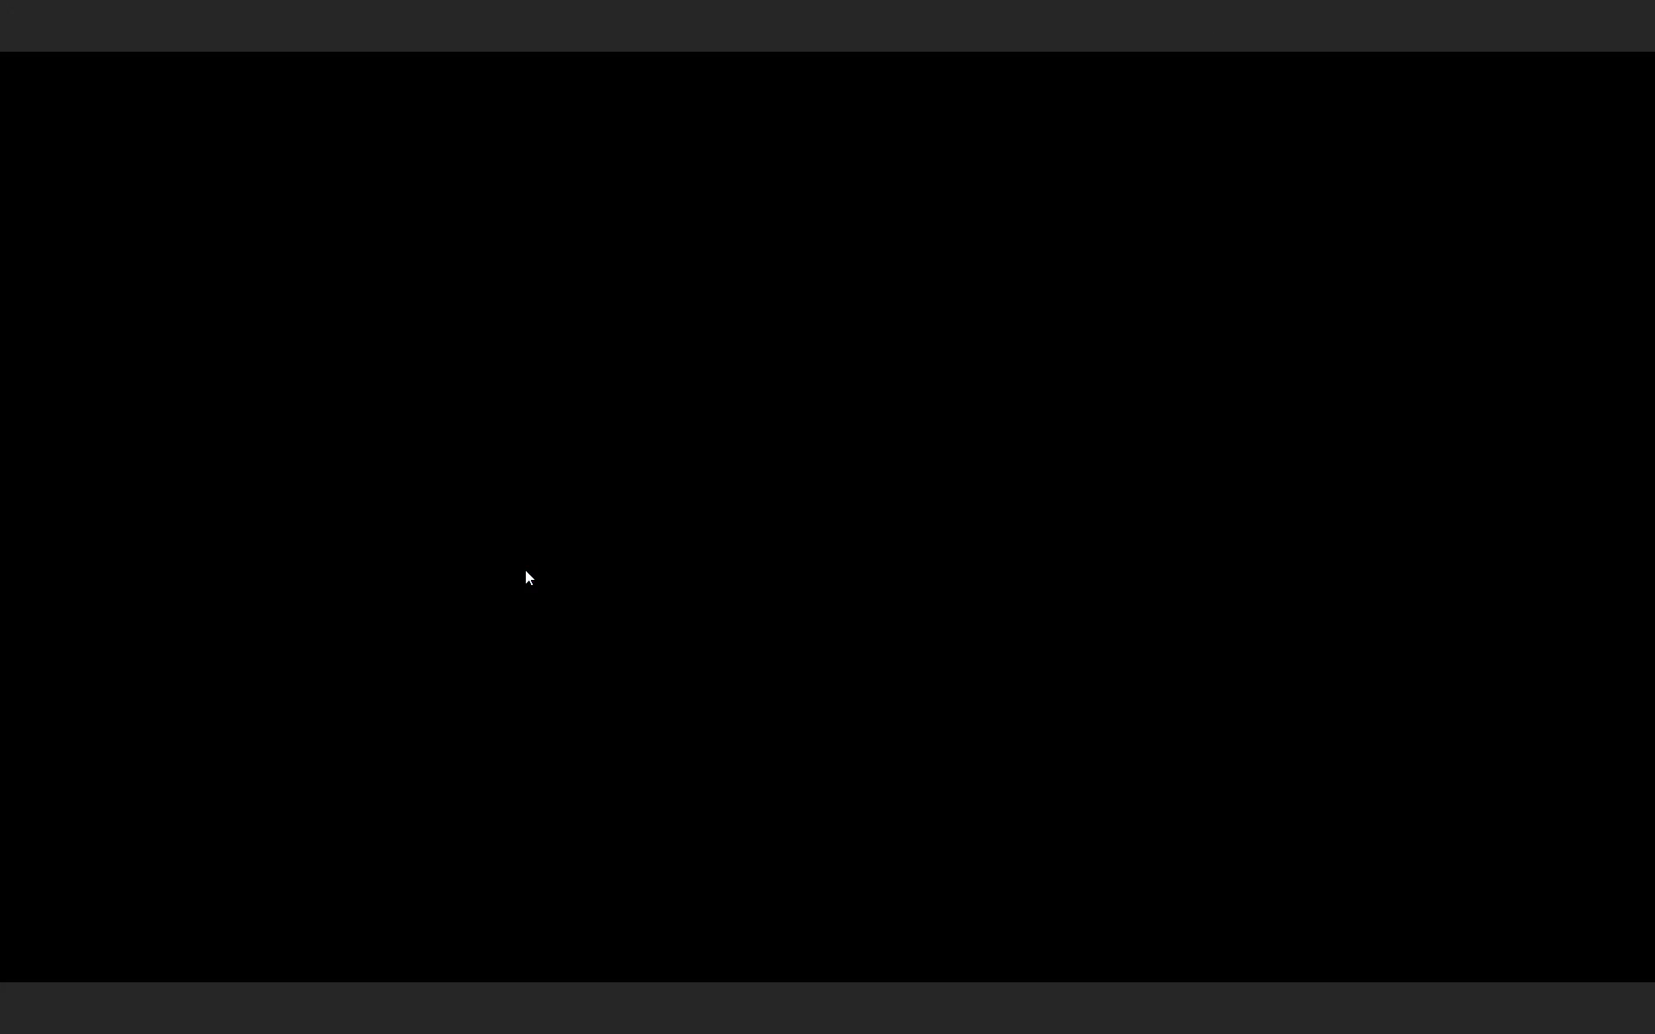
key(Escape)
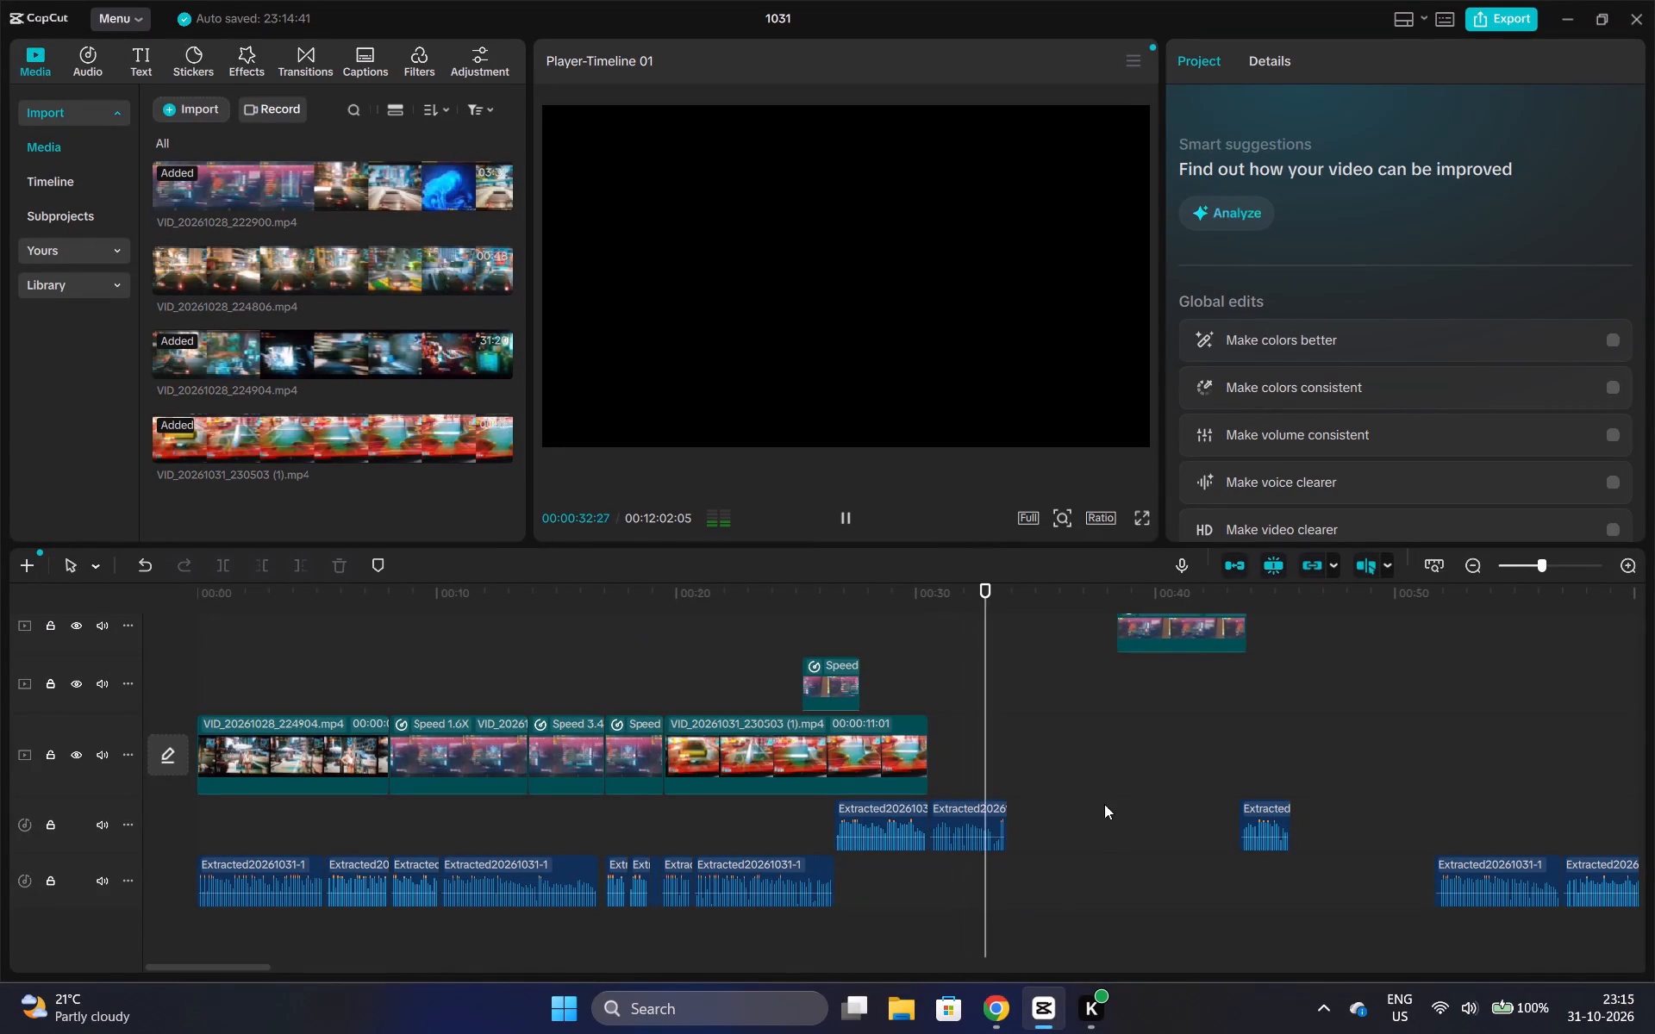
key(space)
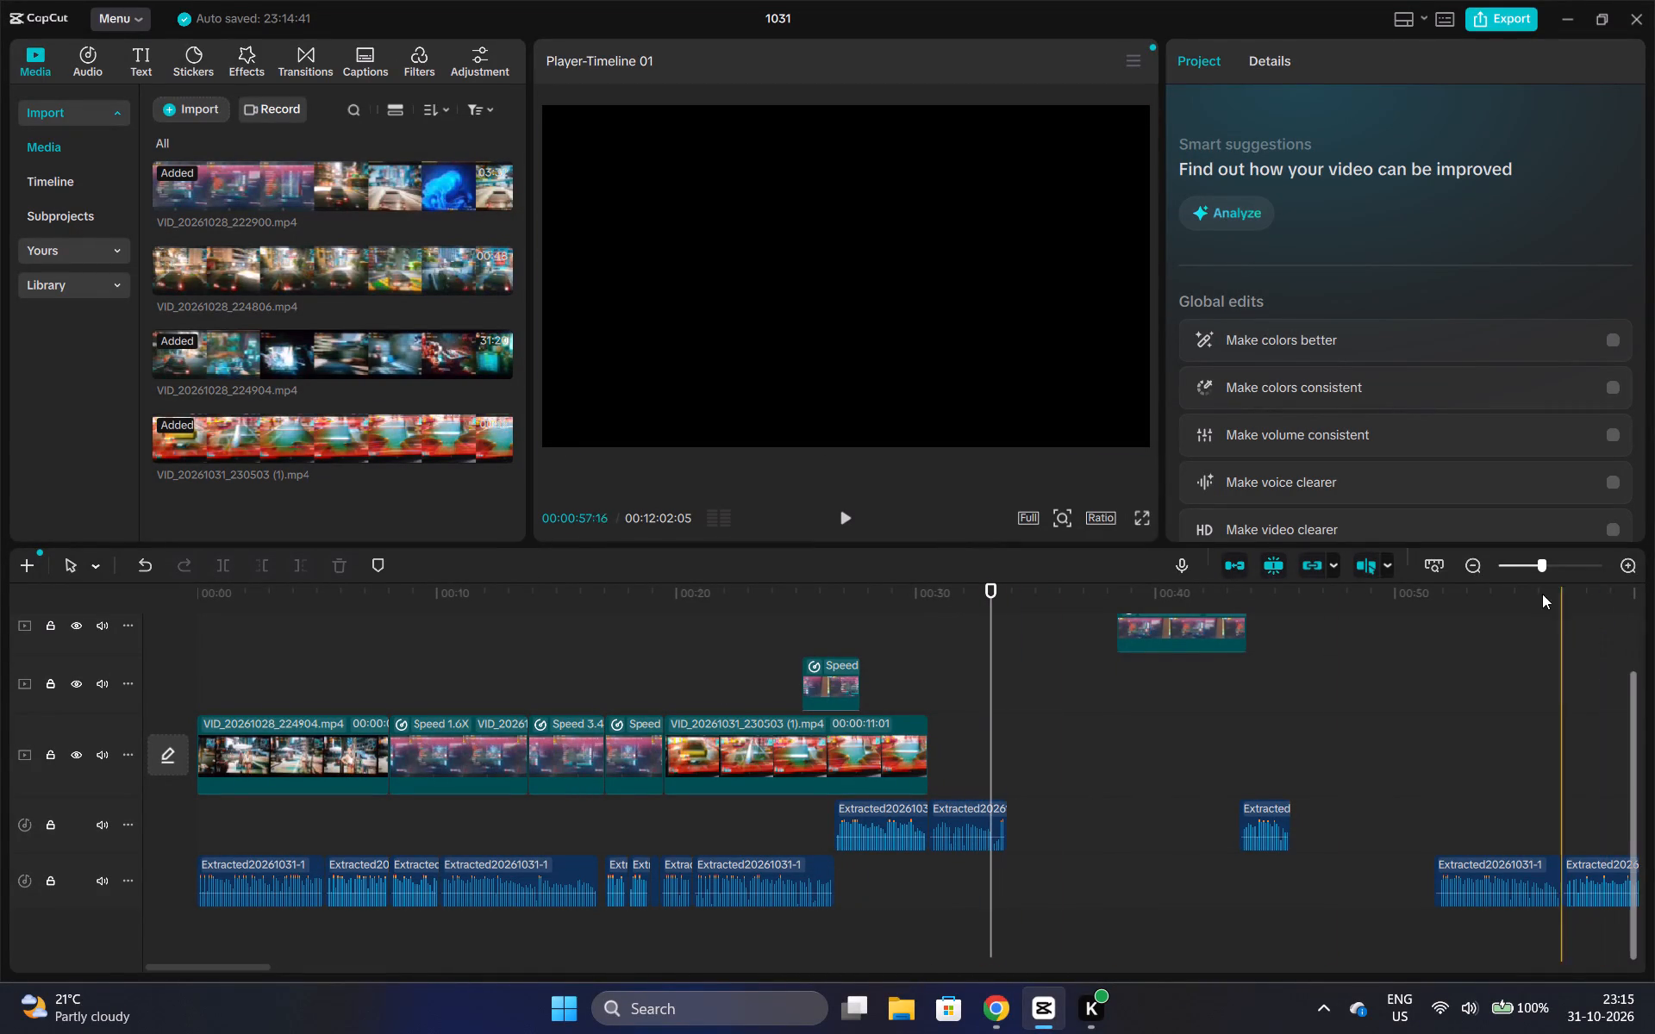
Listen to the short audio clip at about 00:44 and move it directly after the audio ending near 00:33.
triple_click(1471, 566)
triple_click(1478, 575)
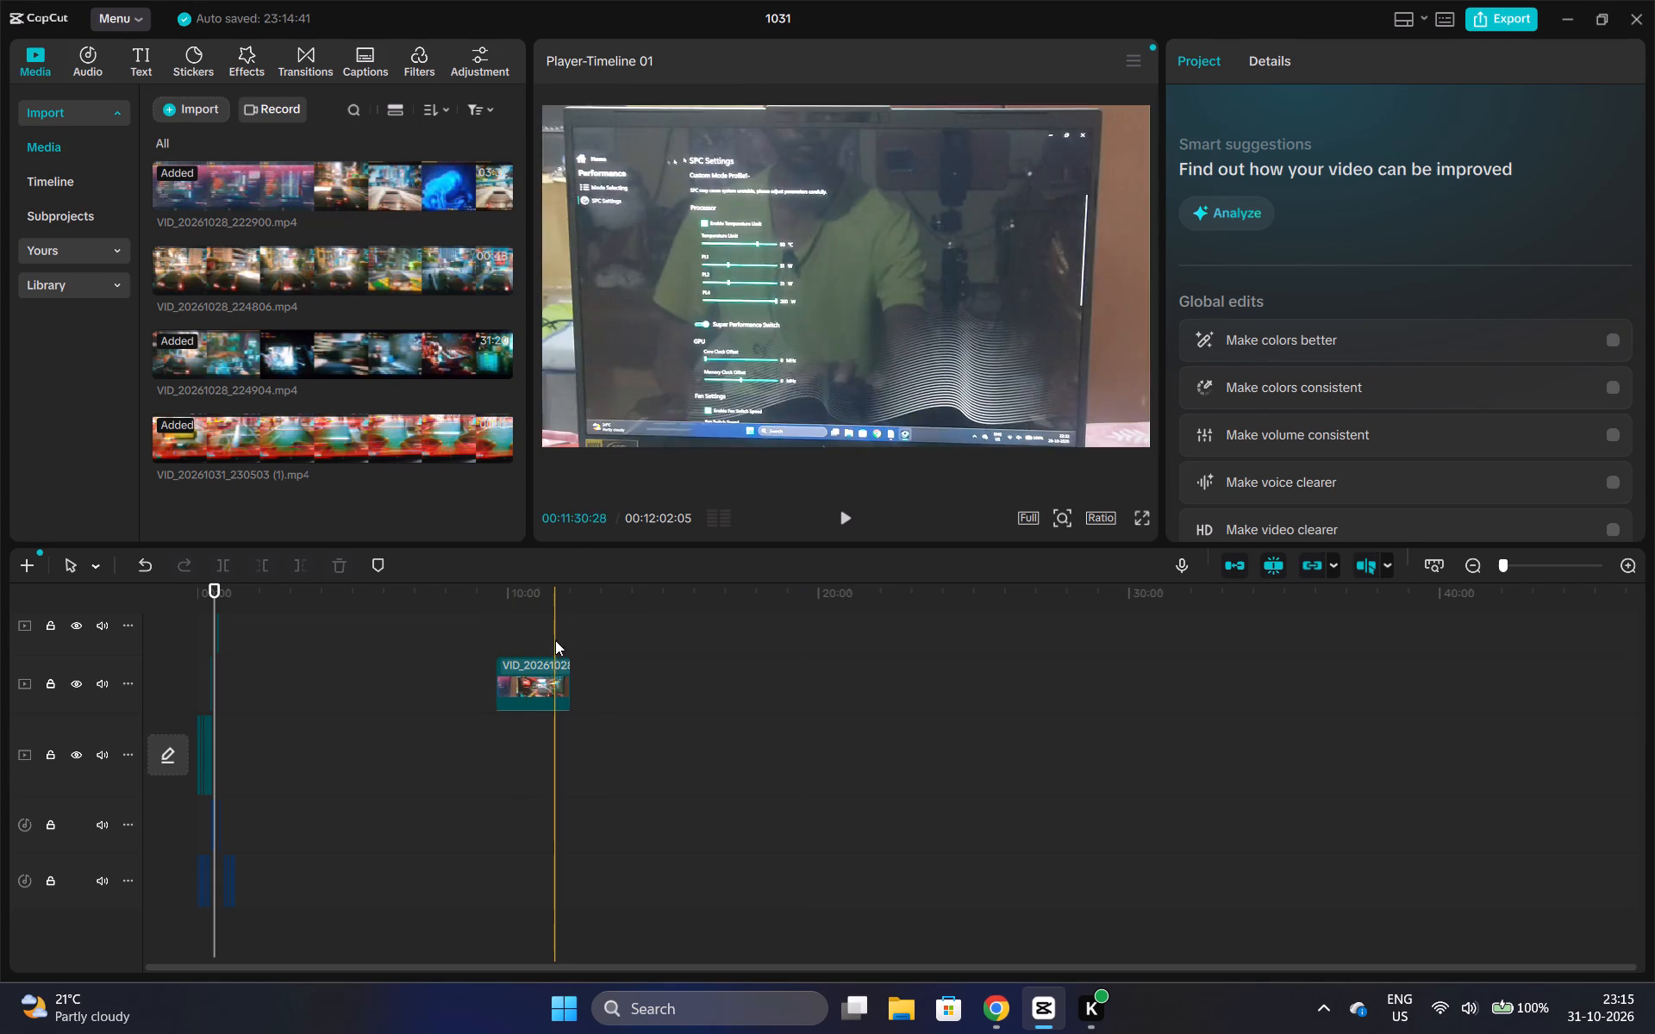
click(544, 658)
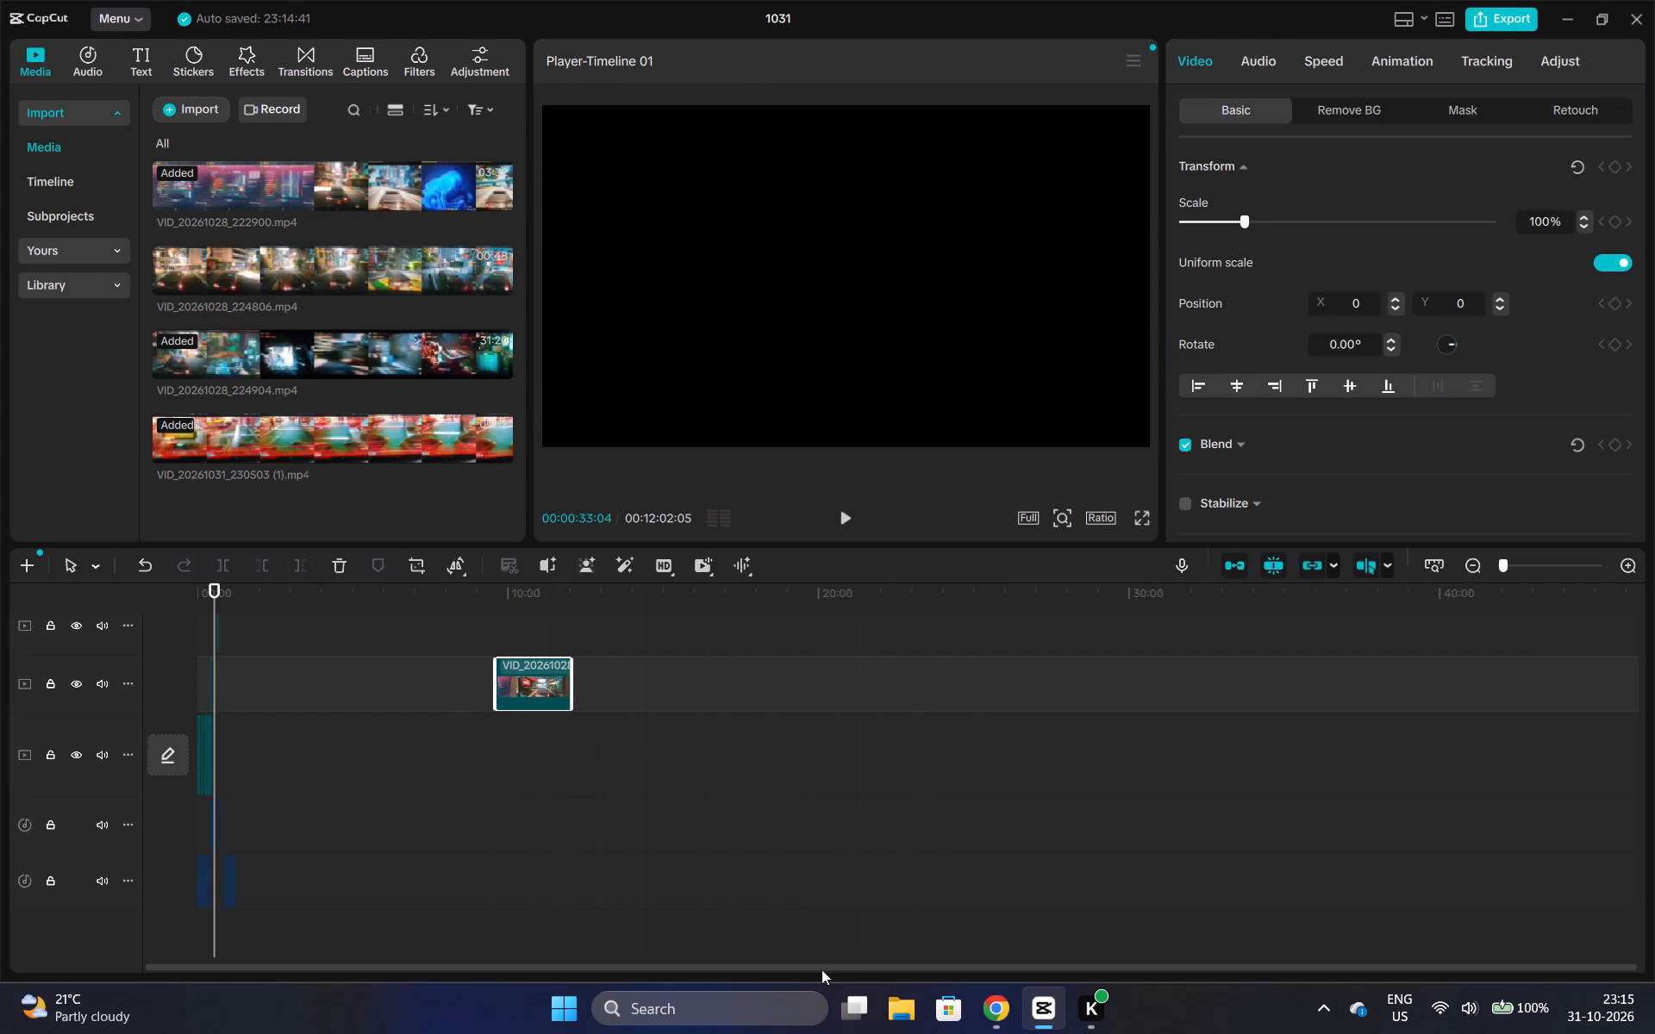
drag(821, 968, 492, 937)
triple_click(1617, 552)
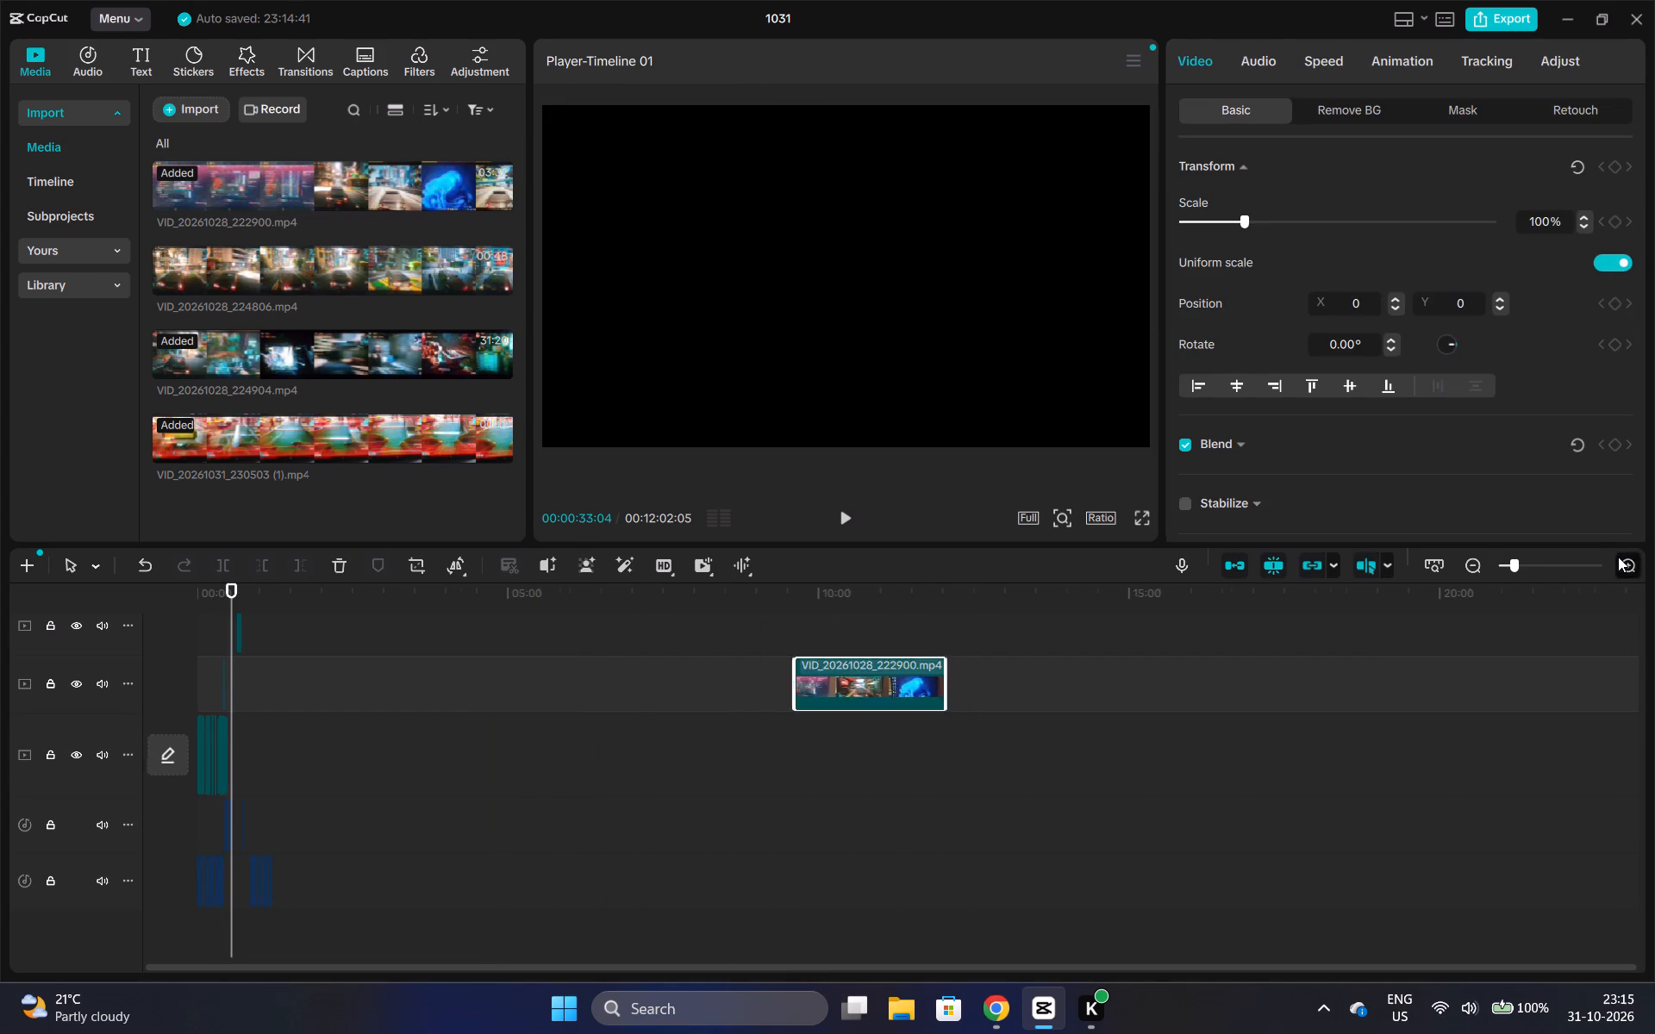
double_click(1618, 557)
drag(360, 965, 343, 965)
click(398, 734)
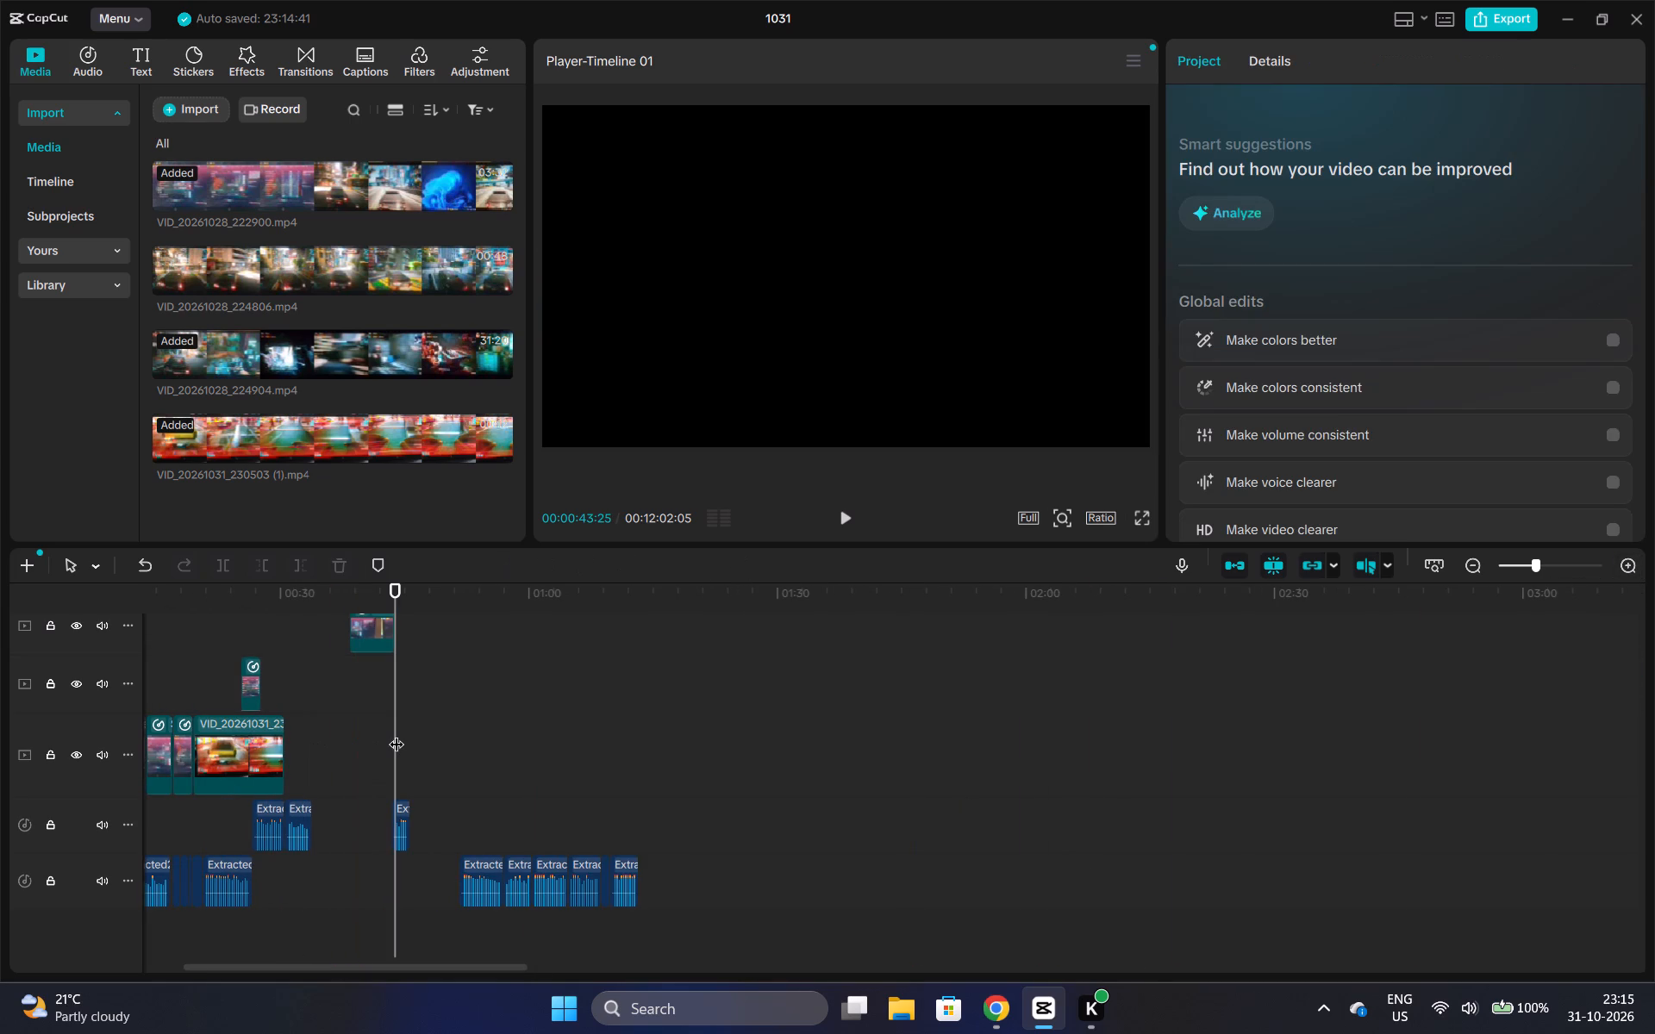
key(space)
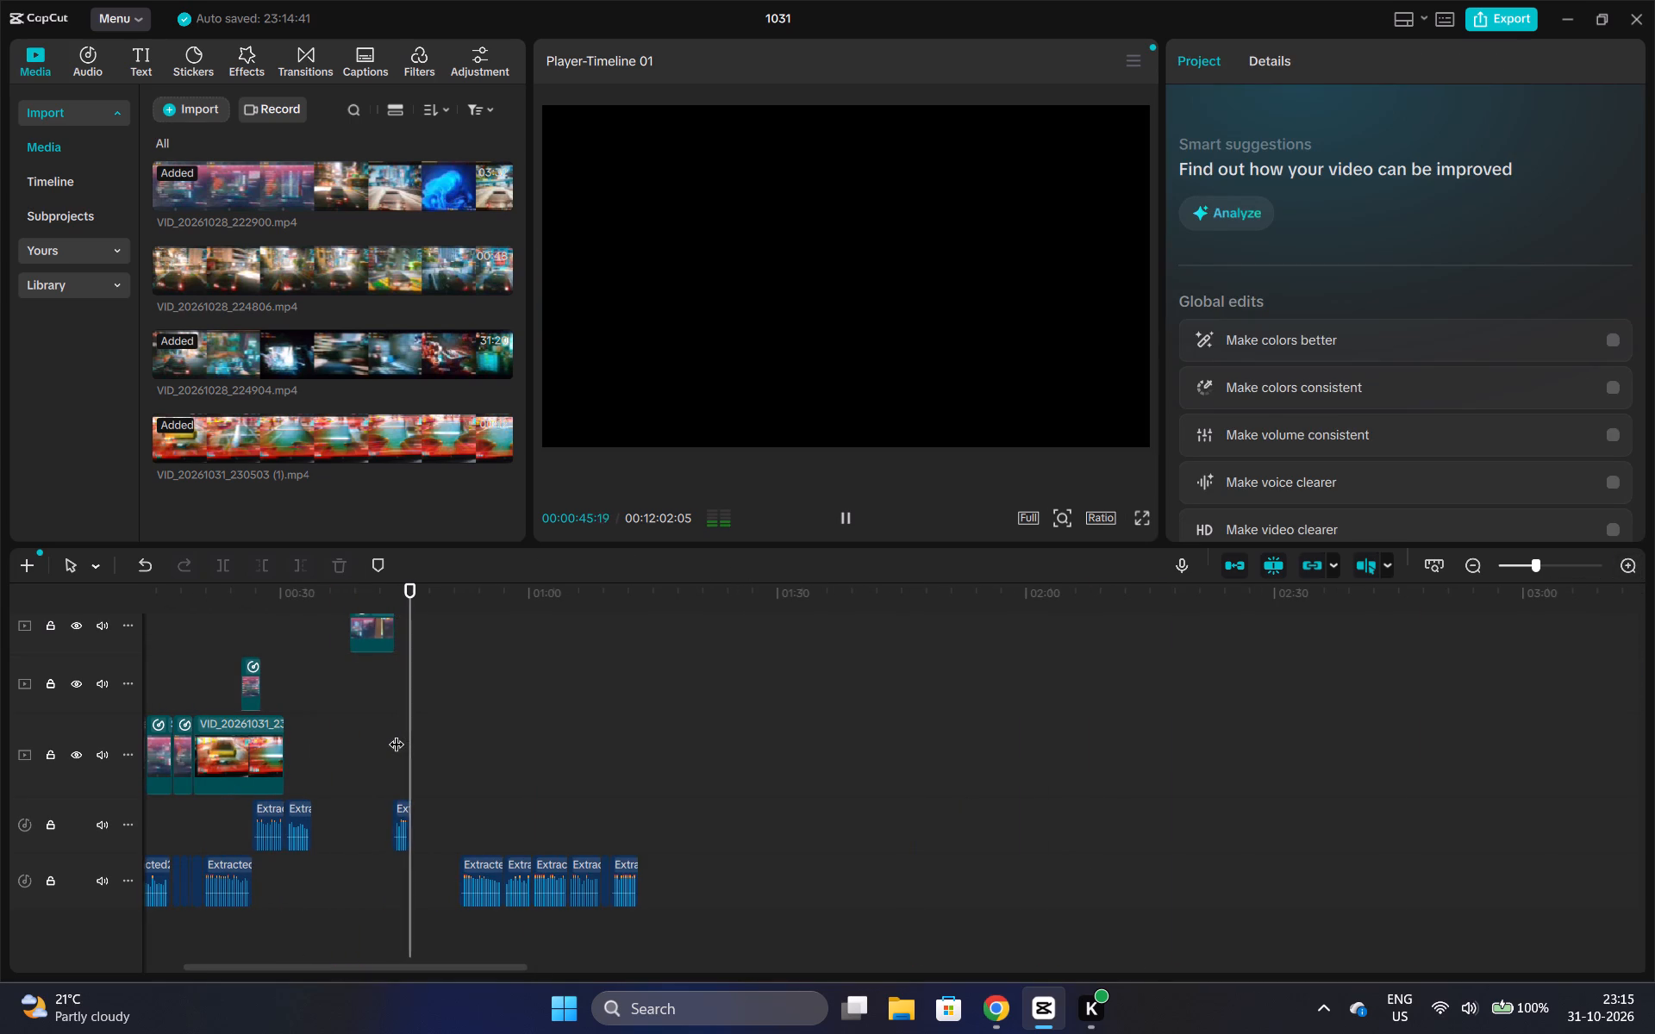
key(space)
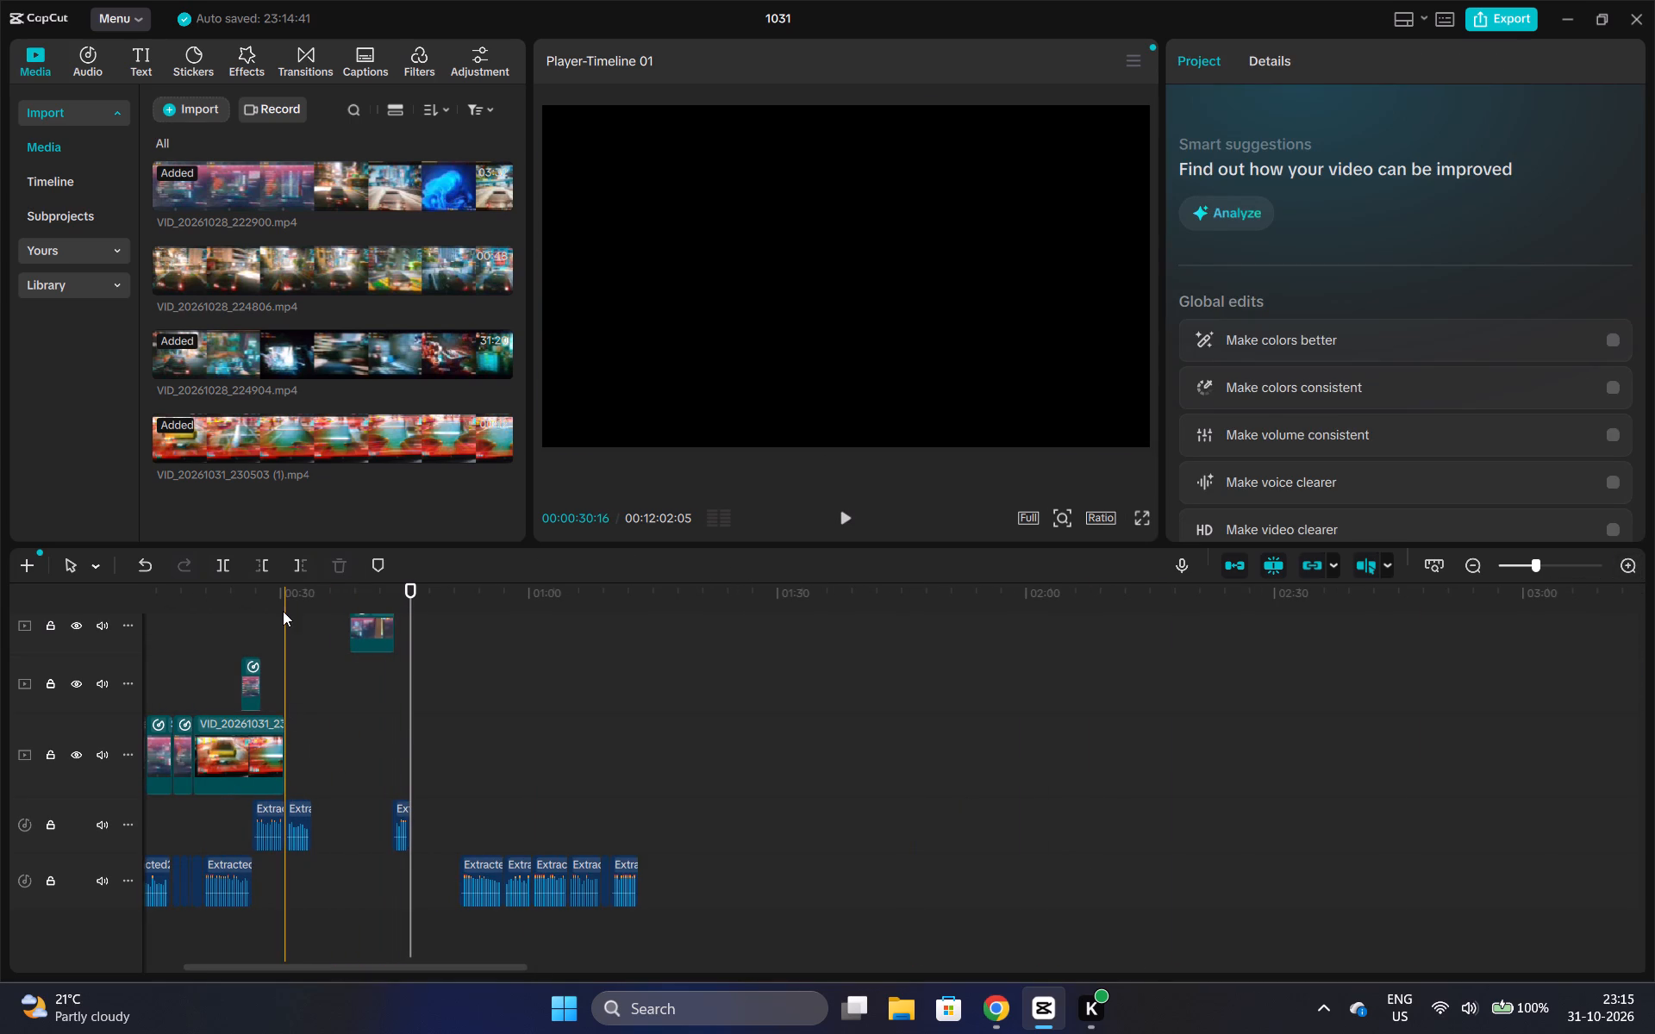
click(283, 611)
drag(401, 803, 322, 800)
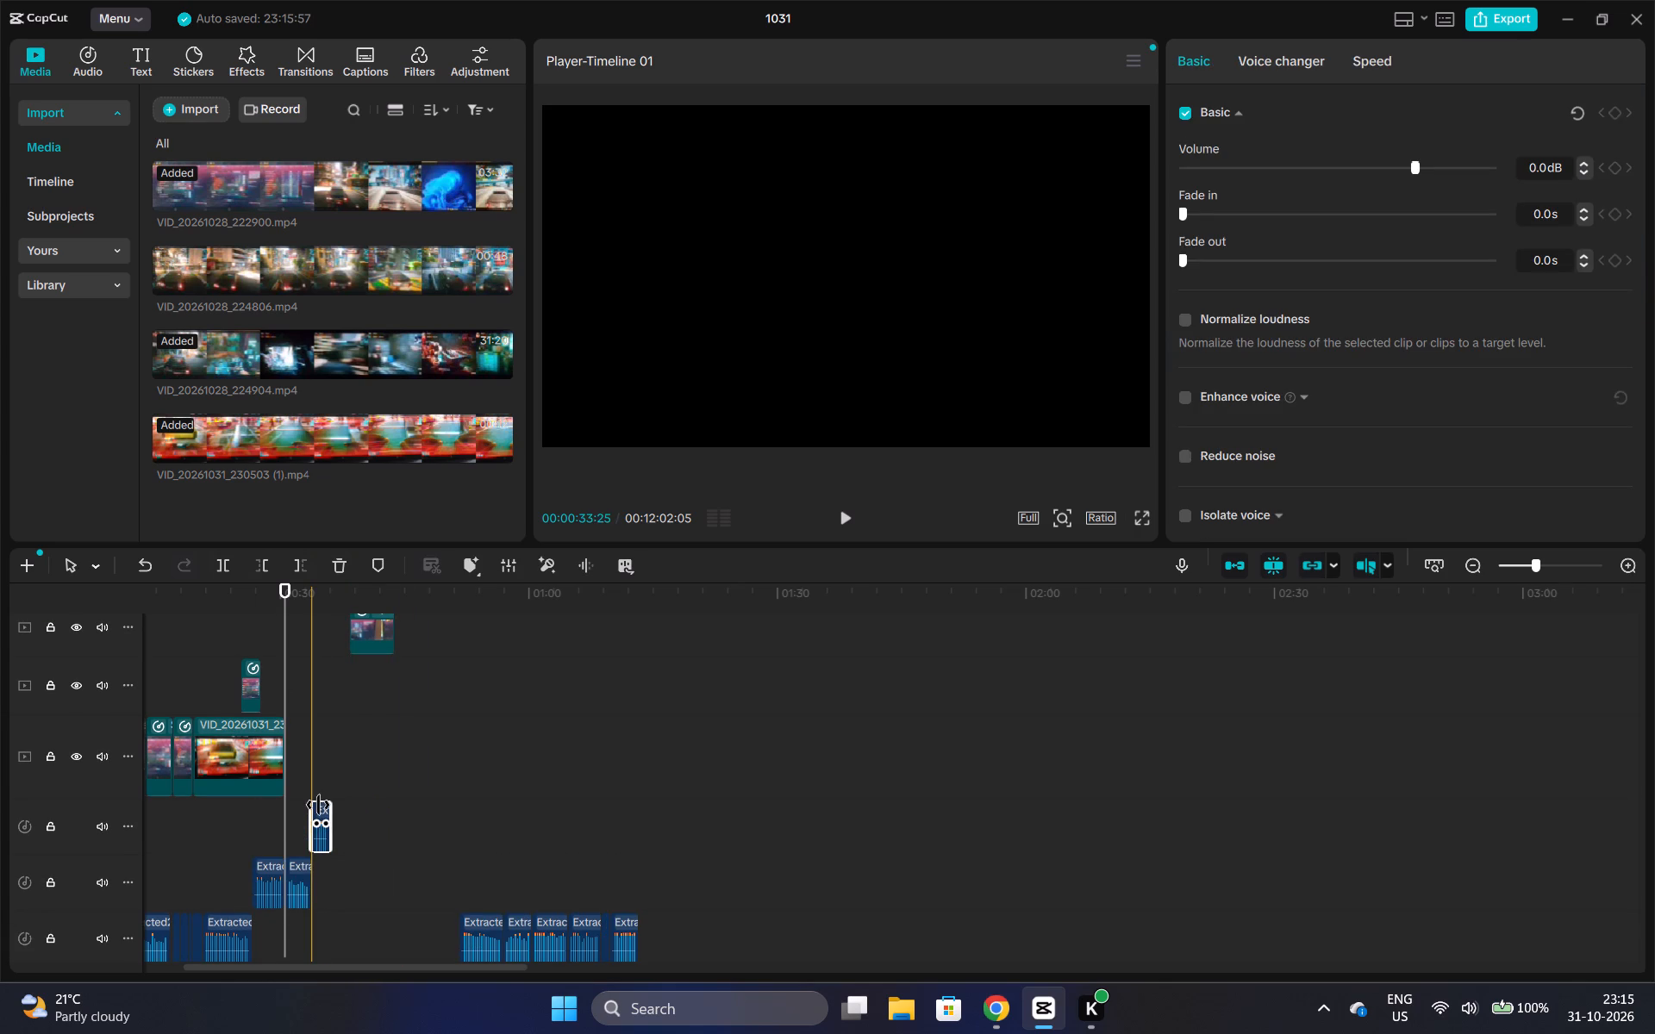
Put the short audio clip at about 00:33 on the same track as the two audio clips before it, directly after them.
drag(320, 807, 320, 877)
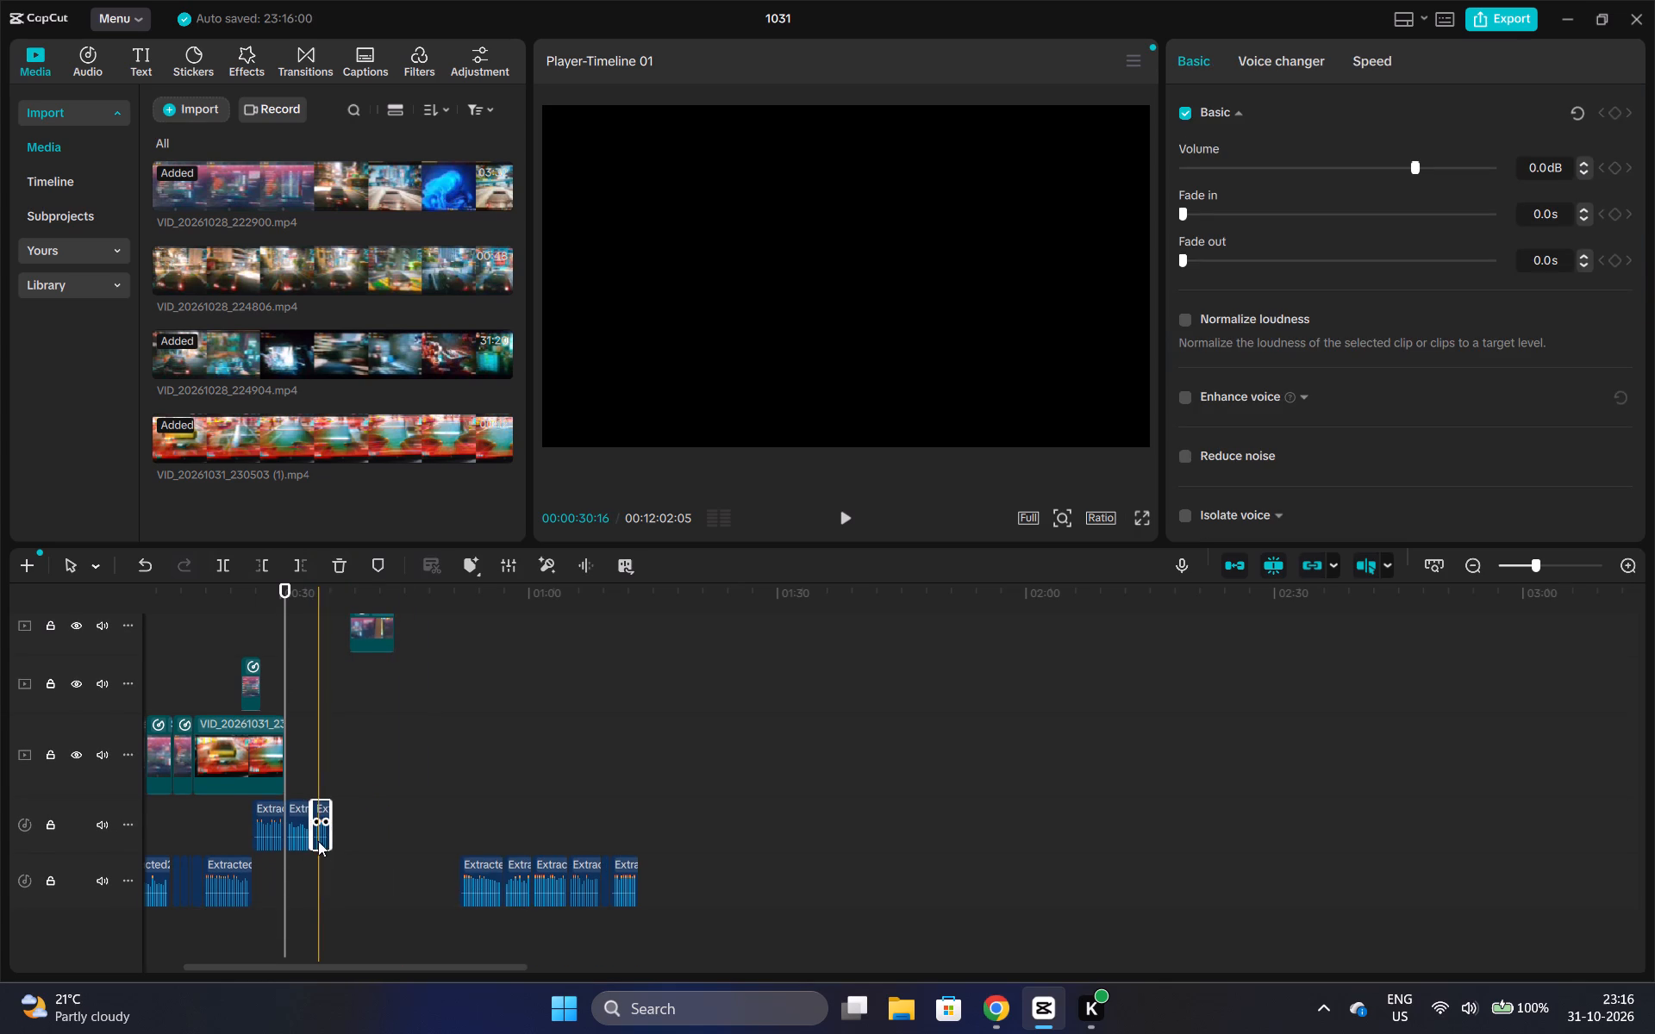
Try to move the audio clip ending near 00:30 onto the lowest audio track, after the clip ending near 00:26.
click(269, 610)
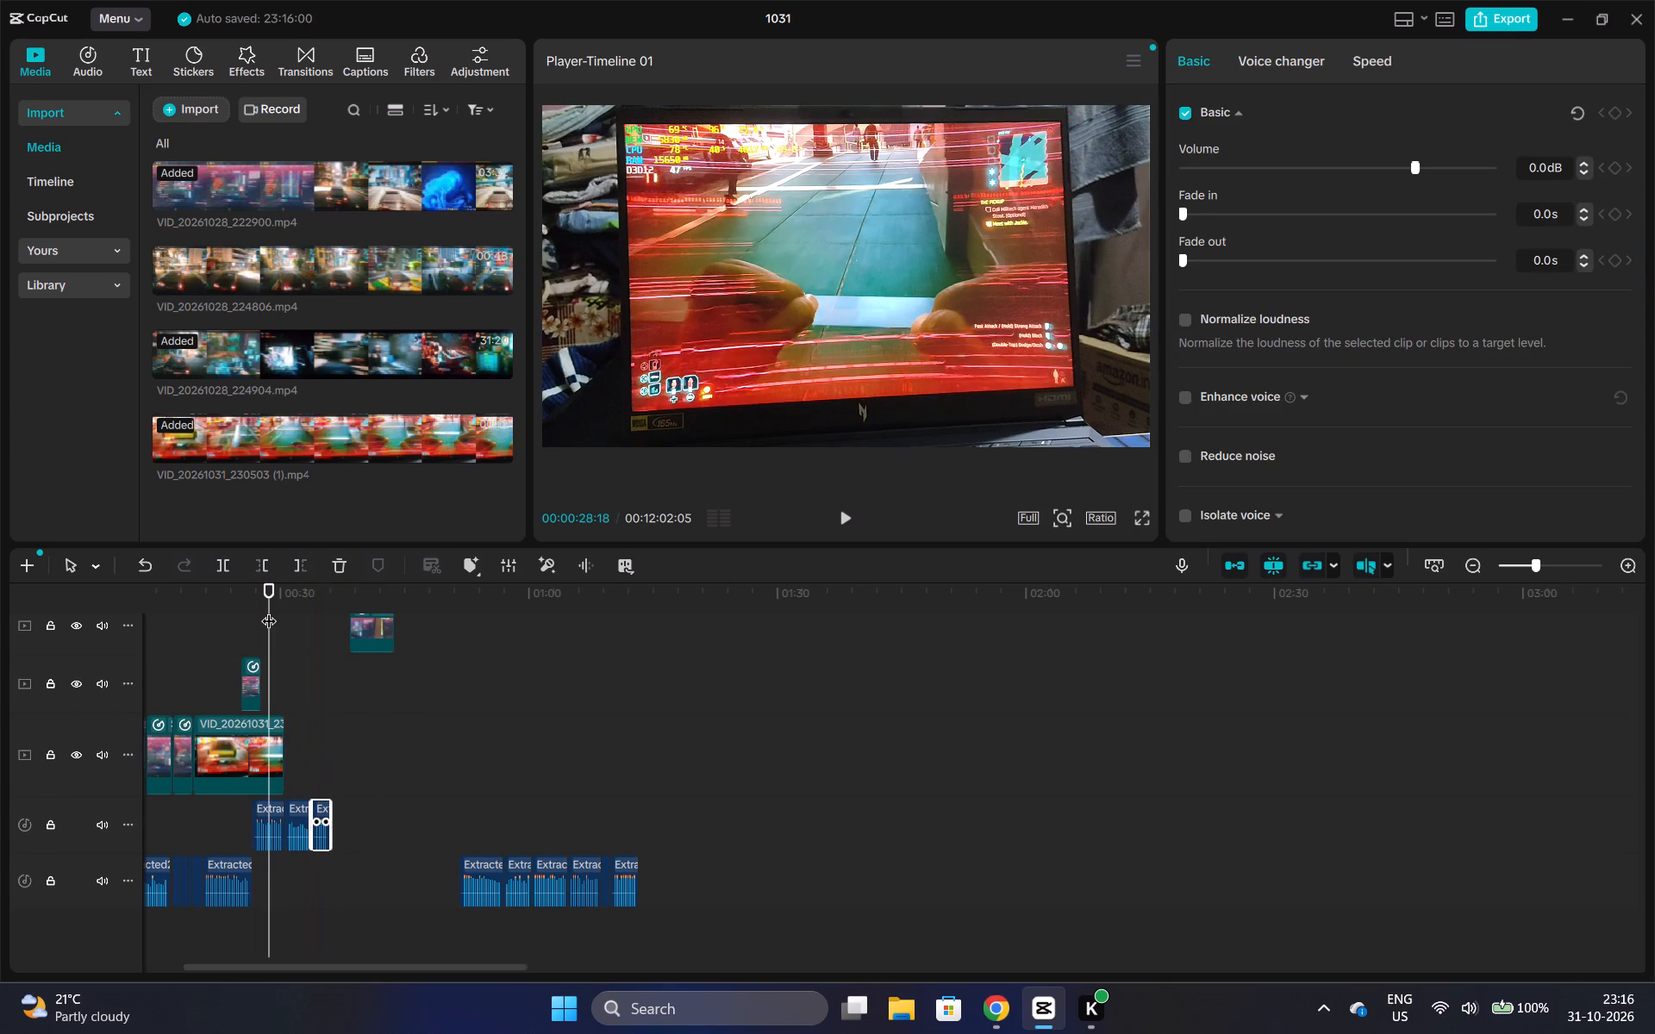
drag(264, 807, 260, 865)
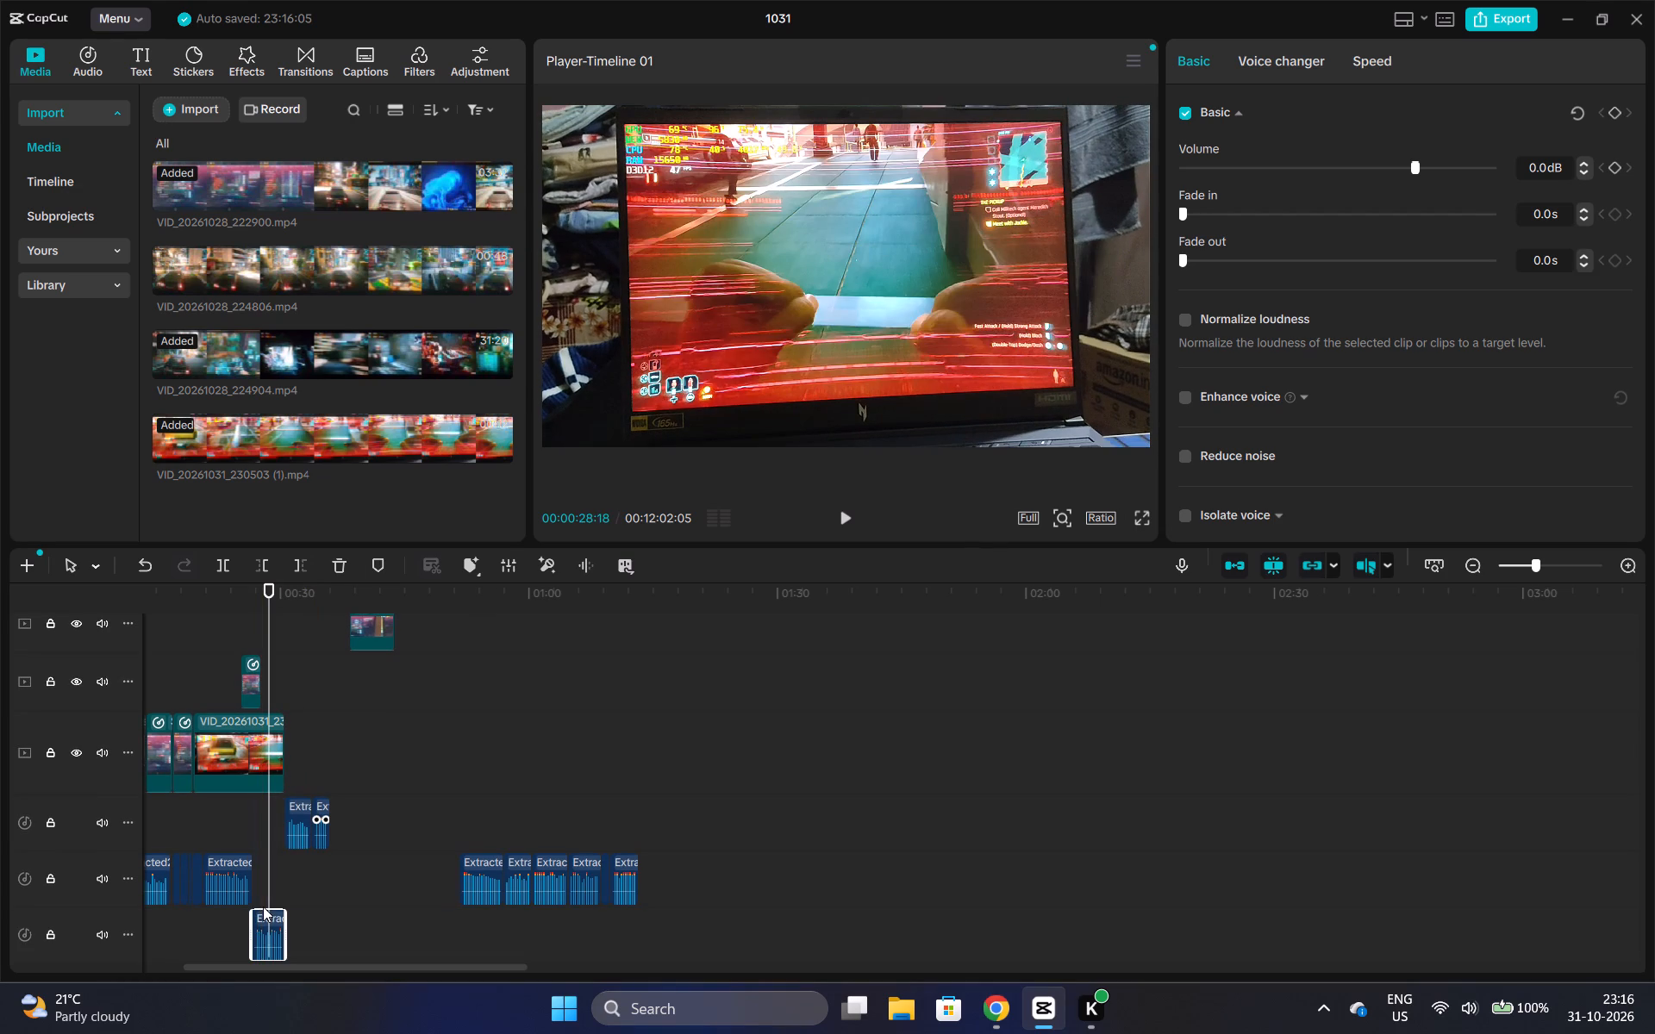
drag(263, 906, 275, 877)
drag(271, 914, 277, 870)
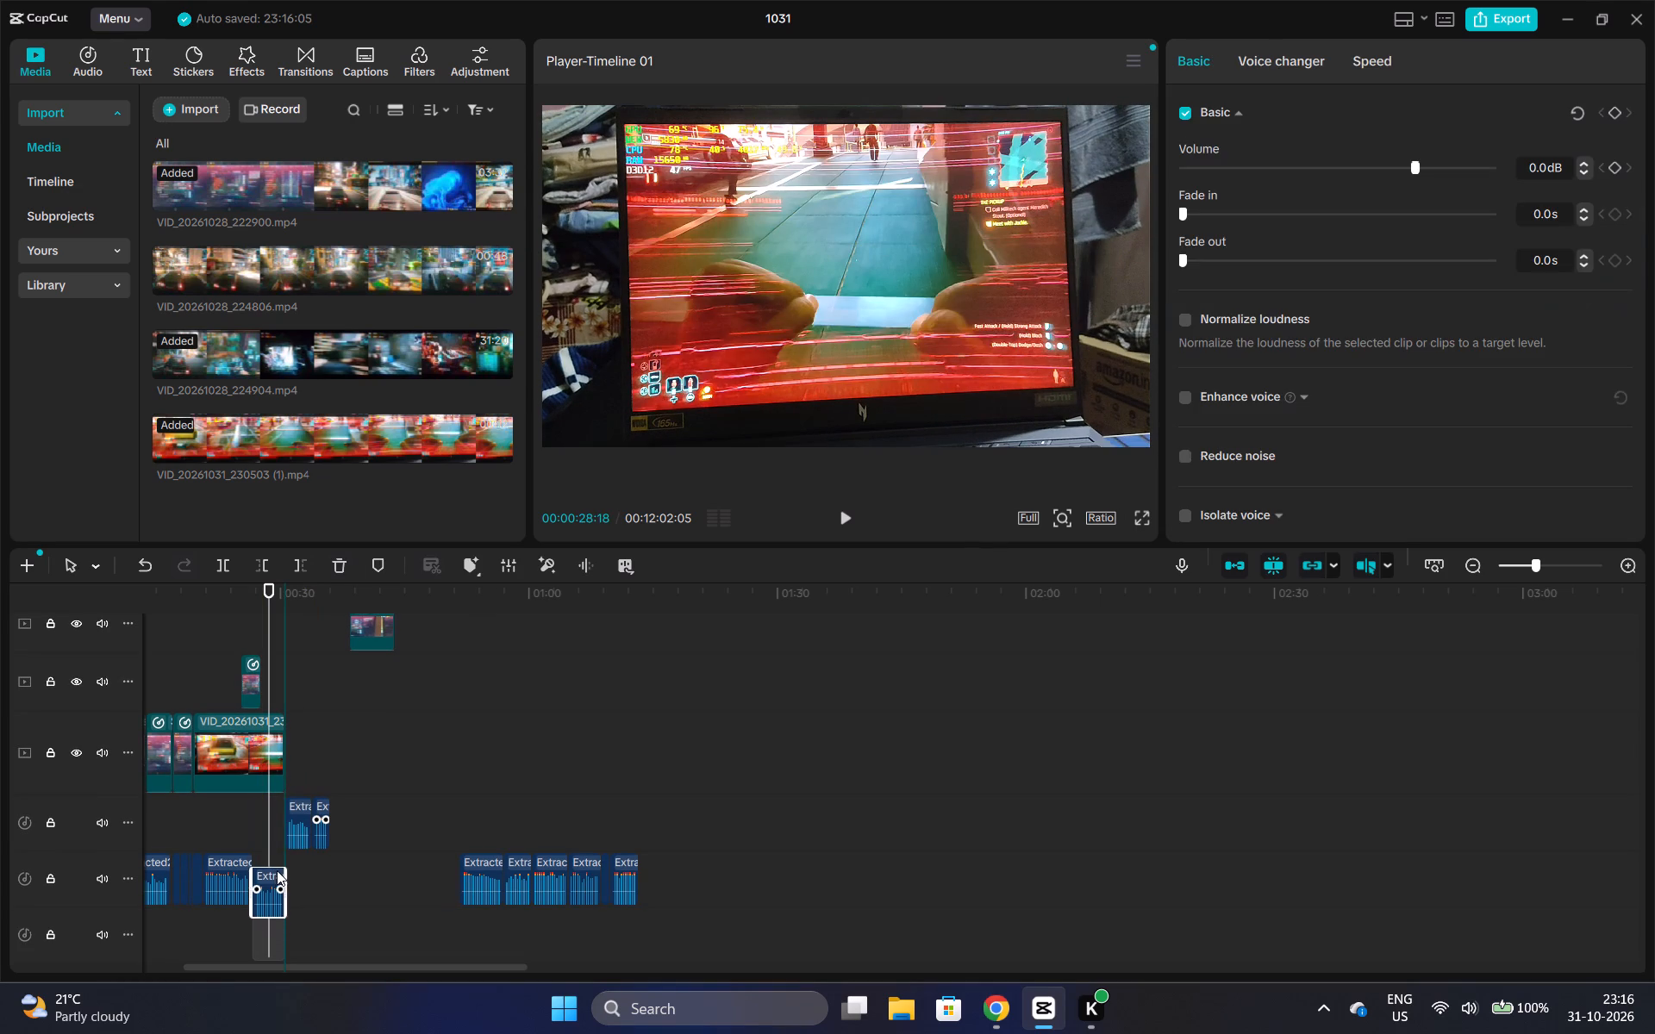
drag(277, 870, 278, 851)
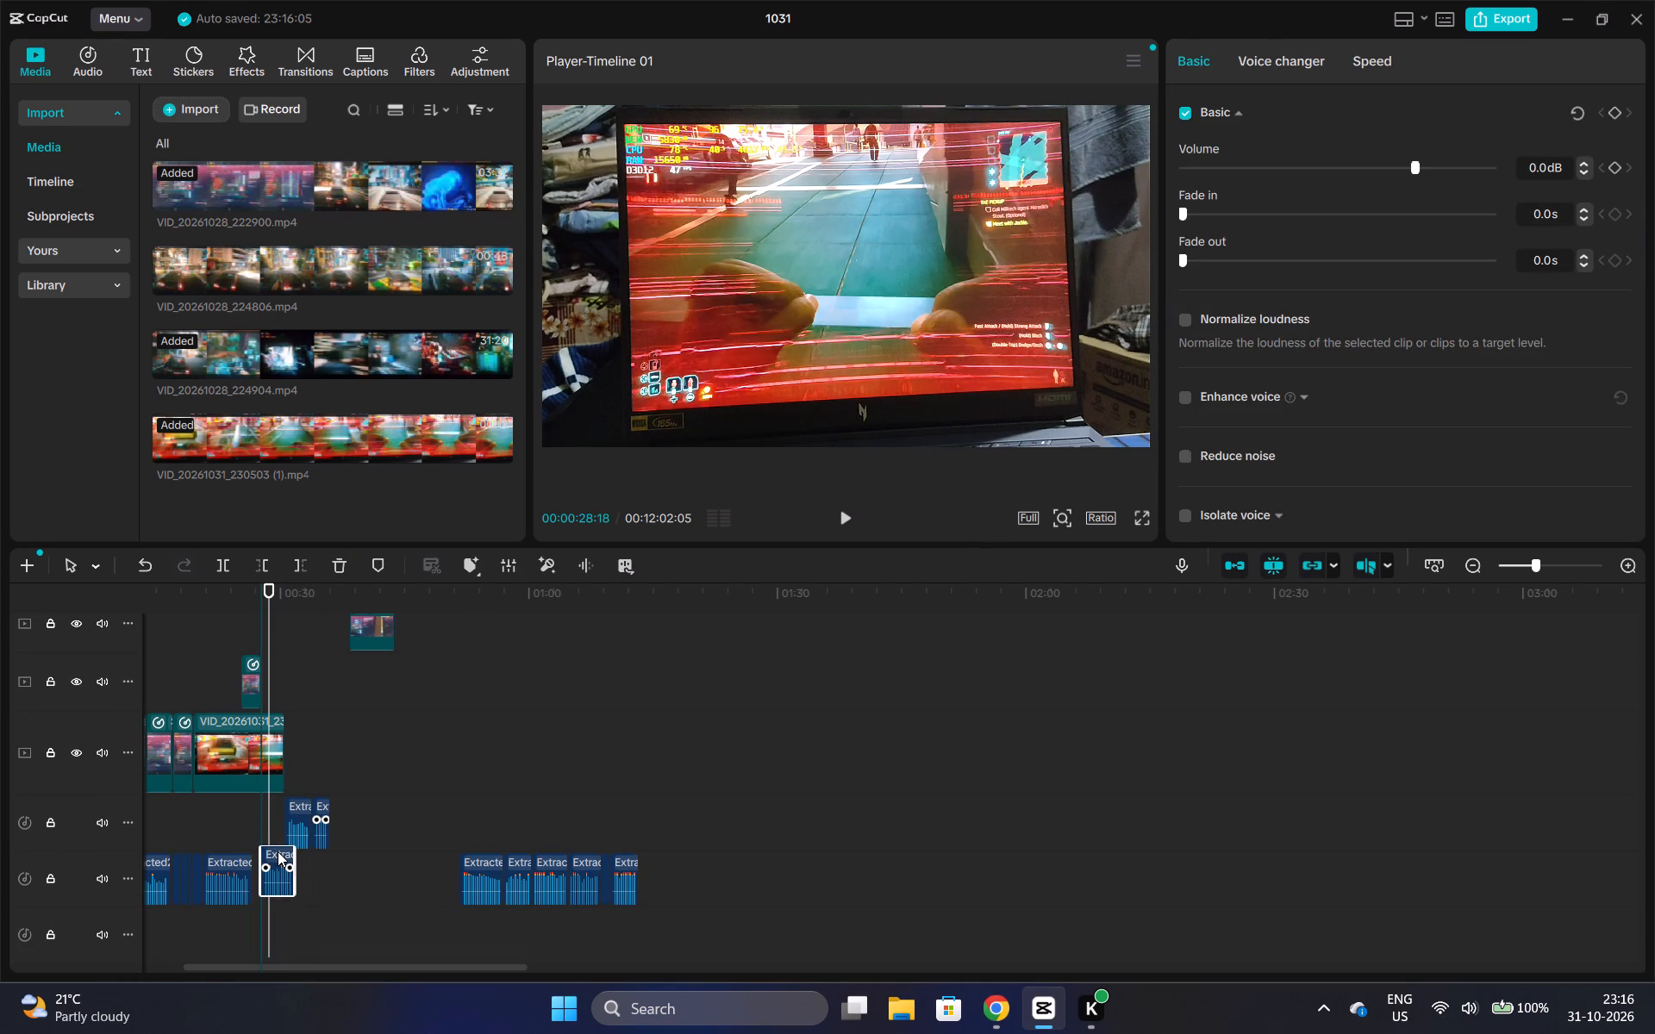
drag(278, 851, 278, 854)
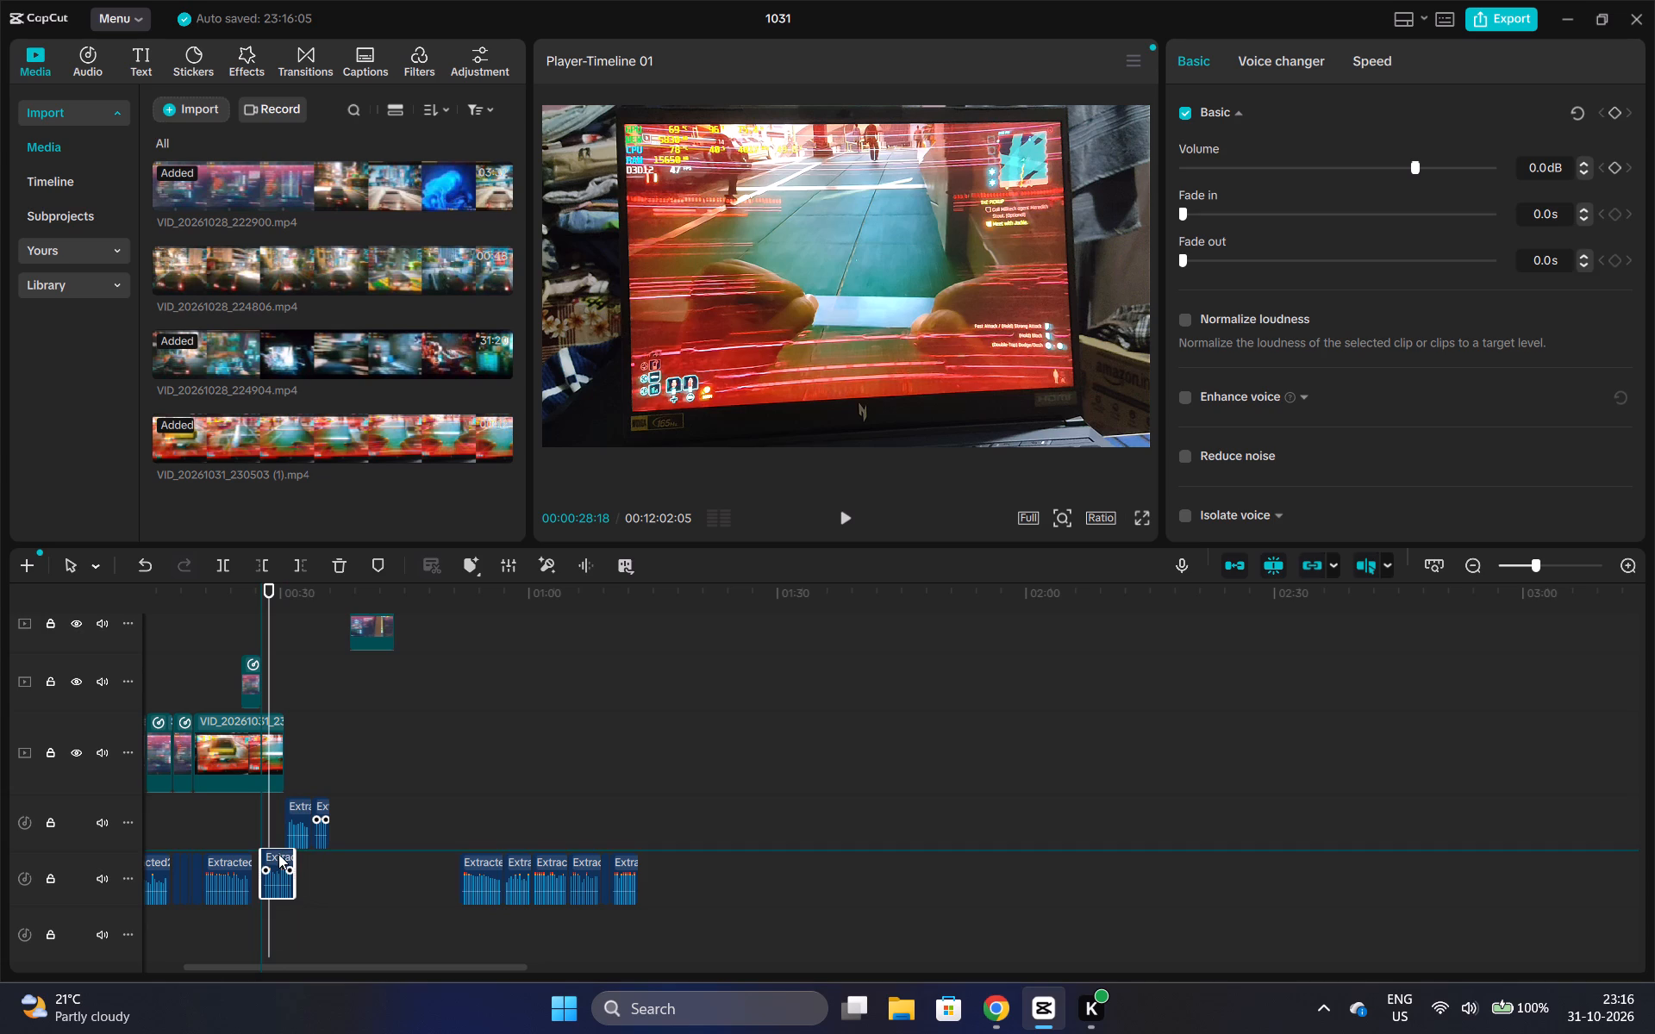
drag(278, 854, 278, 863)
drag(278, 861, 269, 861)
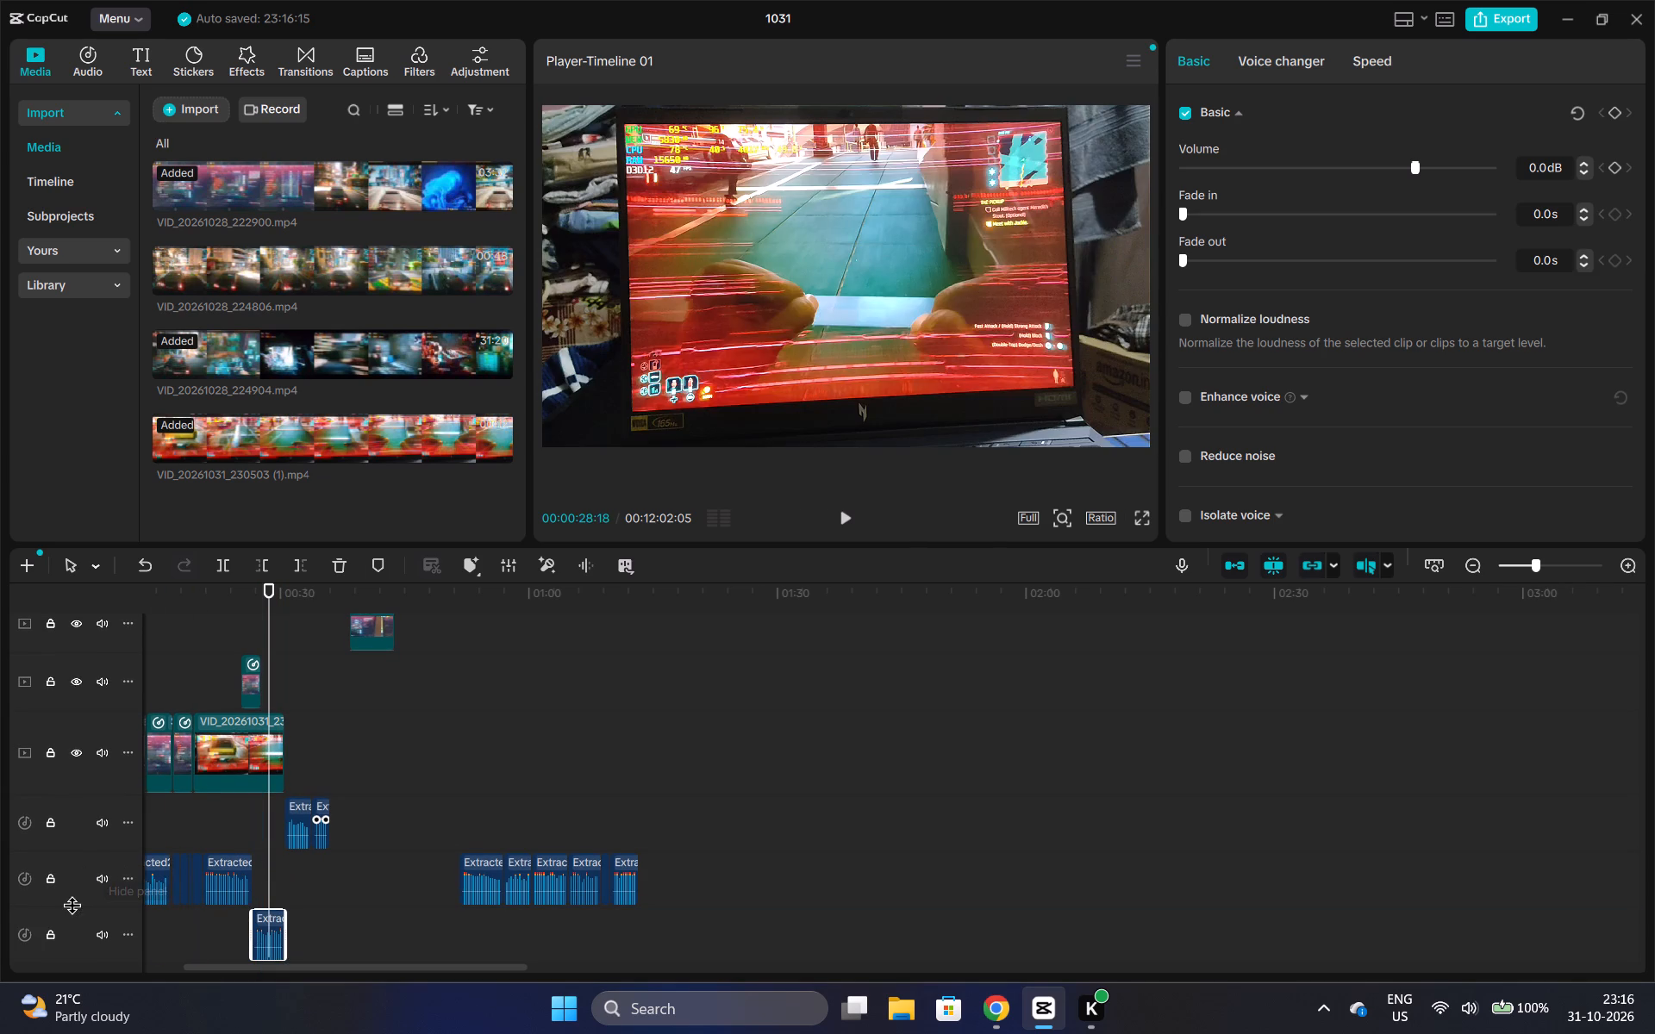
Lock the audio track holding the two clips after 00:30, and move the audio clip ending near 00:30 onto its own track just below.
click(45, 932)
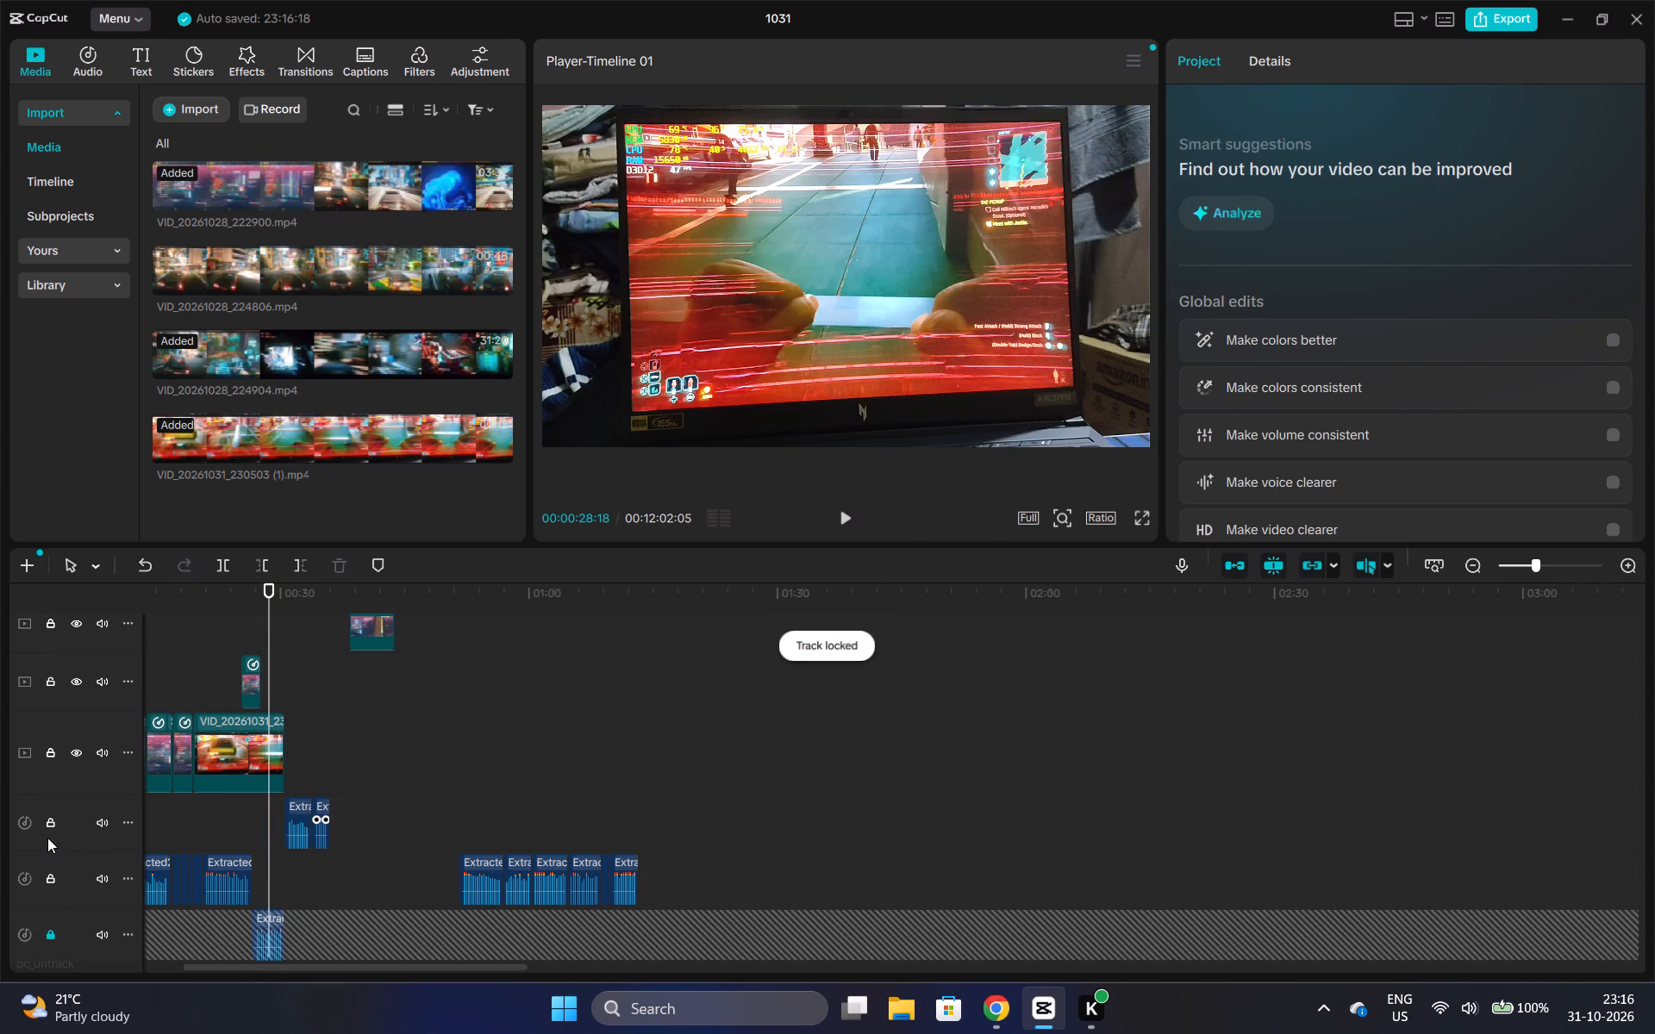
click(47, 827)
click(262, 915)
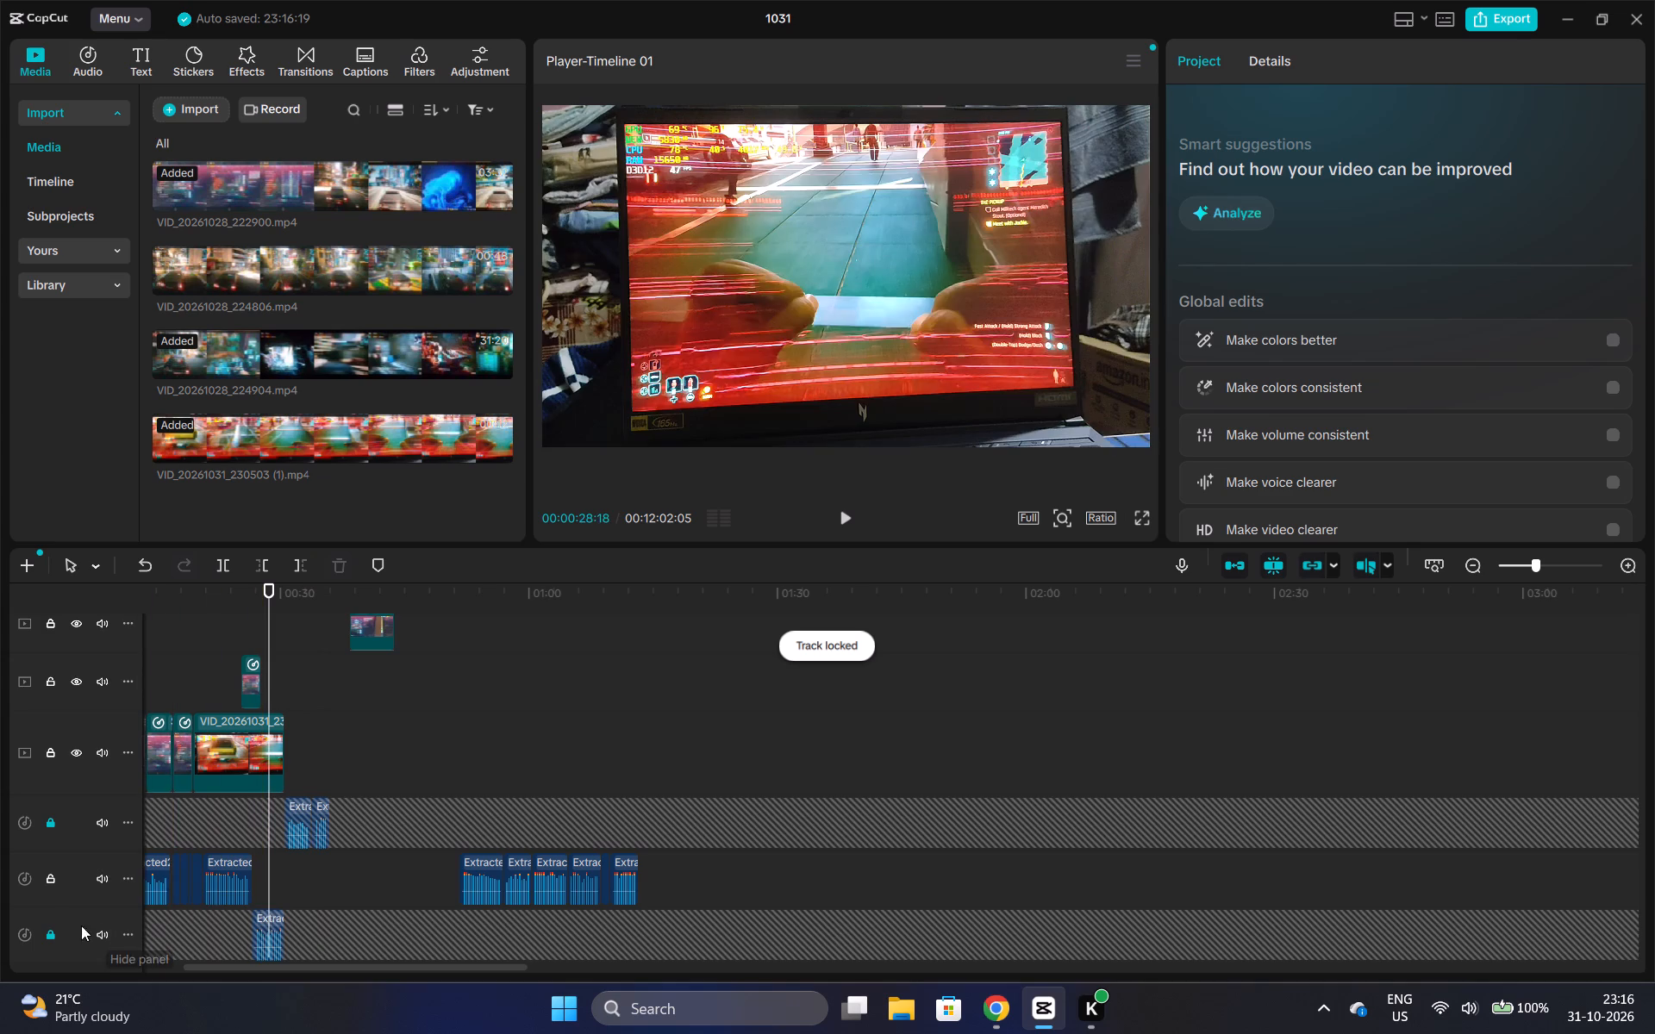
click(56, 930)
drag(262, 919, 271, 876)
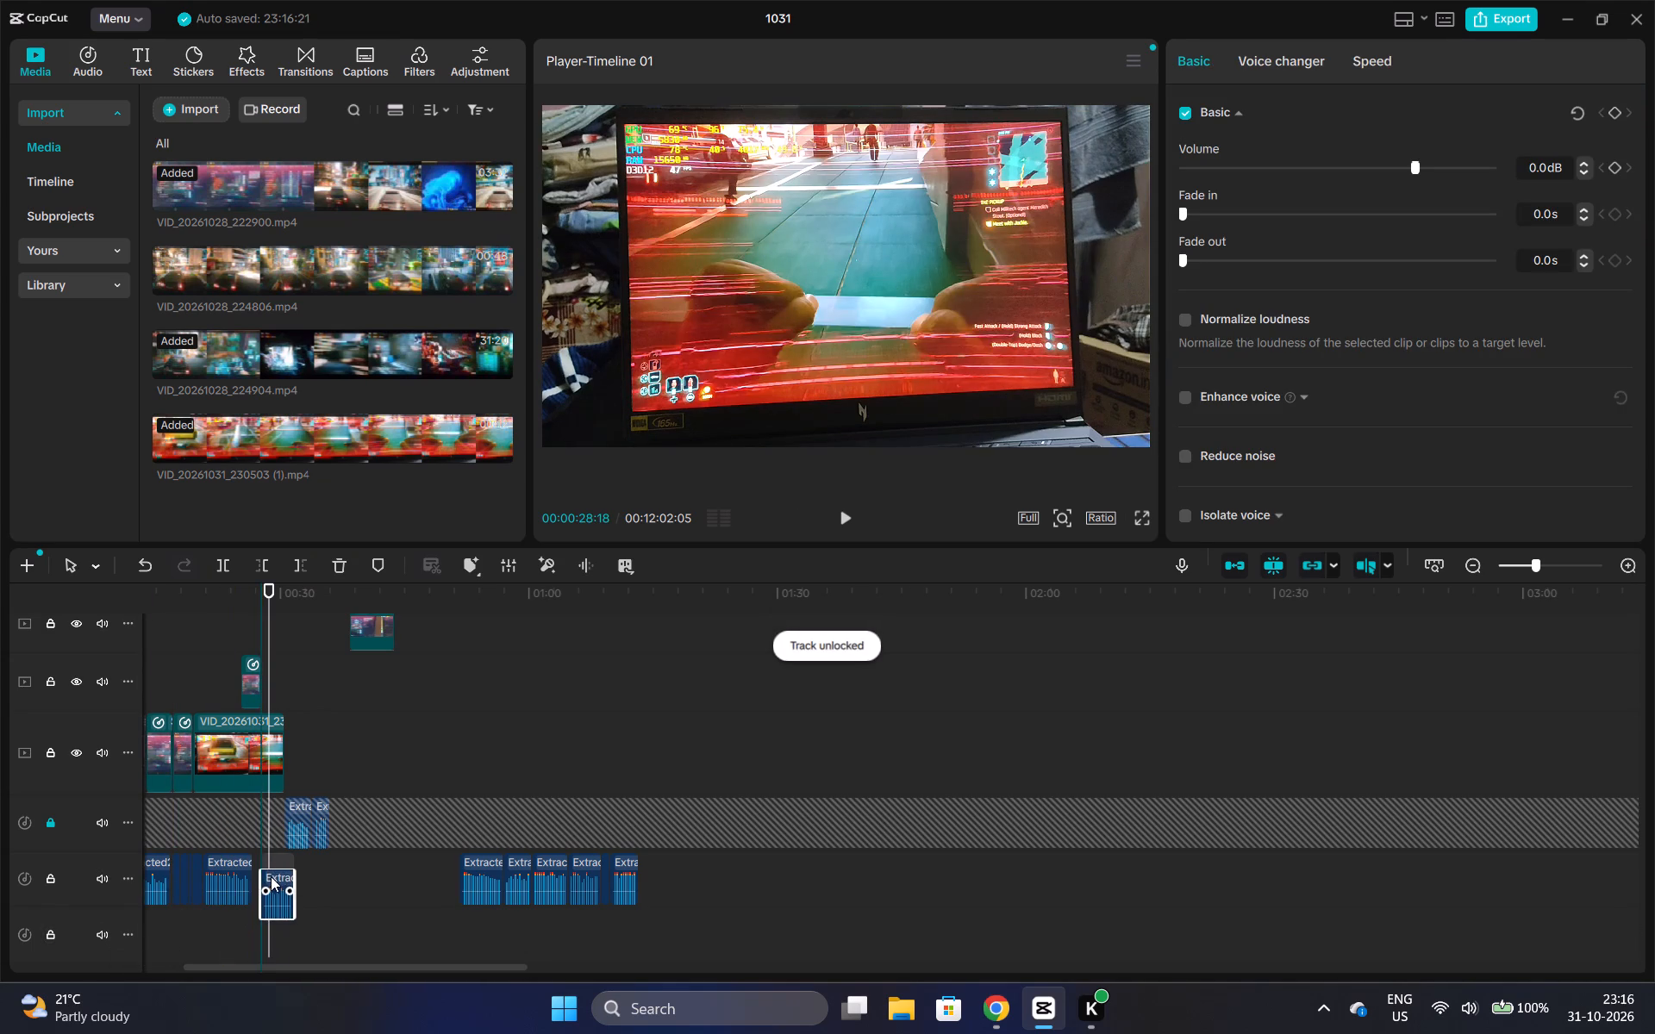
drag(271, 876, 260, 855)
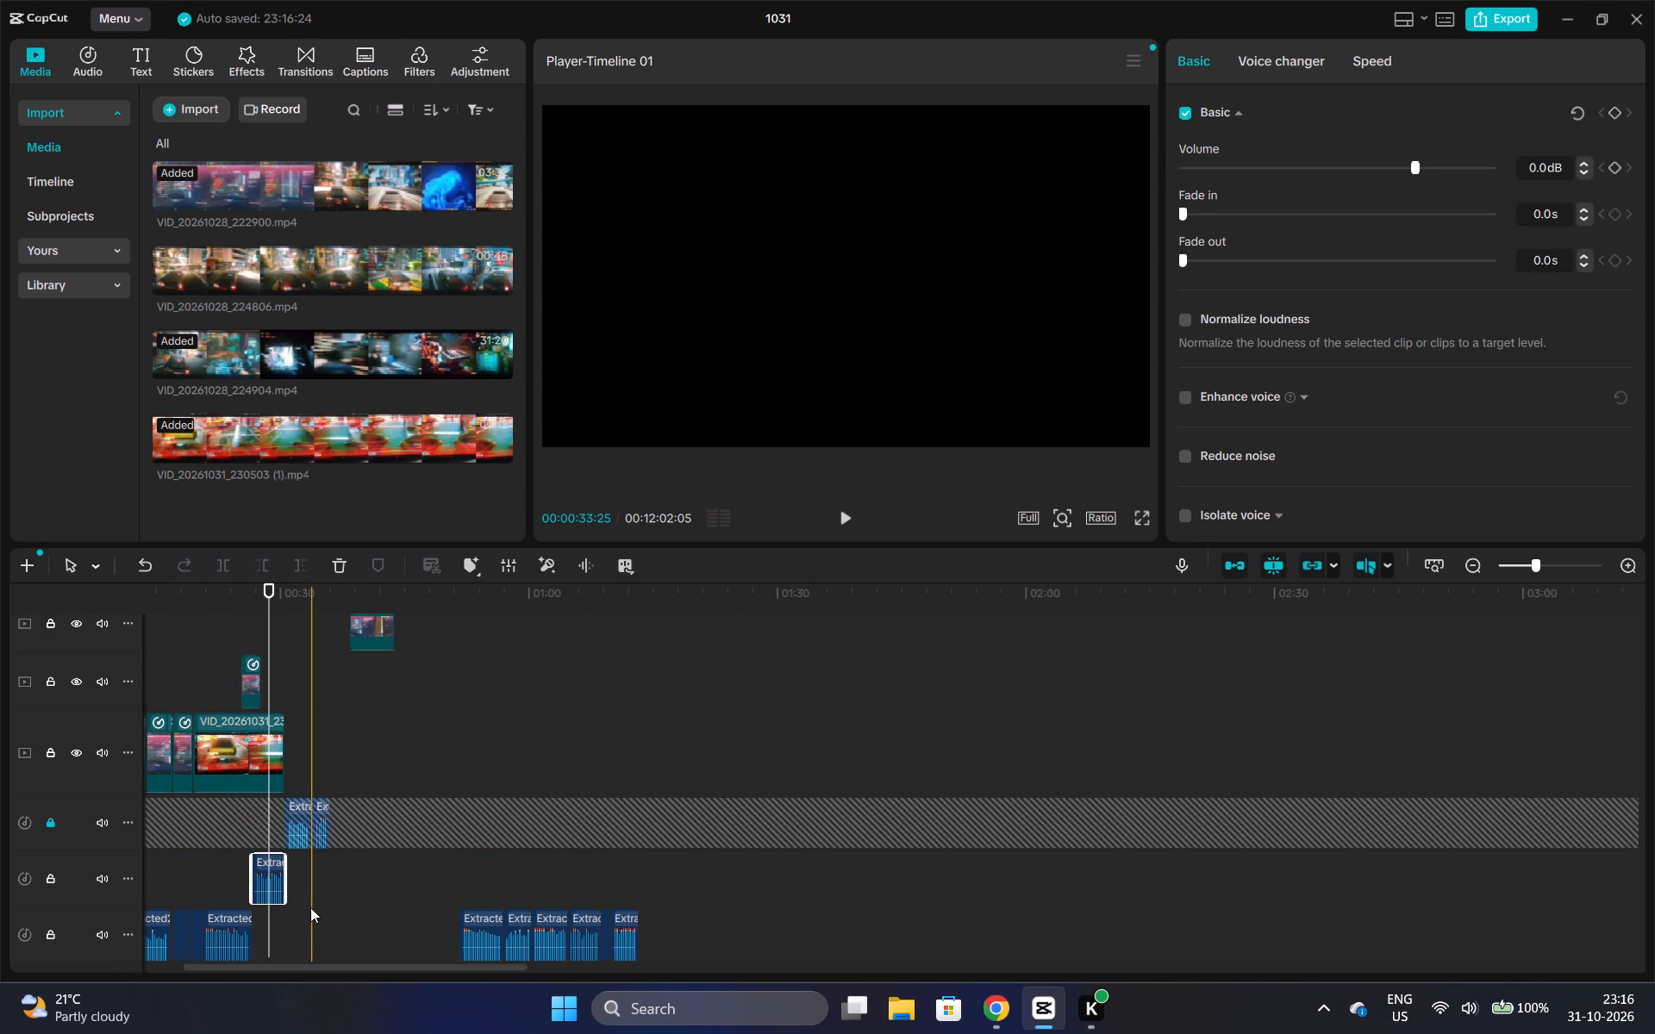
Play the sequence from about 00:25 to 00:36, and listen to the audio clip starting near 00:51.
drag(308, 906, 308, 928)
click(308, 909)
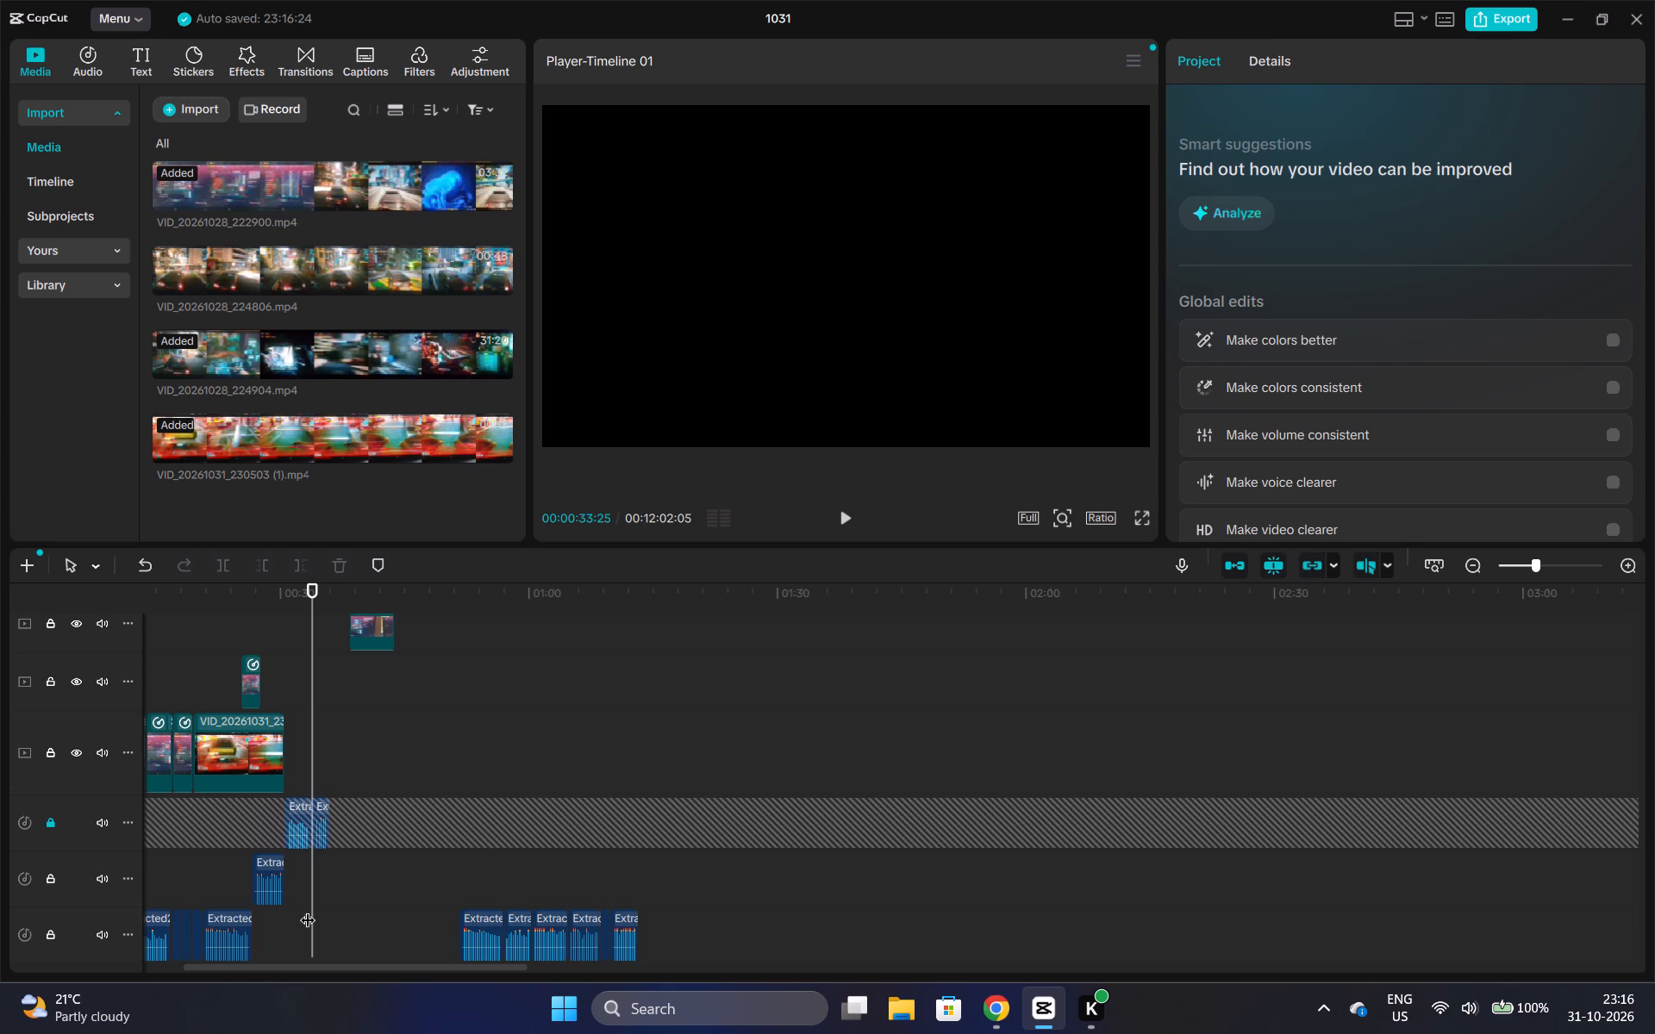
drag(308, 898, 251, 891)
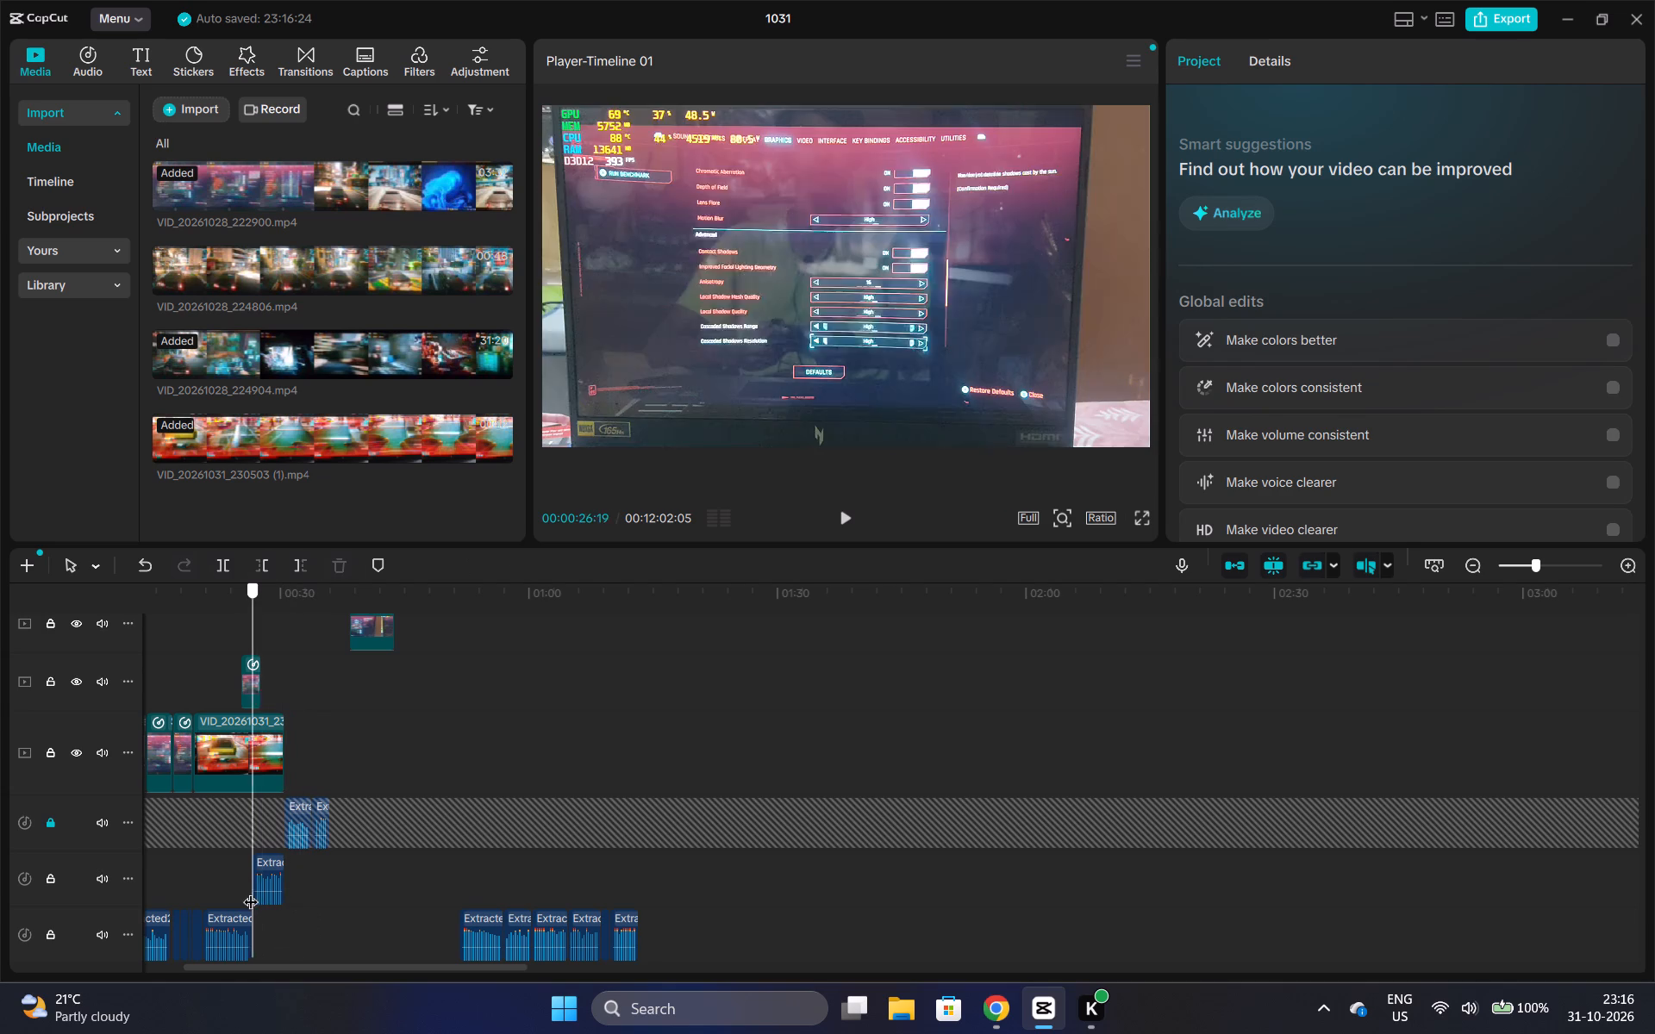
drag(251, 891, 240, 856)
click(237, 631)
key(space)
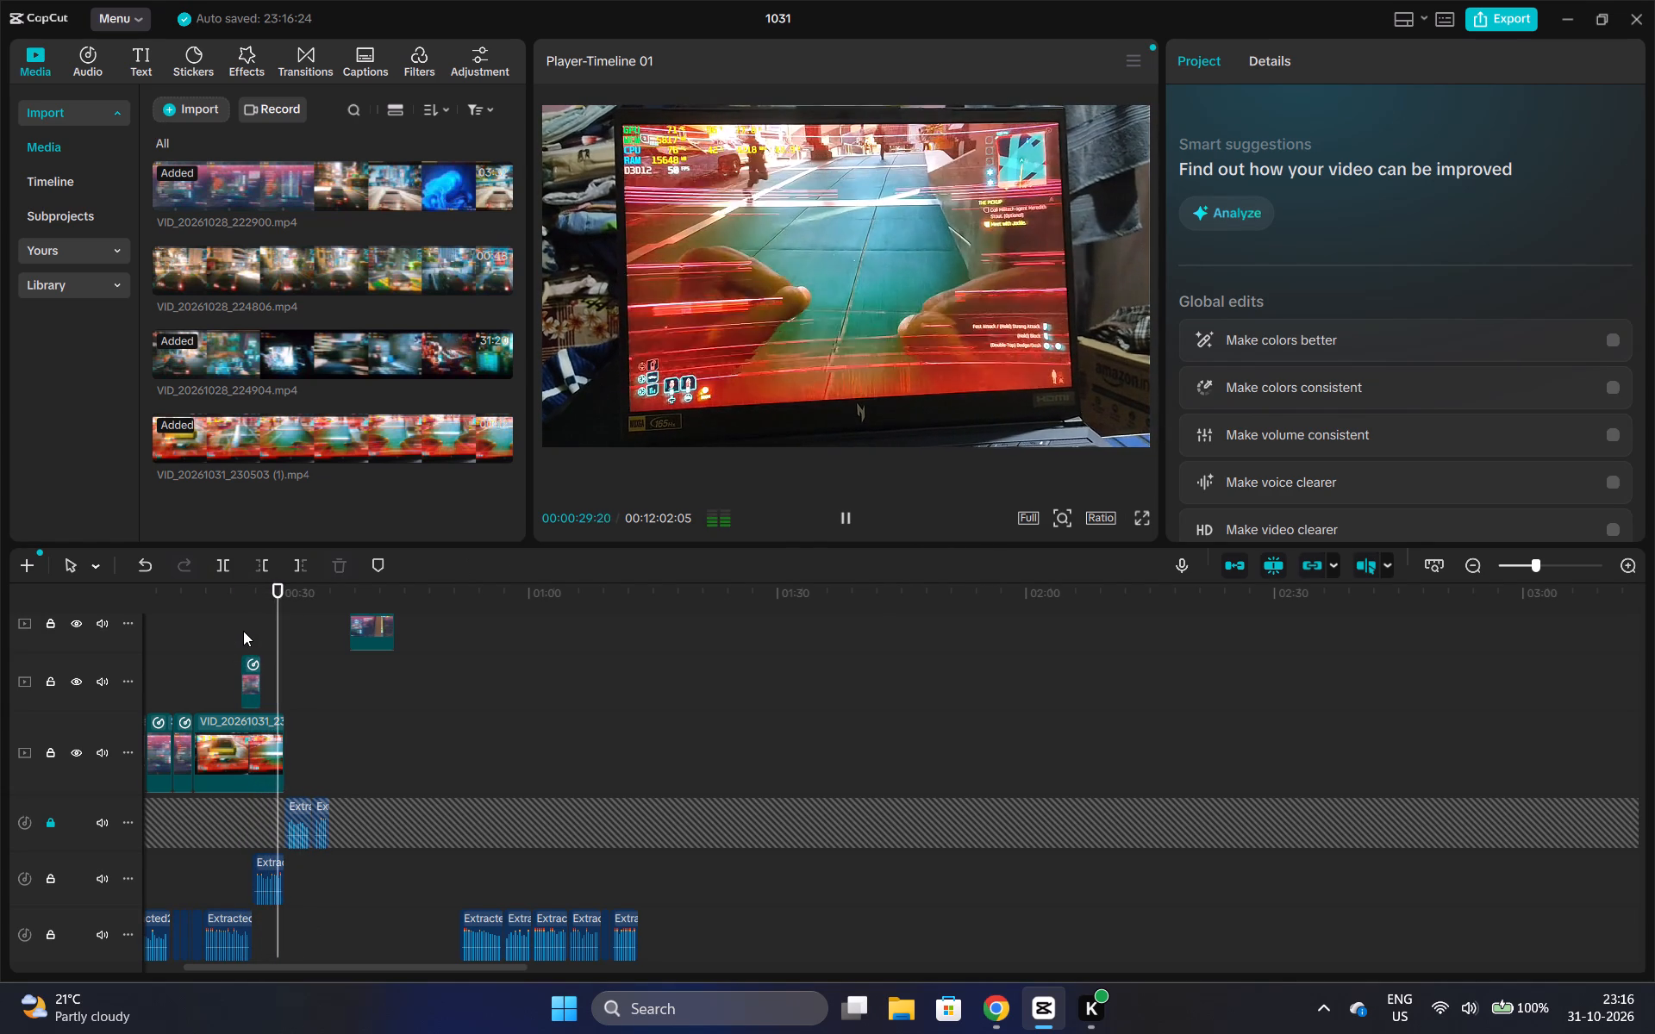
key(space)
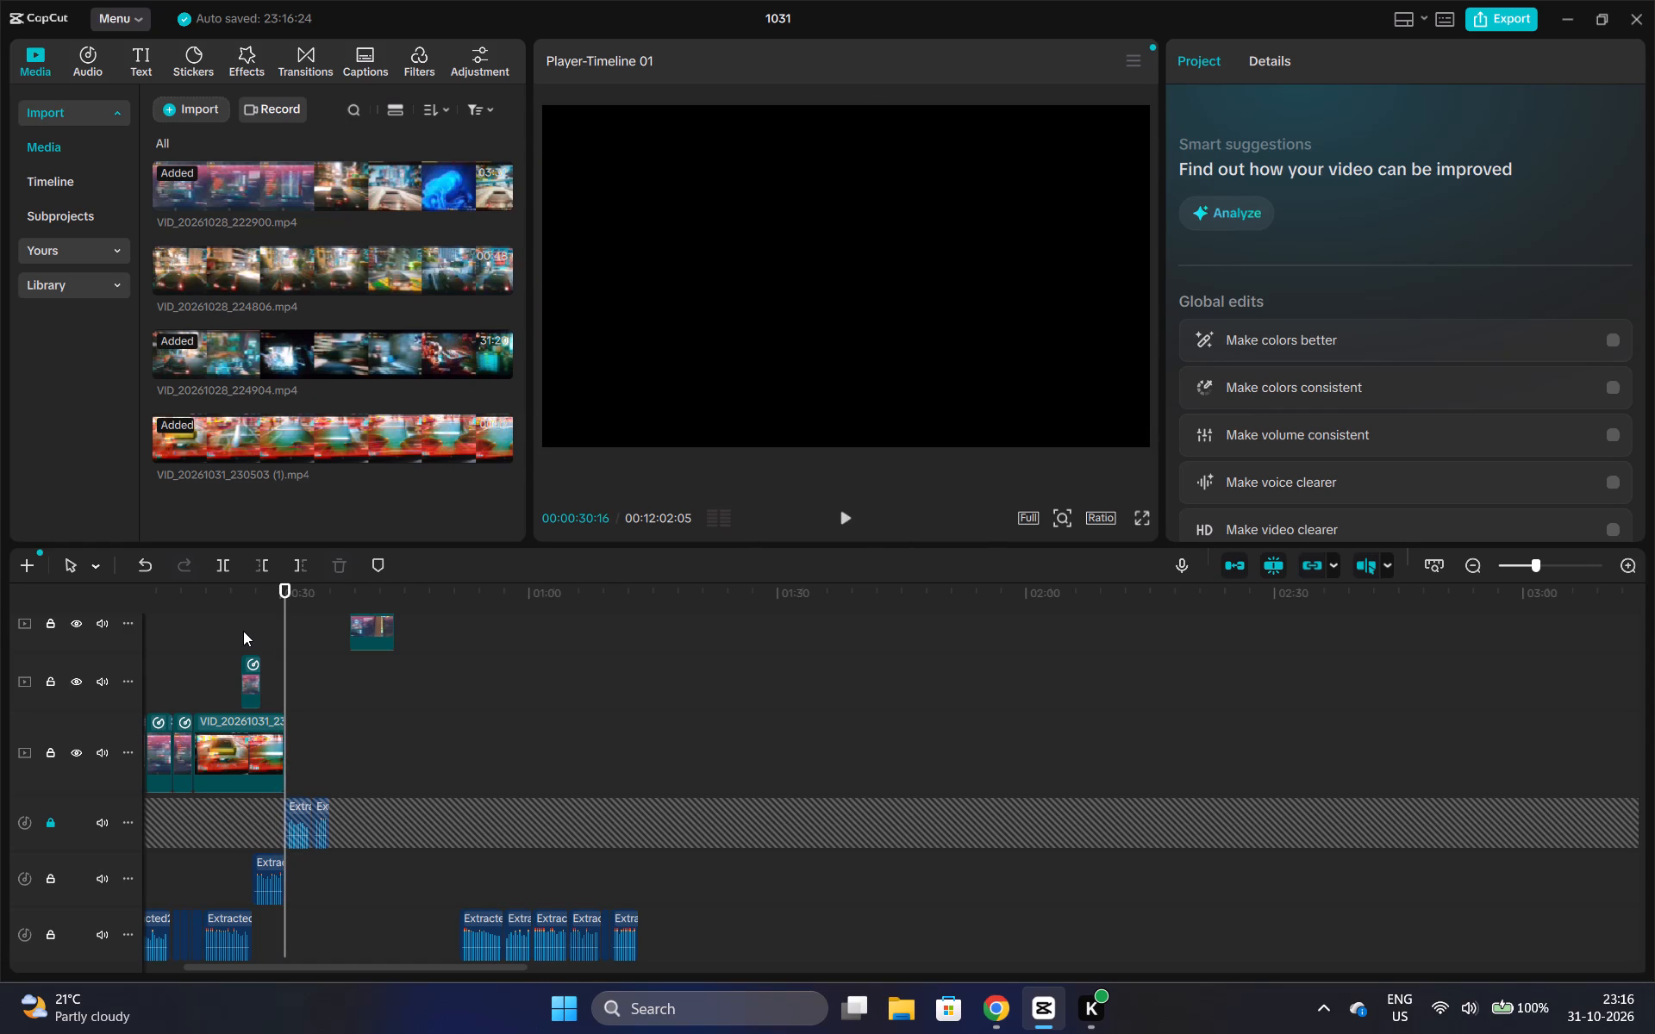
key(space)
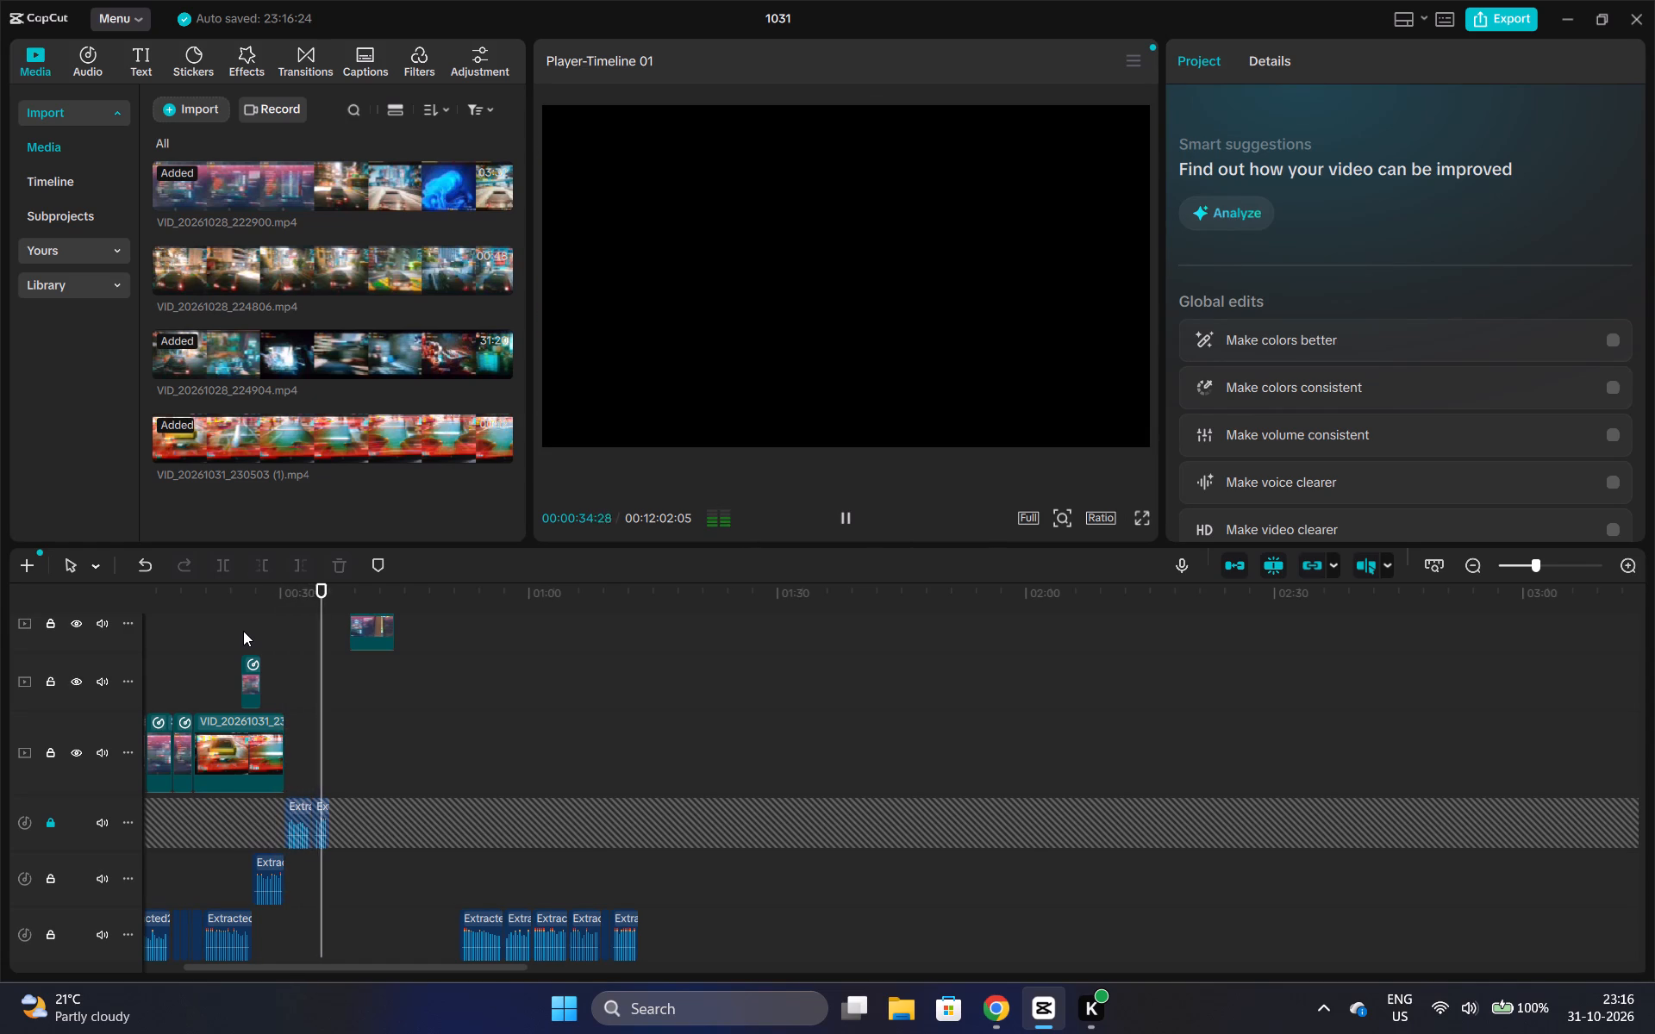
key(space)
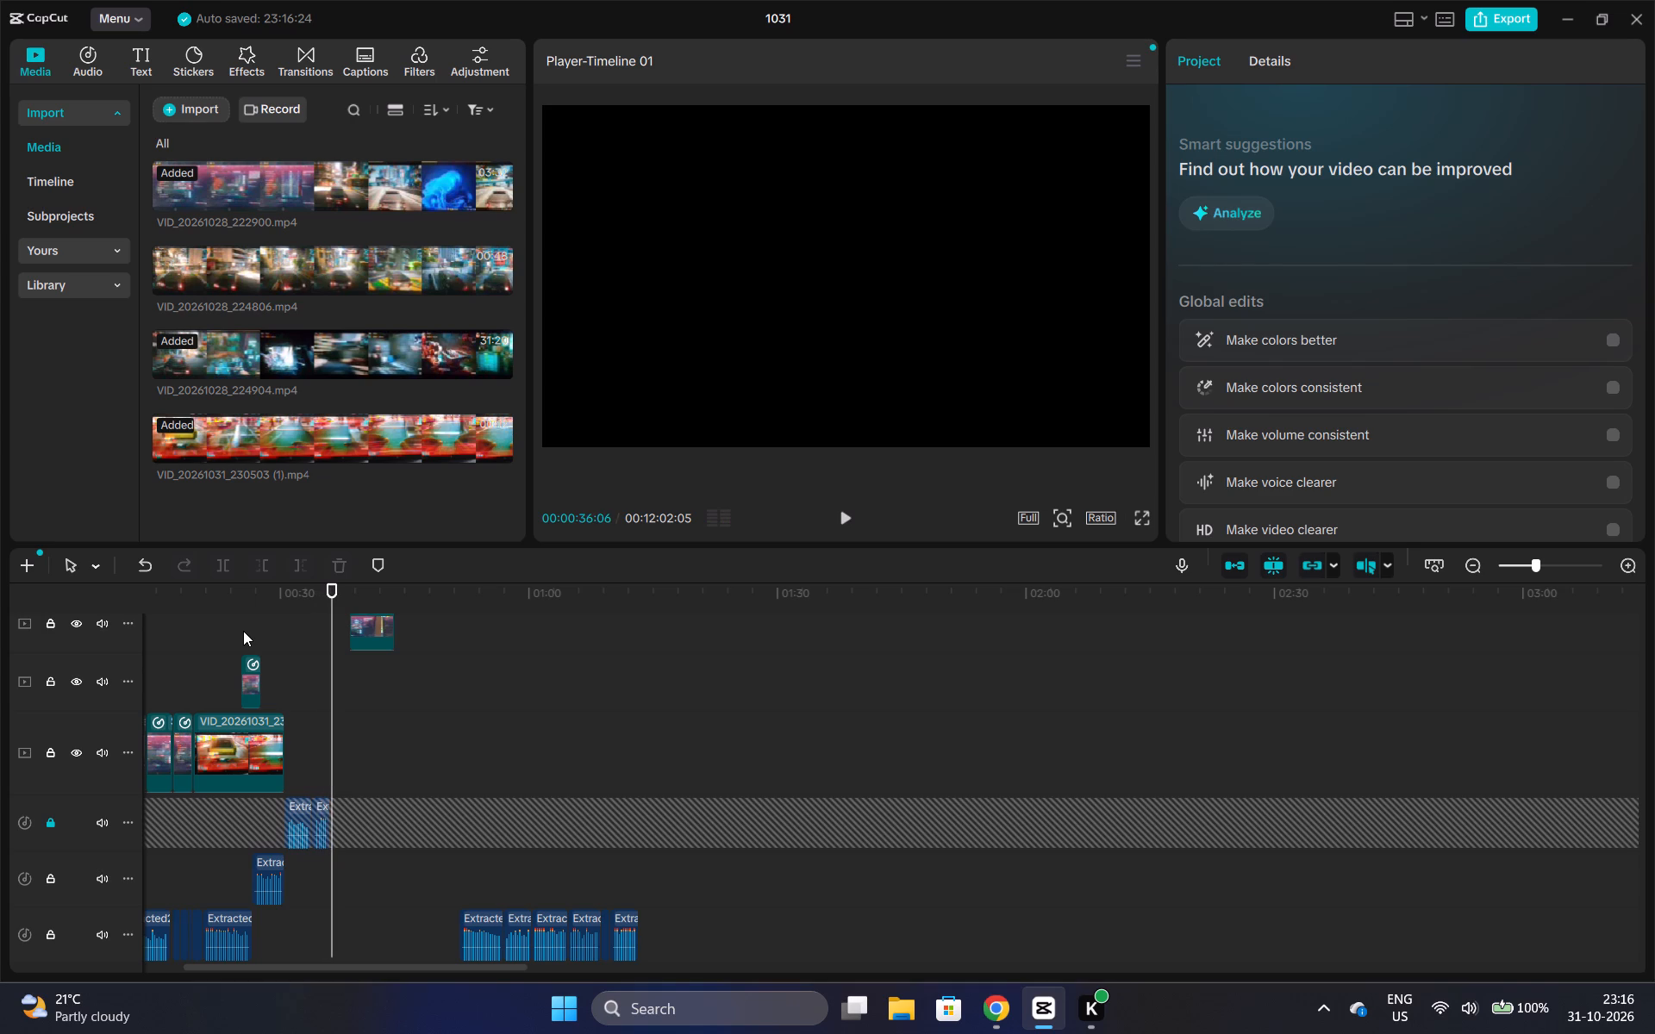
click(460, 601)
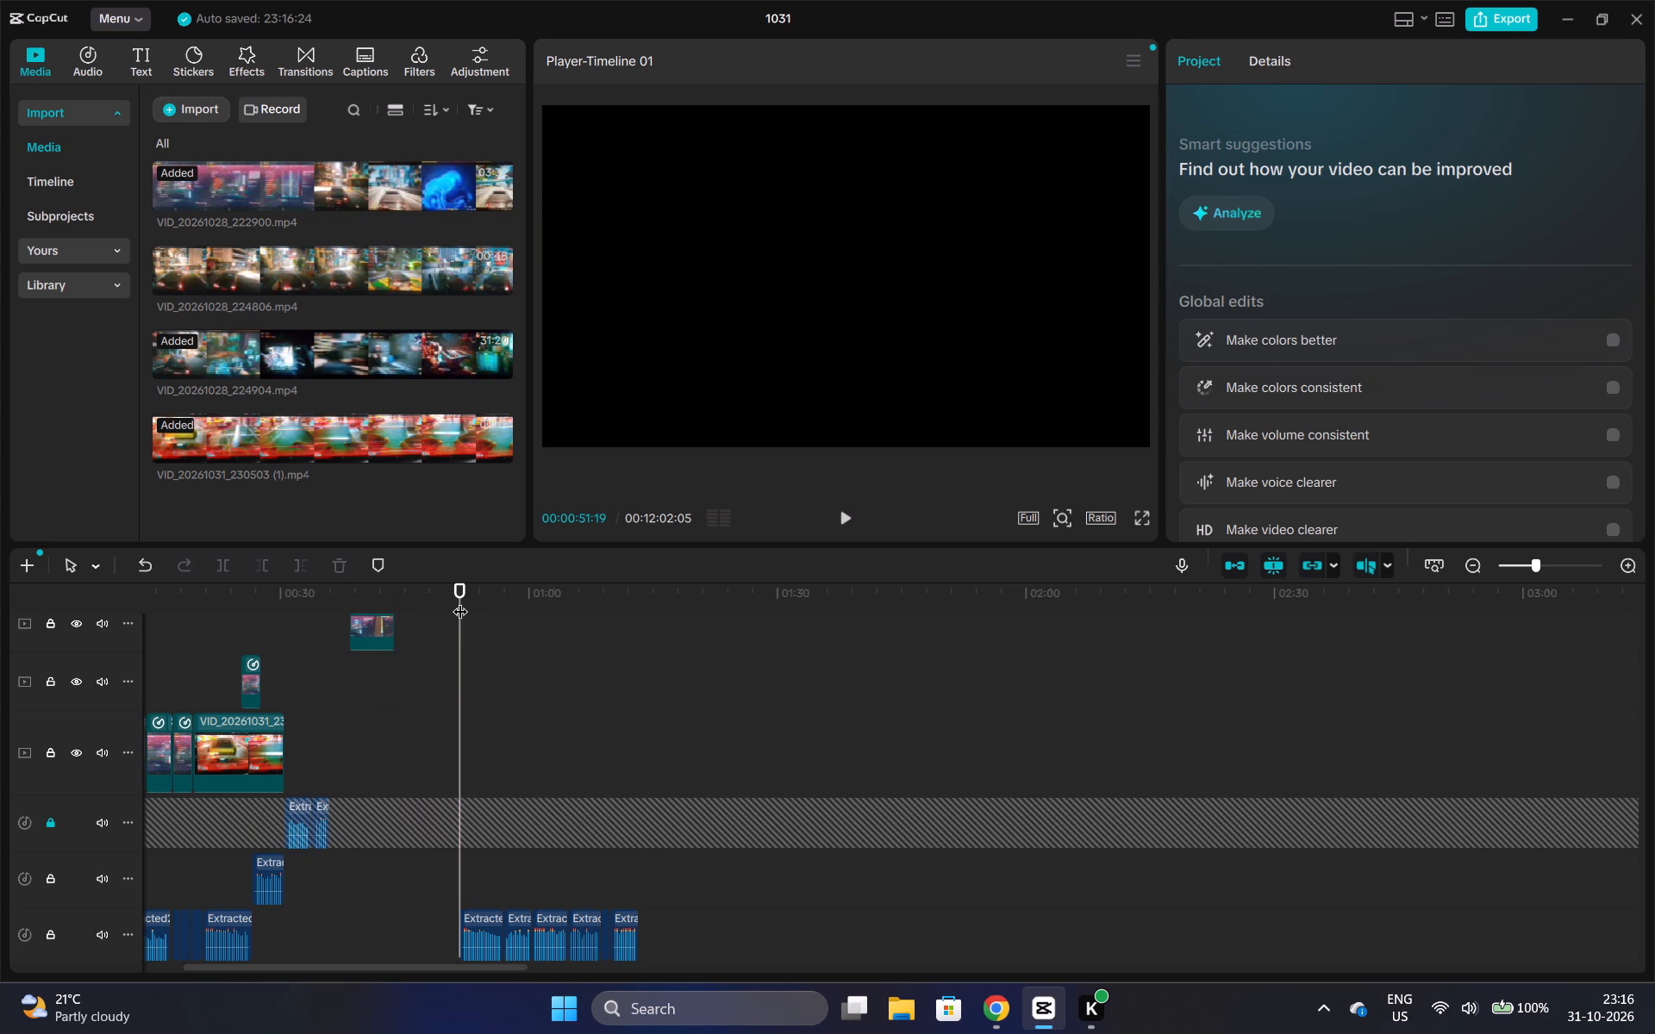
key(space)
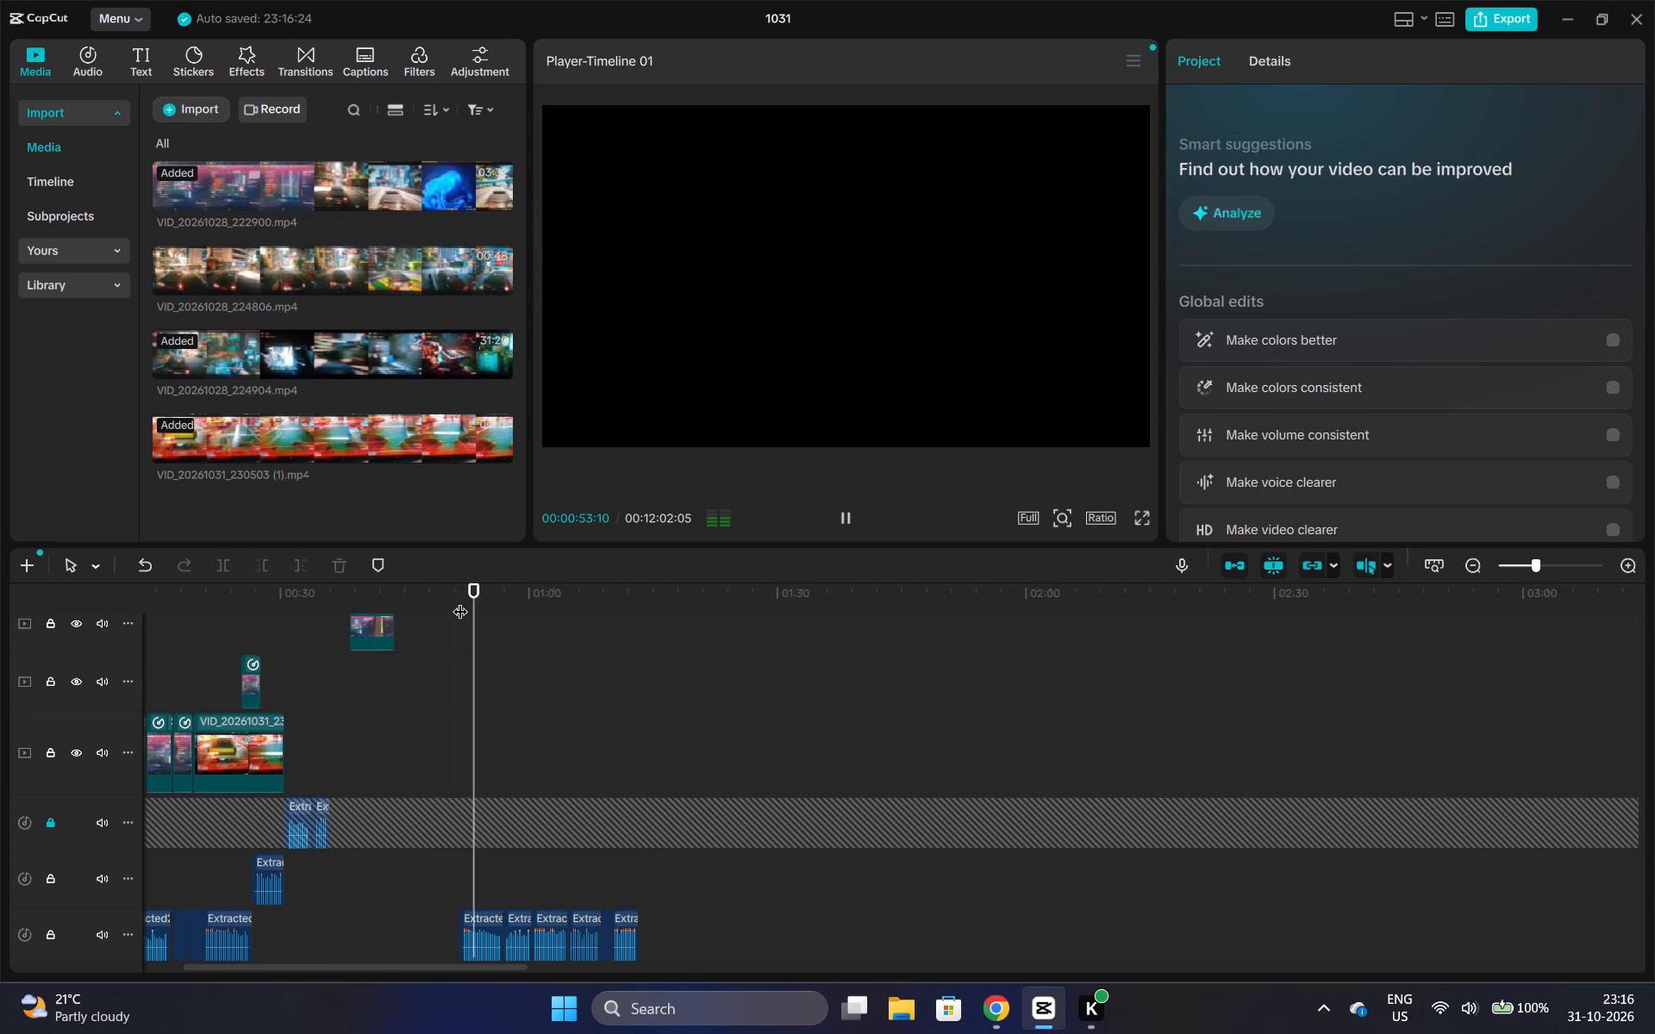
key(space)
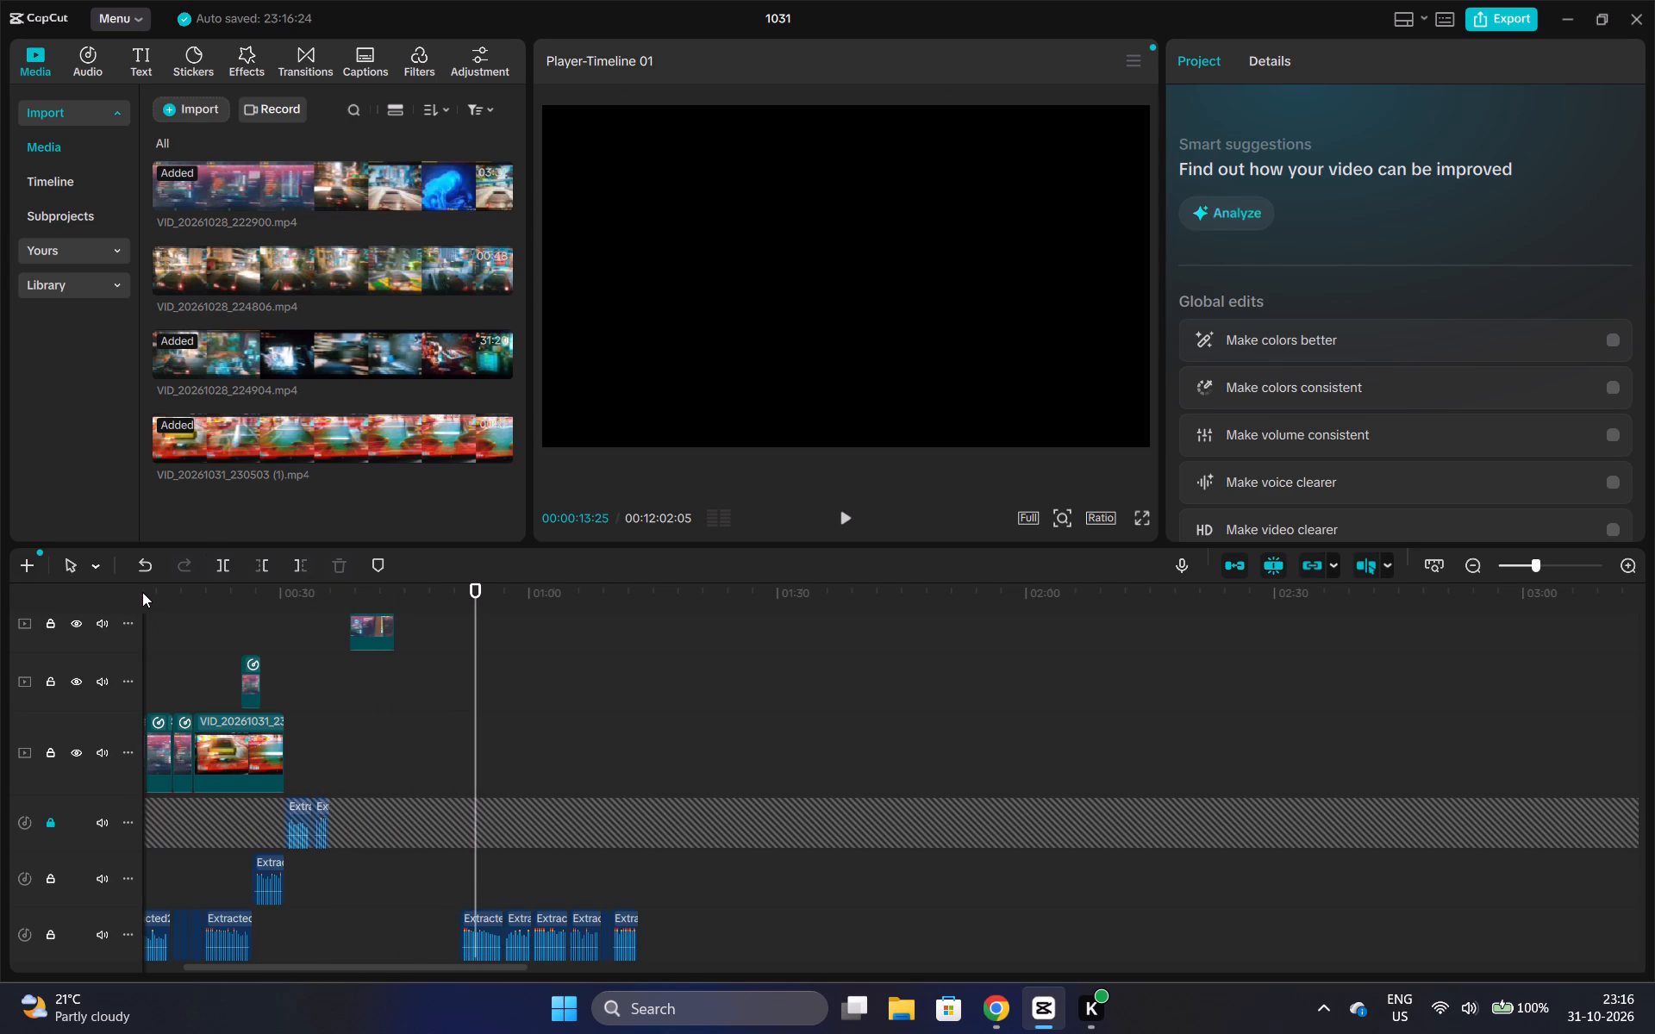
Move the long VID_20261028_222900.mp4 clip from about 10:00 to the main video track, directly after the clip ending near 00:30.
double_click(142, 592)
triple_click(1478, 564)
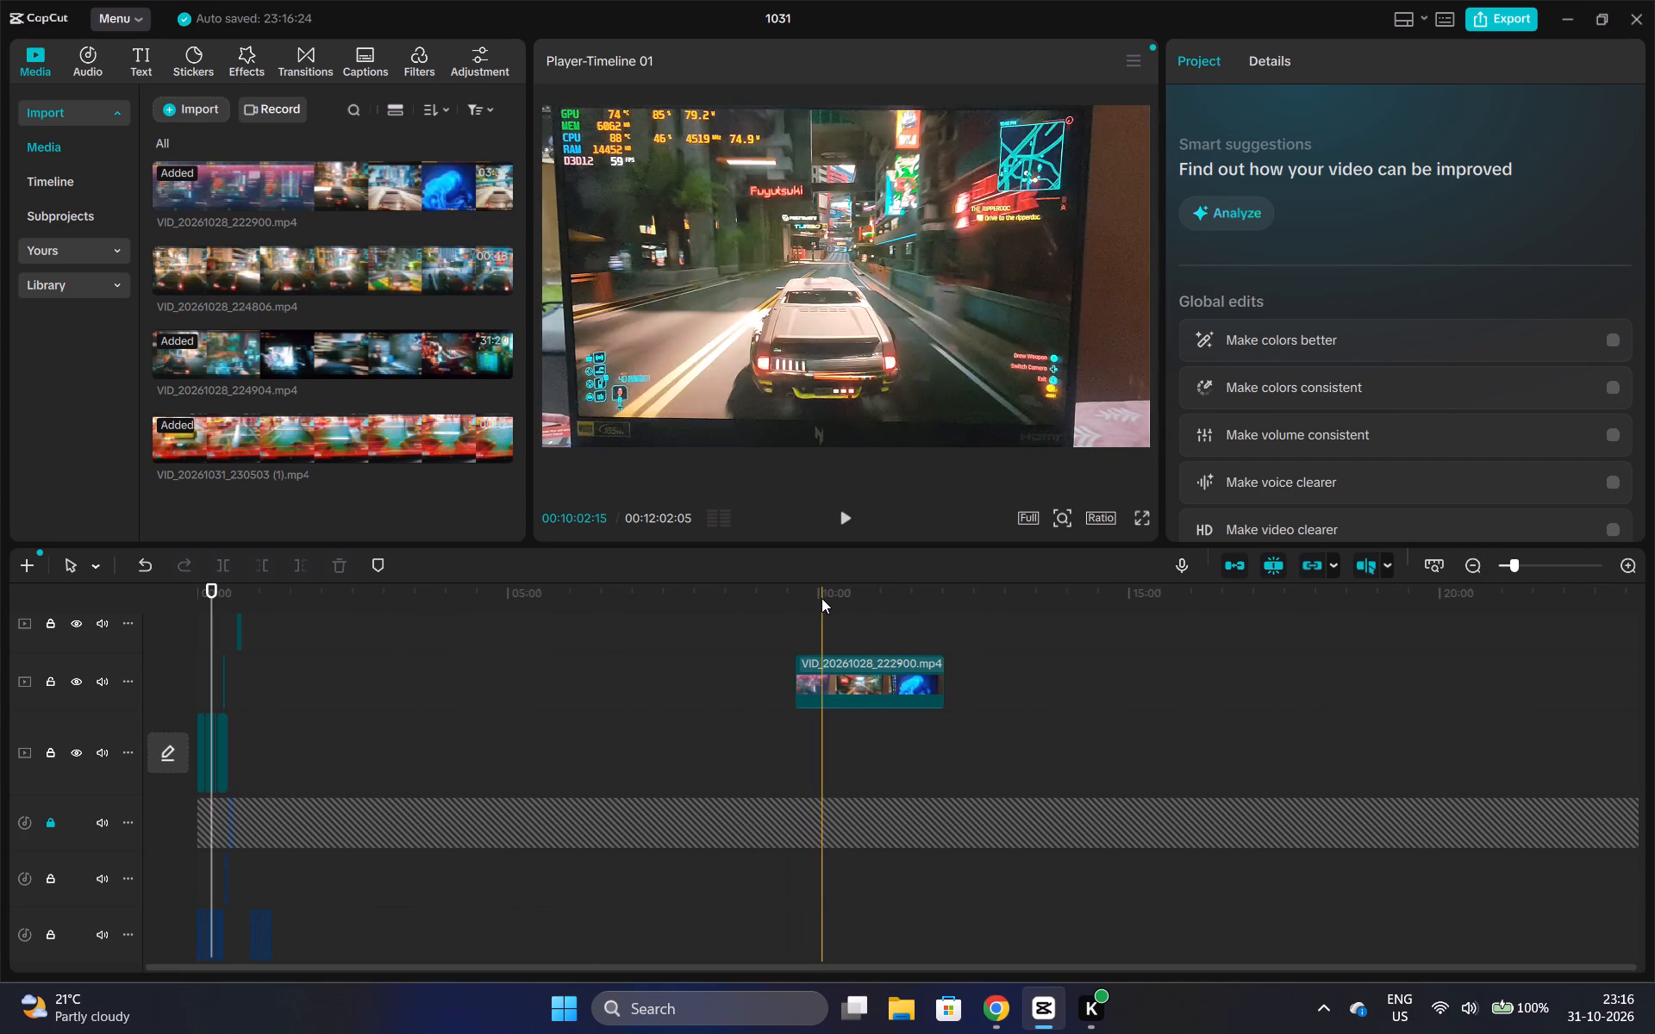
drag(824, 657, 488, 695)
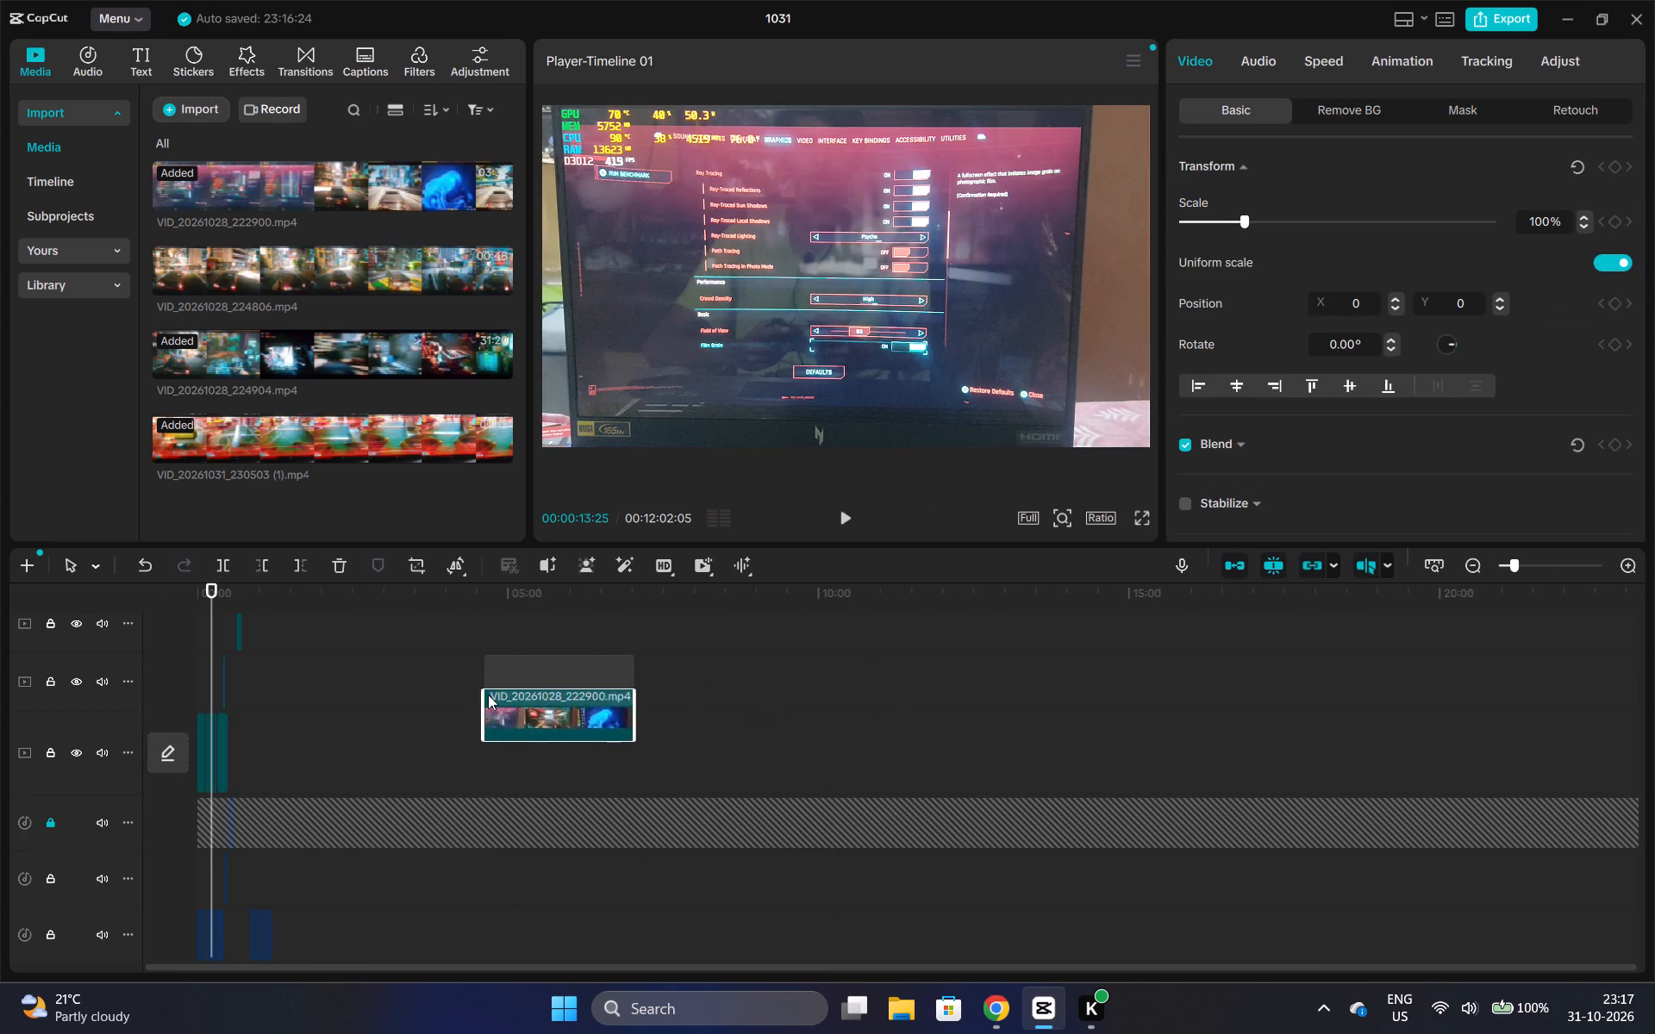
drag(488, 695, 277, 718)
Play the edited sequence from the start to about 00:36, where the last consecutive audio clip ends.
triple_click(1627, 570)
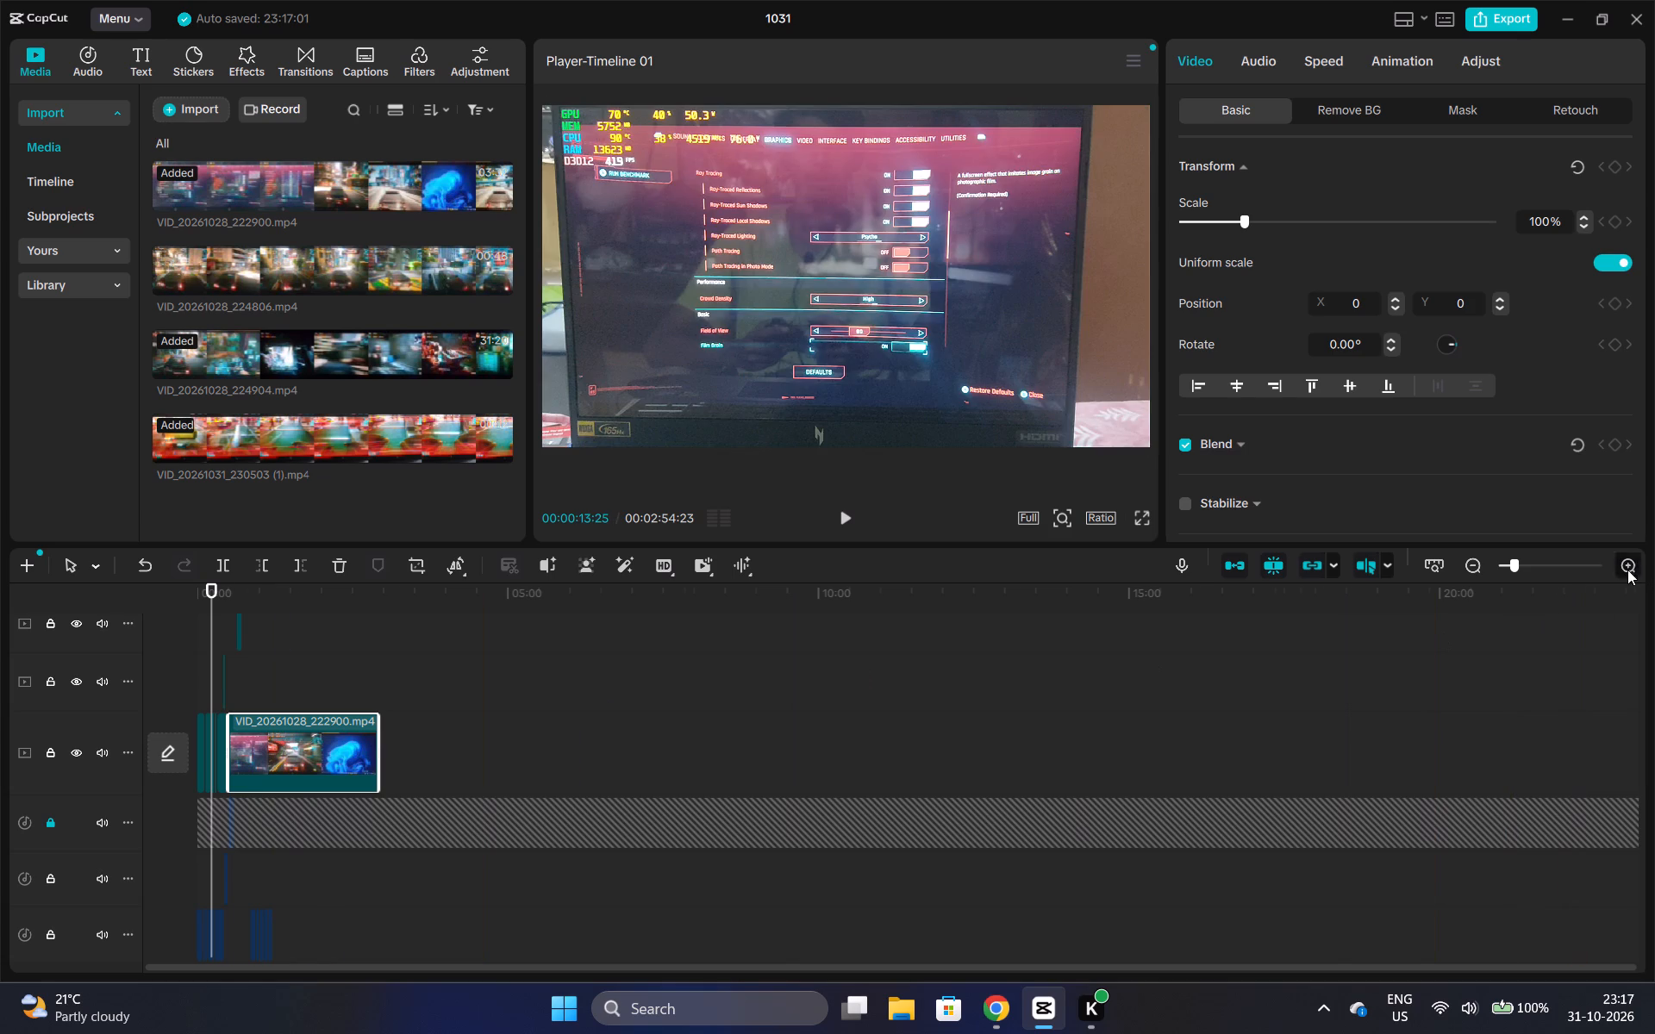
drag(587, 967, 514, 963)
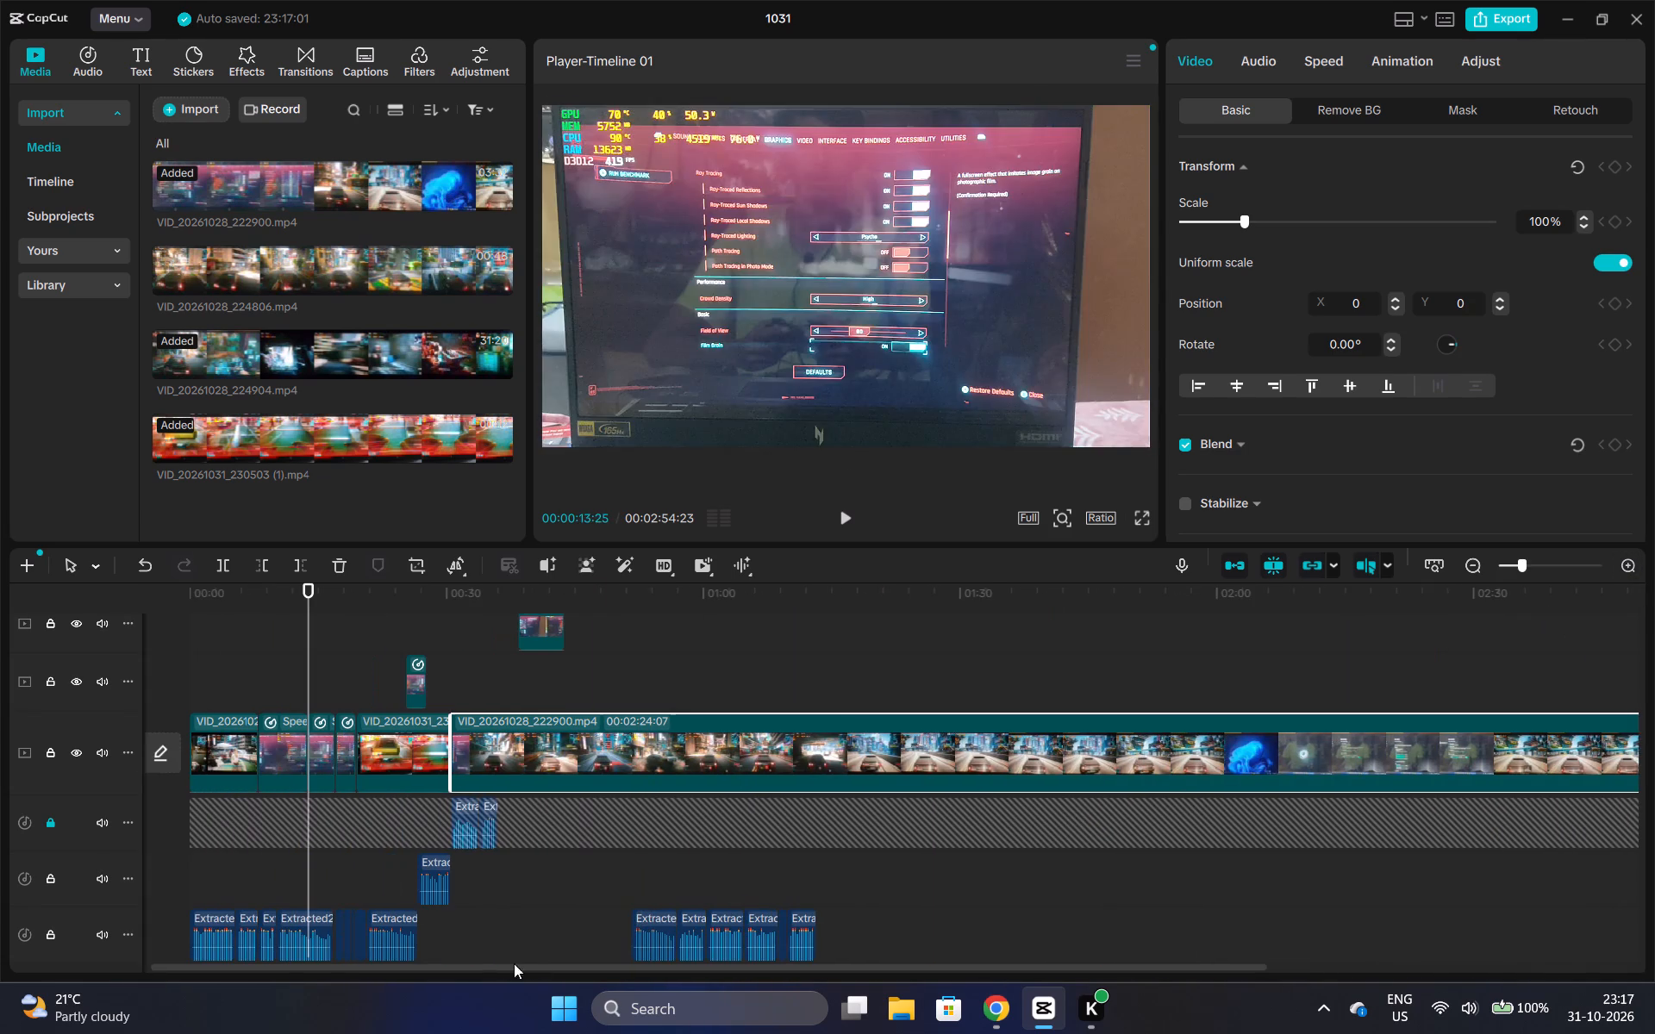
drag(514, 963, 381, 960)
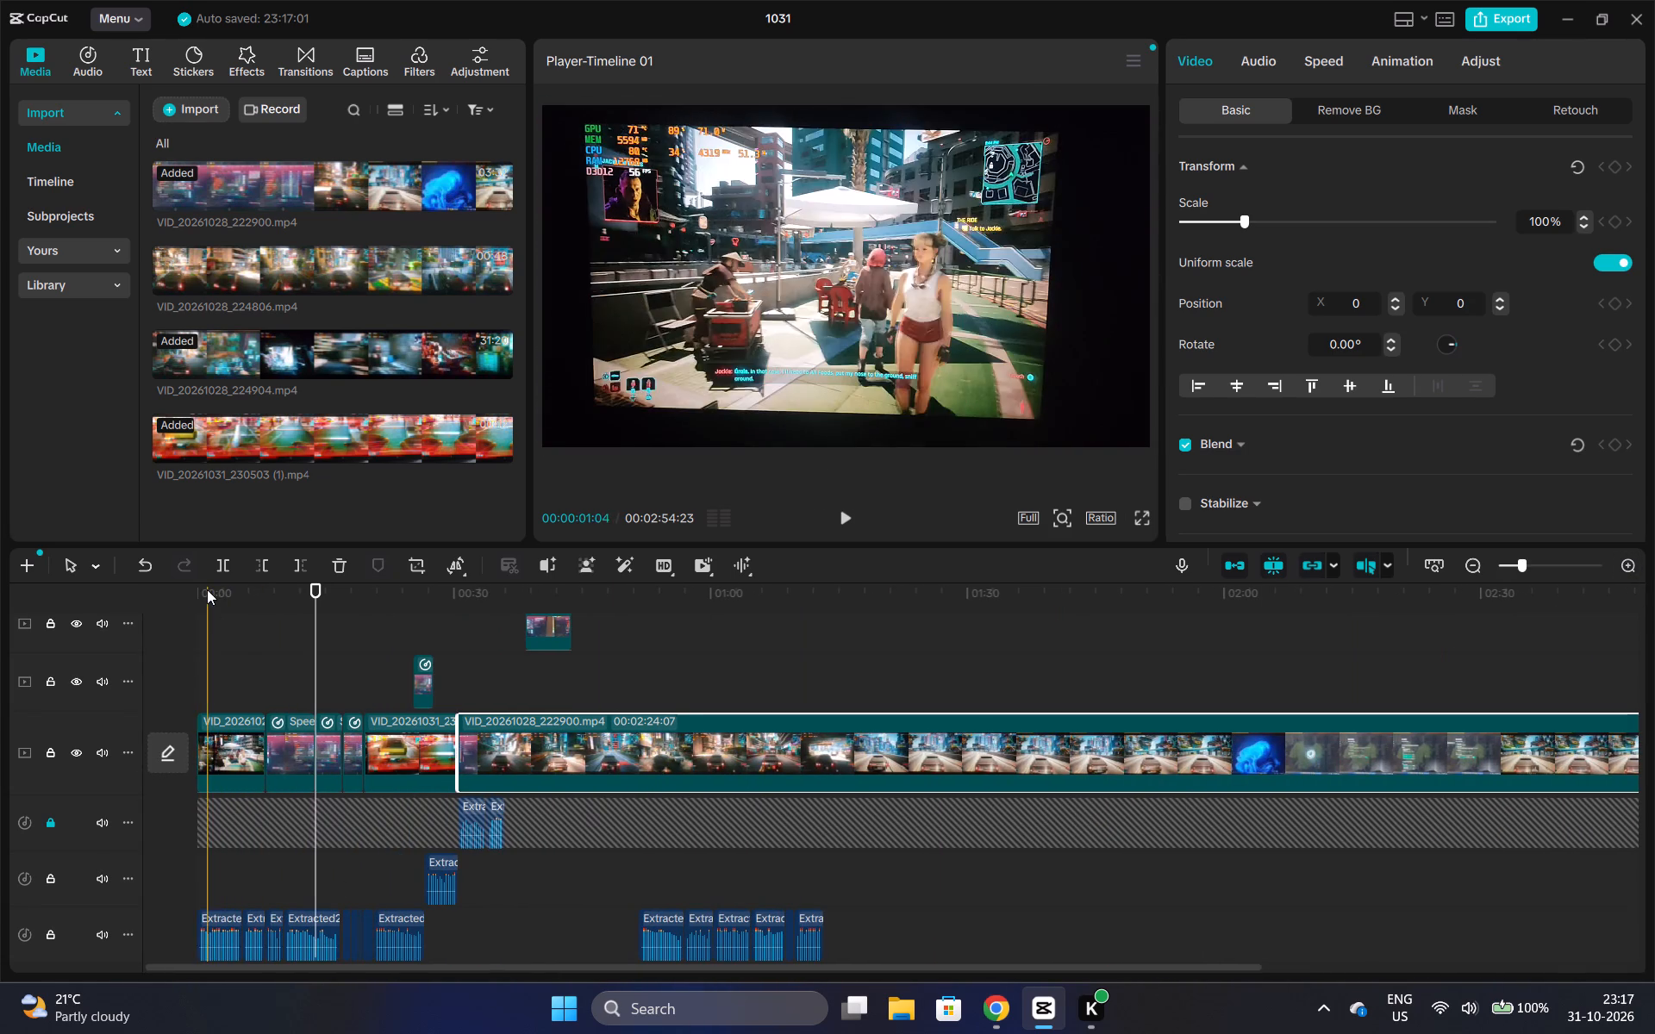
click(203, 589)
key(space)
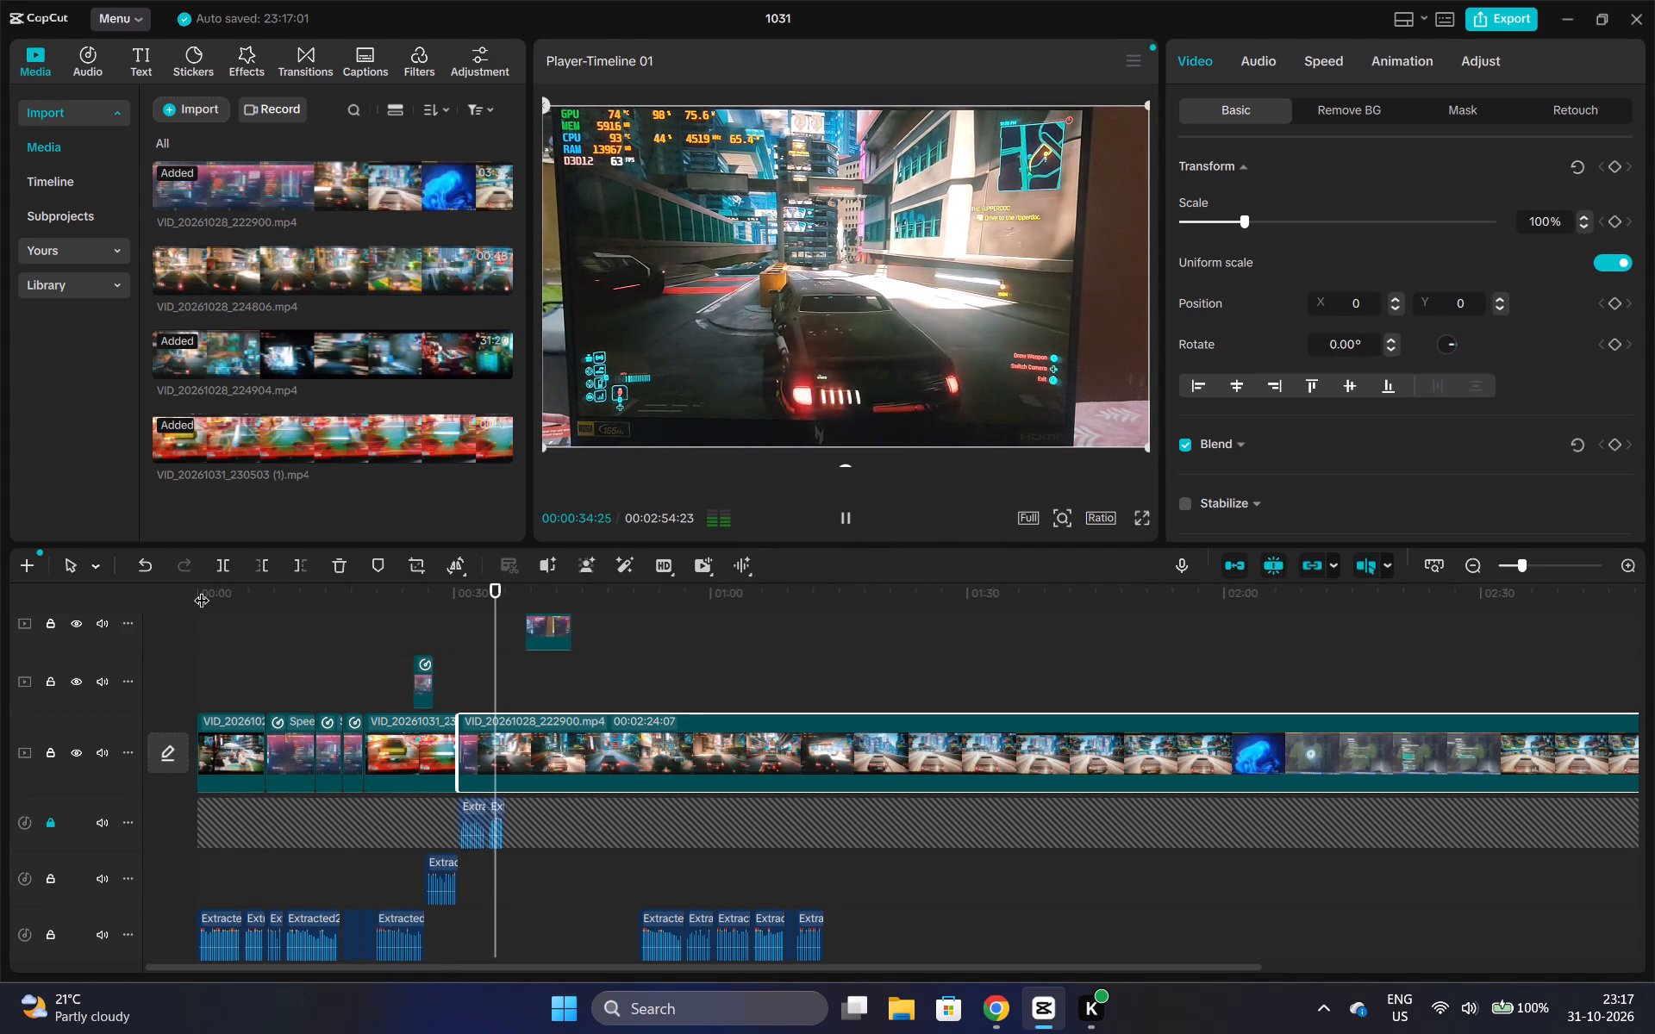
key(space)
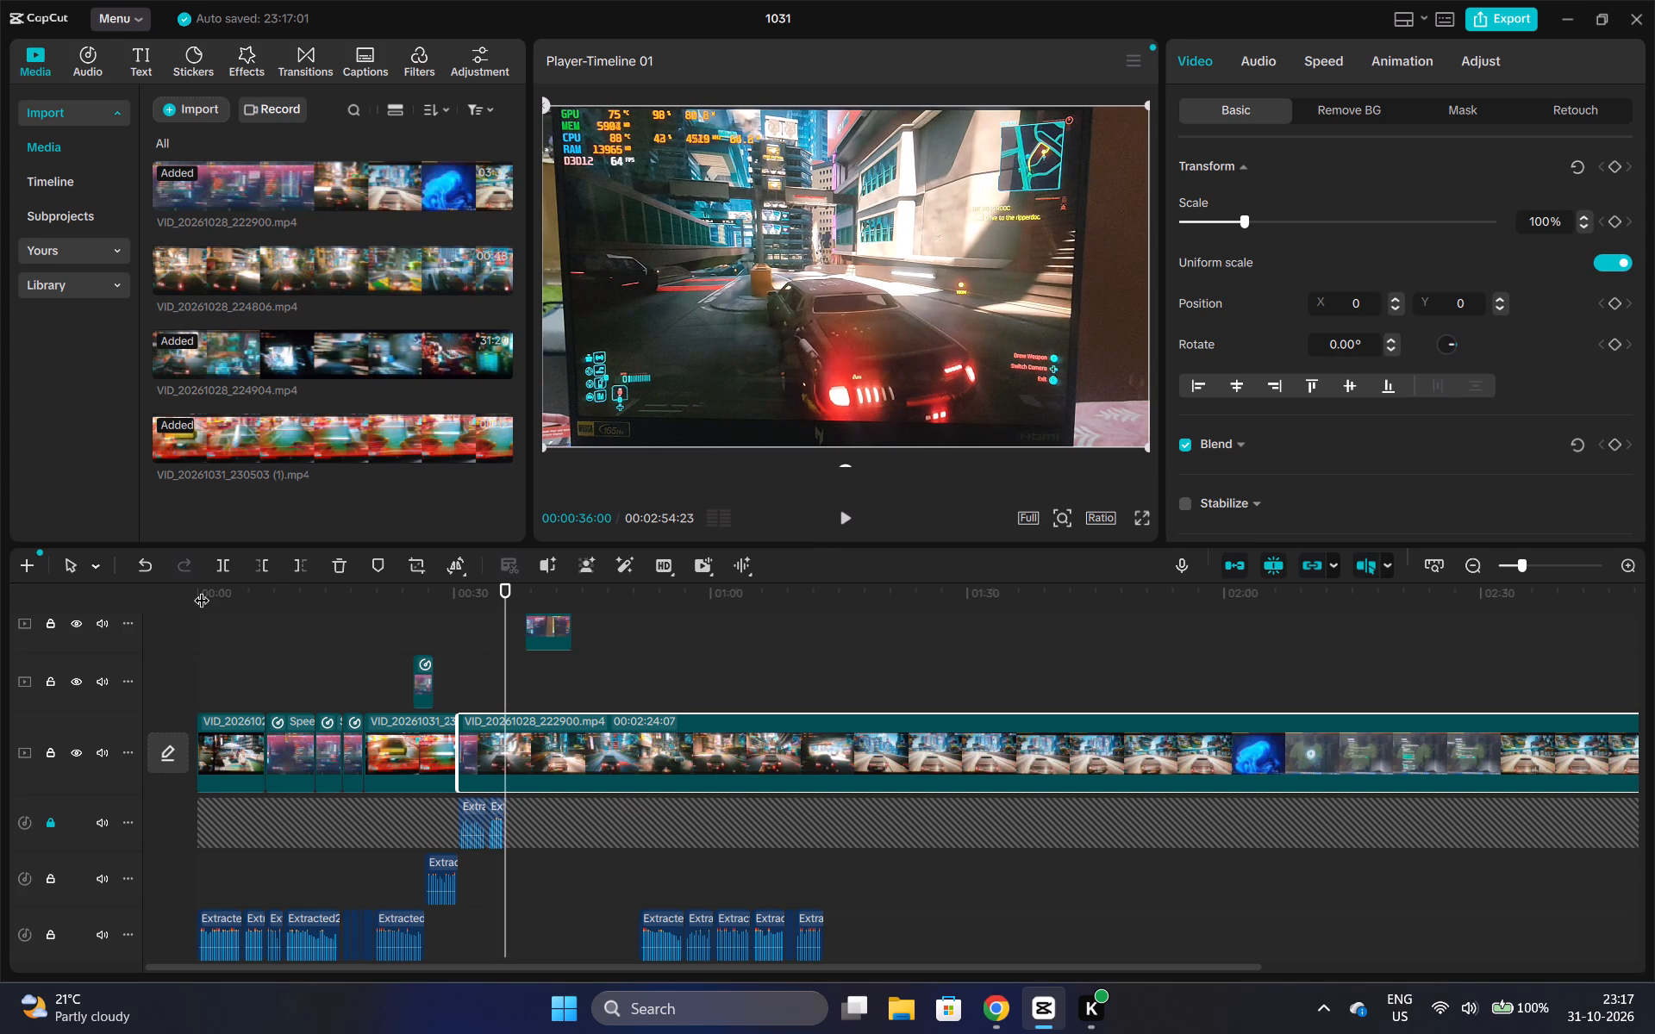
Split the long VID_20261028_222900.mp4 clip on the main track at about 01:21 and at 00:36.
click(509, 588)
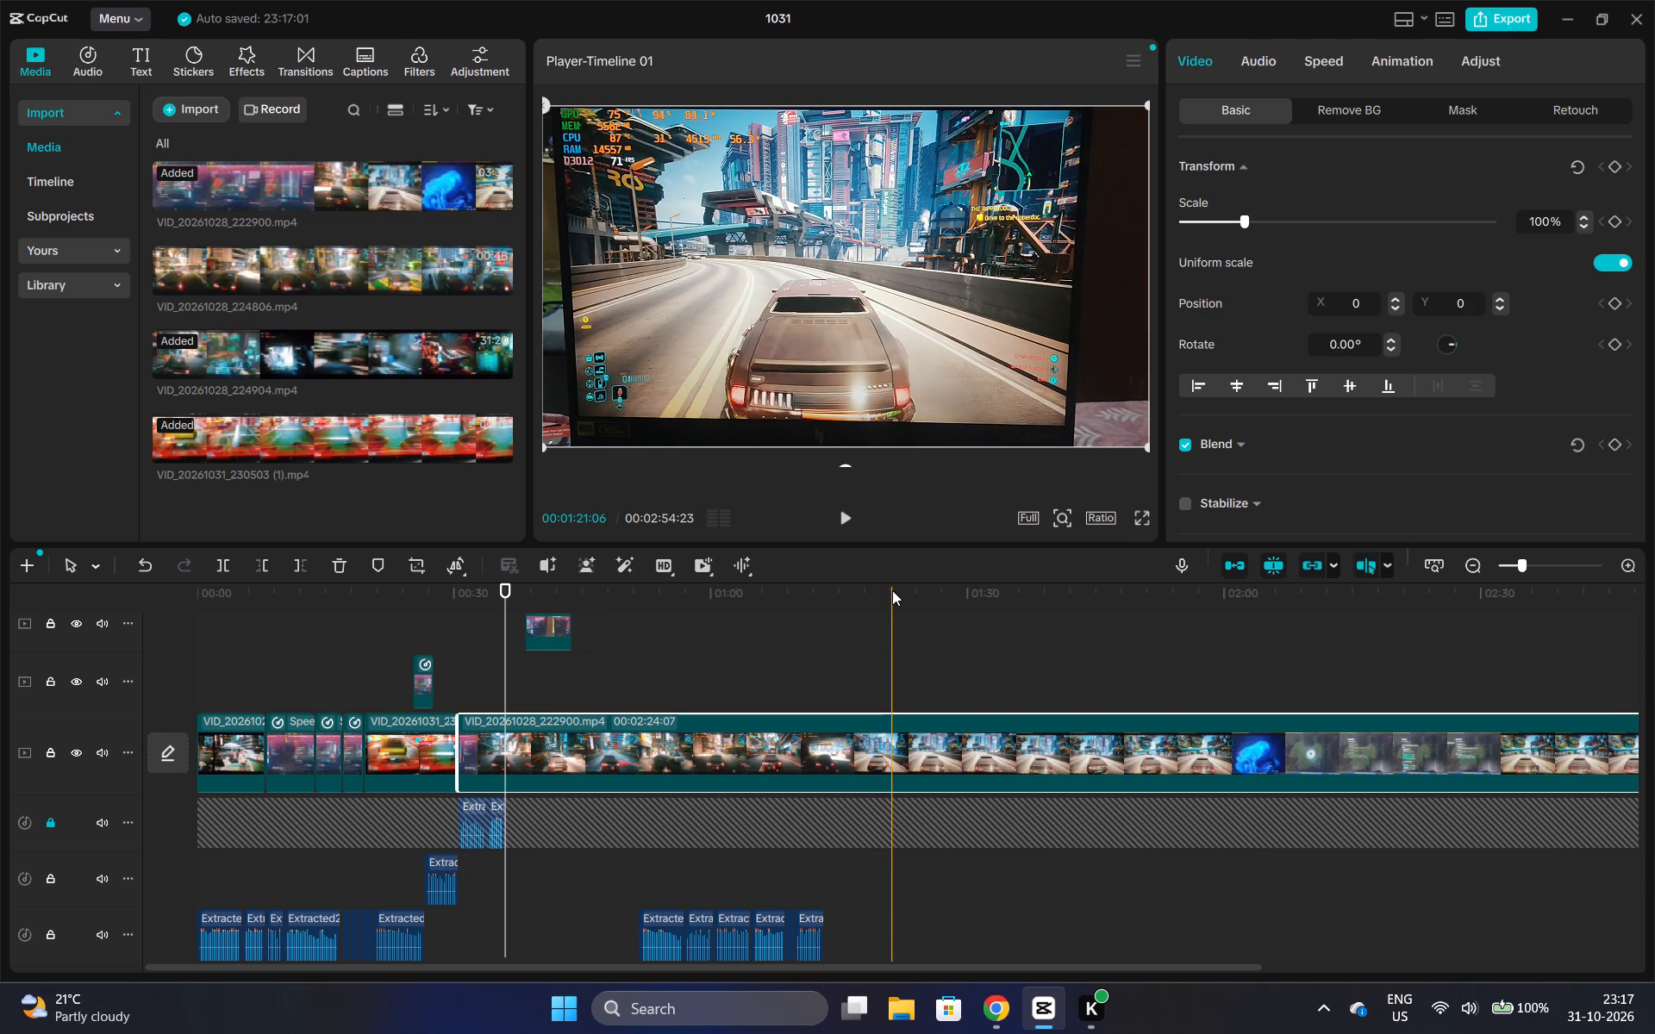
click(894, 752)
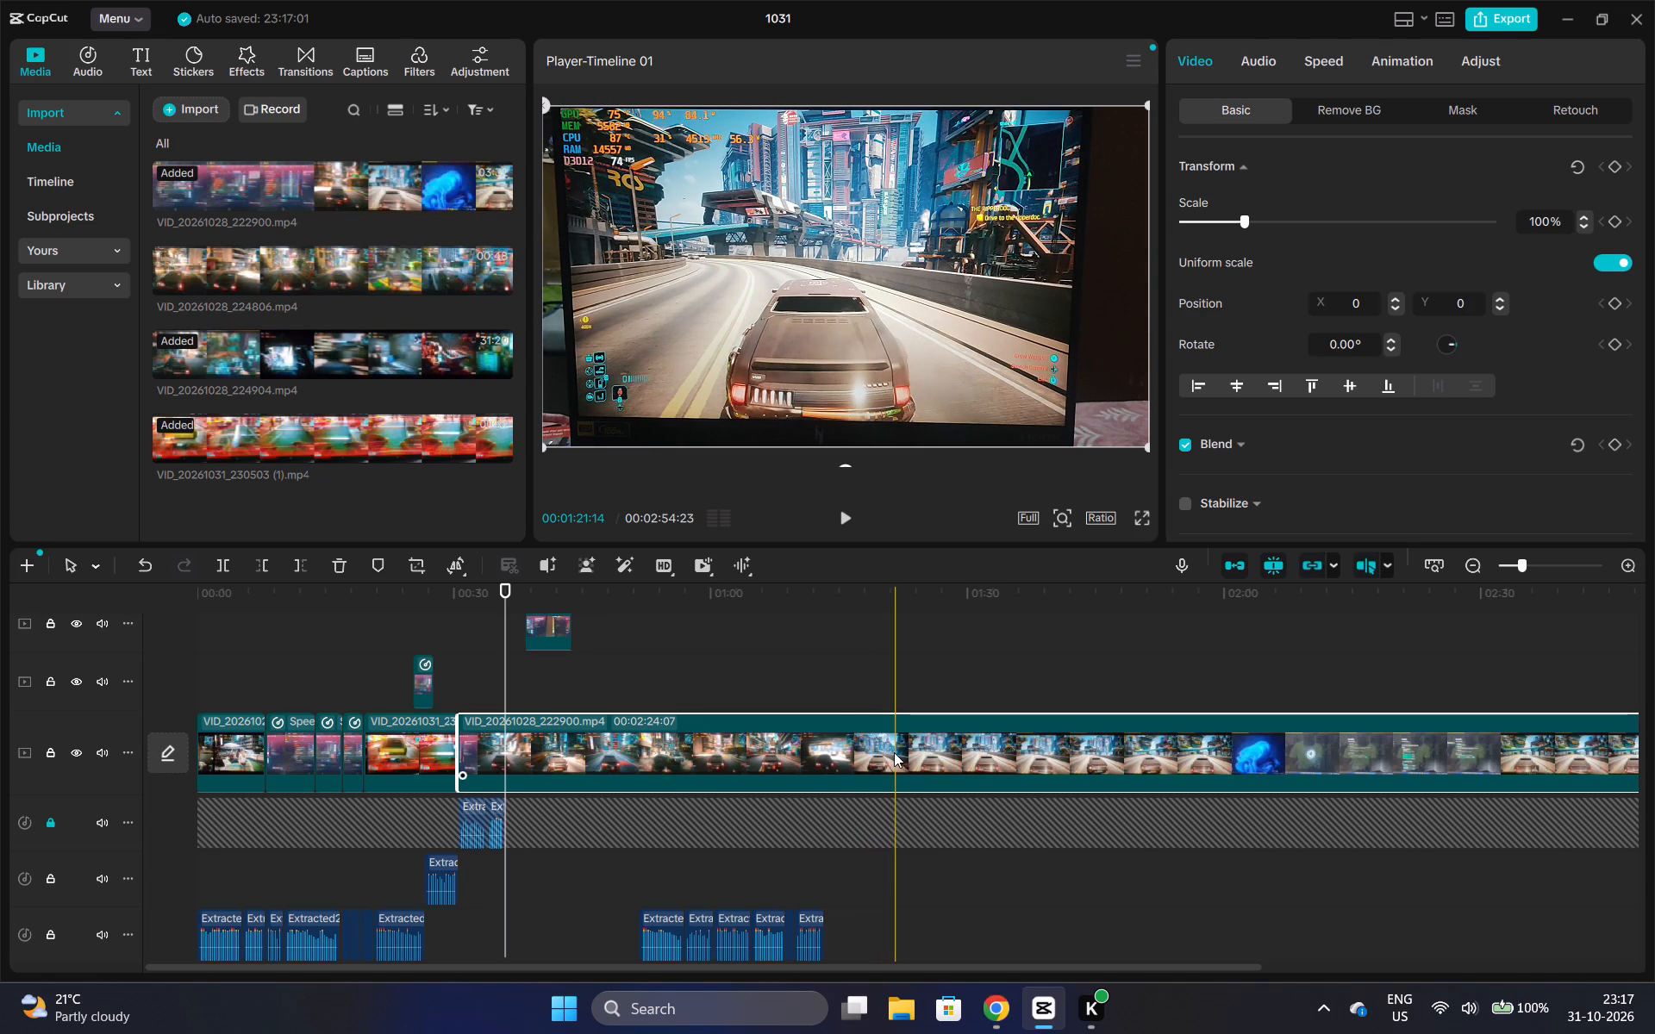
key(ctrl+b)
click(745, 737)
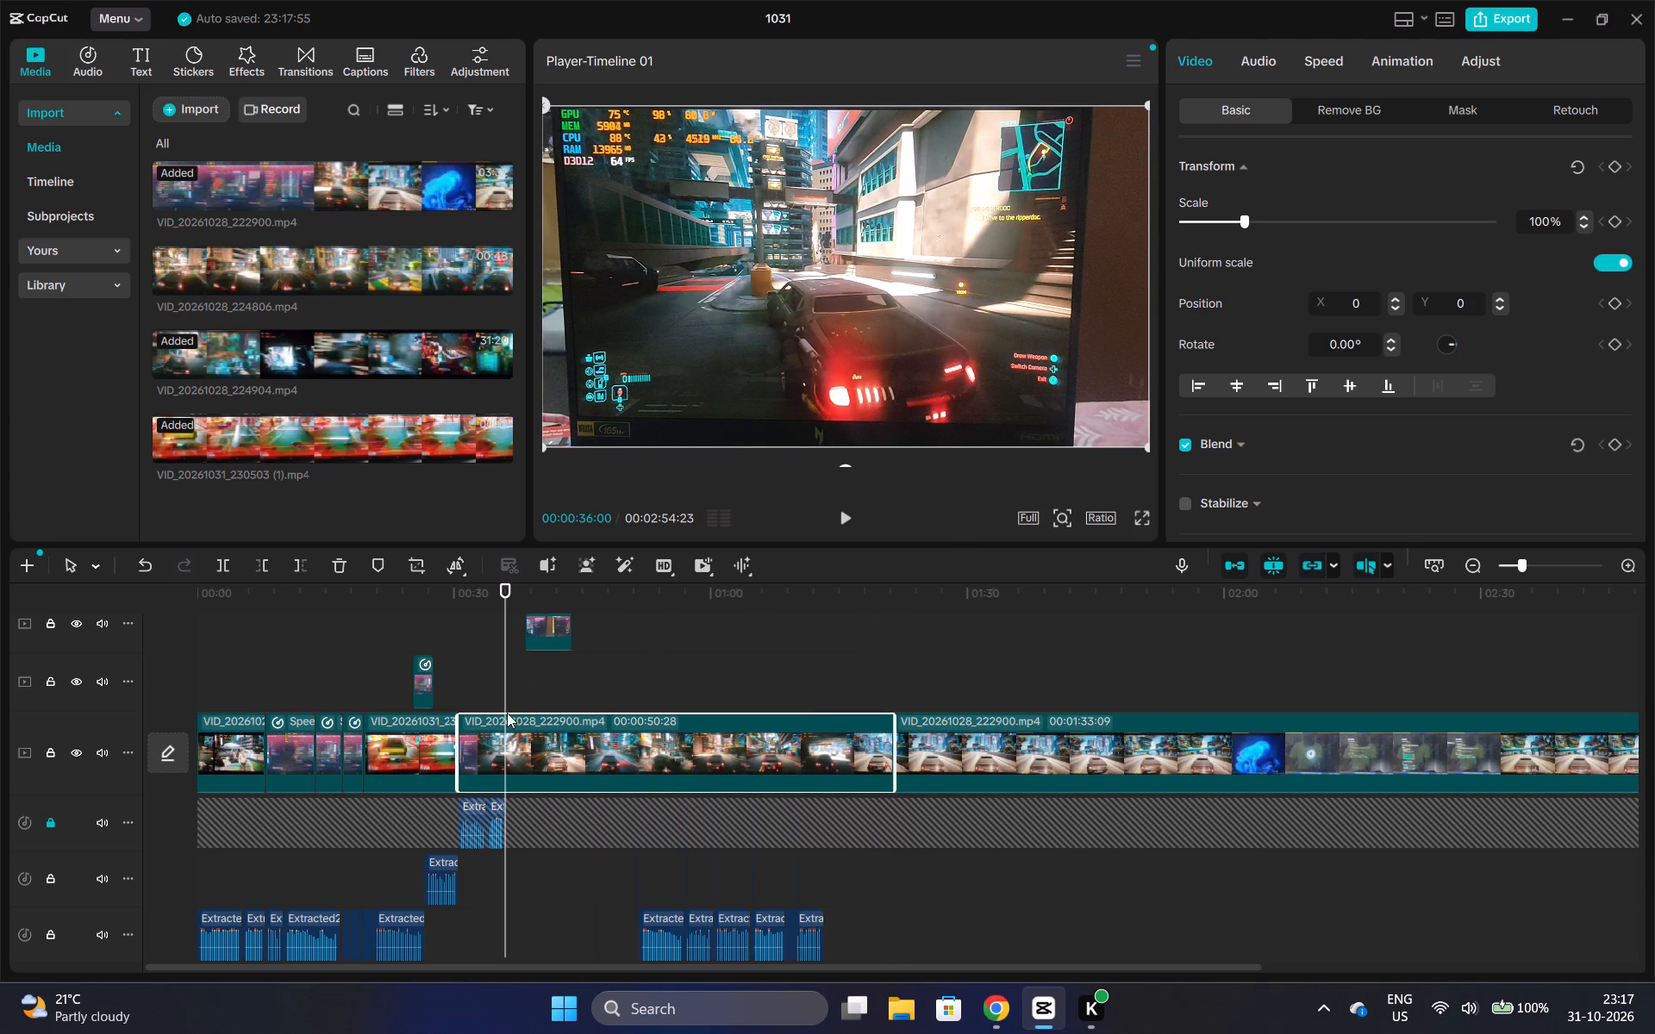
key(ctrl+b)
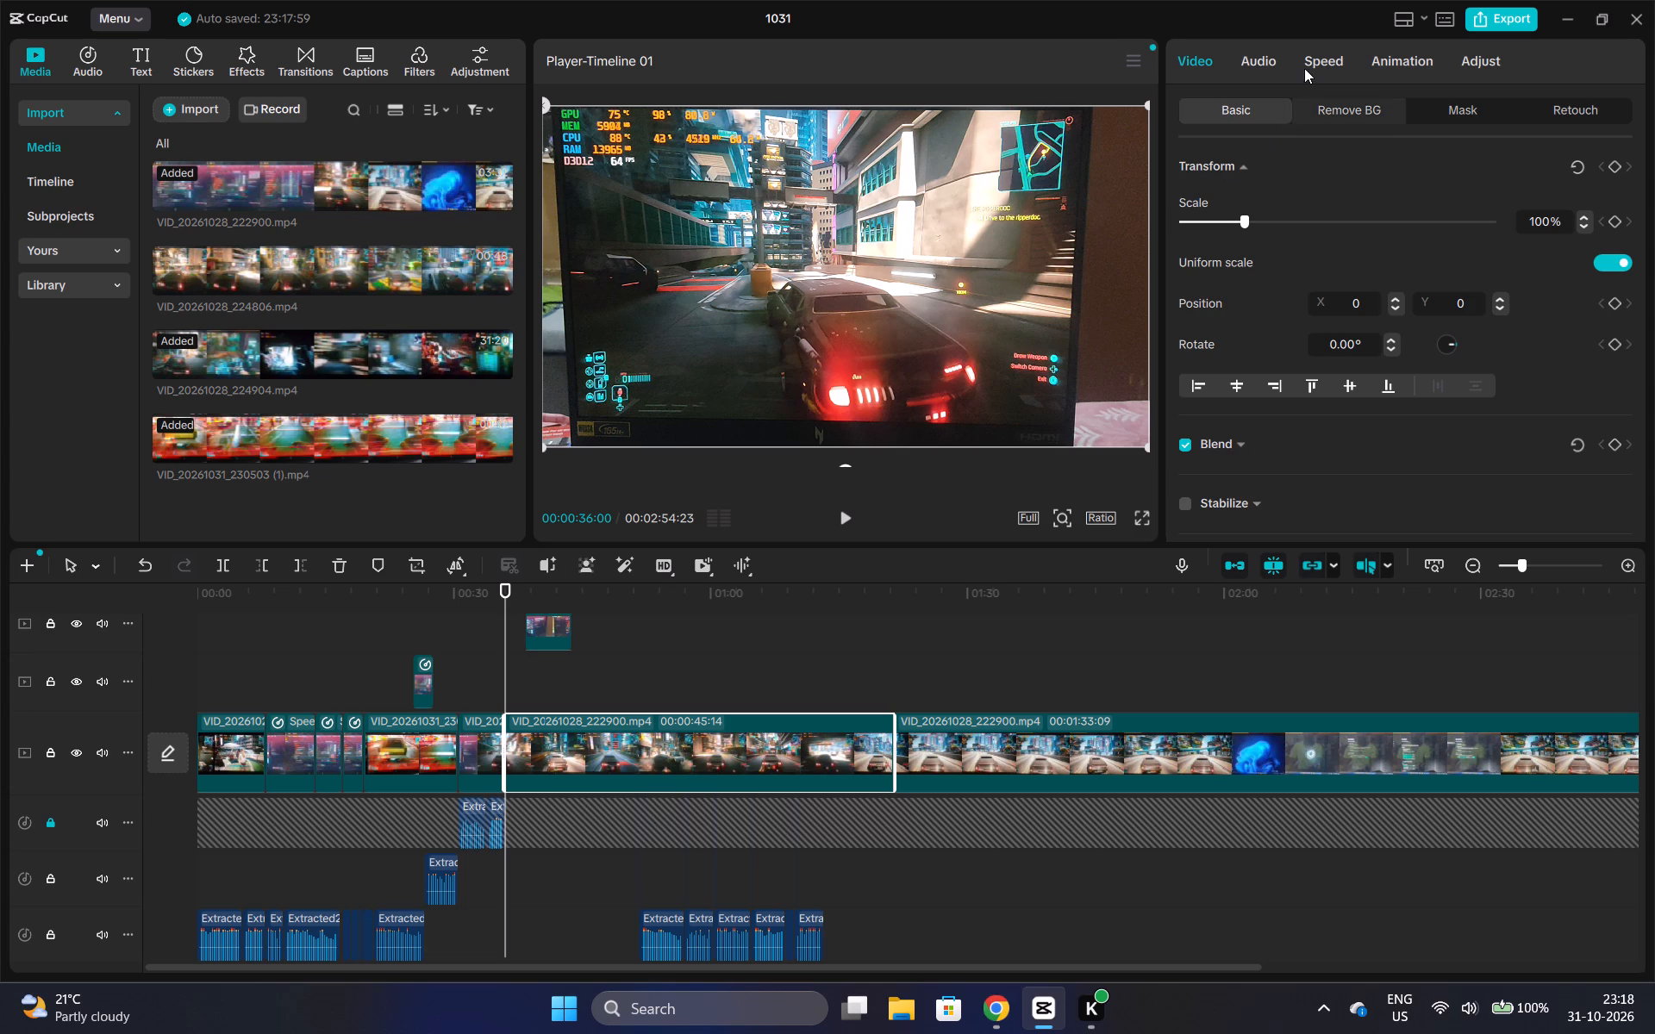
Set the speed of the main-track section starting at 00:36 to 2.00x and play the transition from about 00:34.
click(1307, 64)
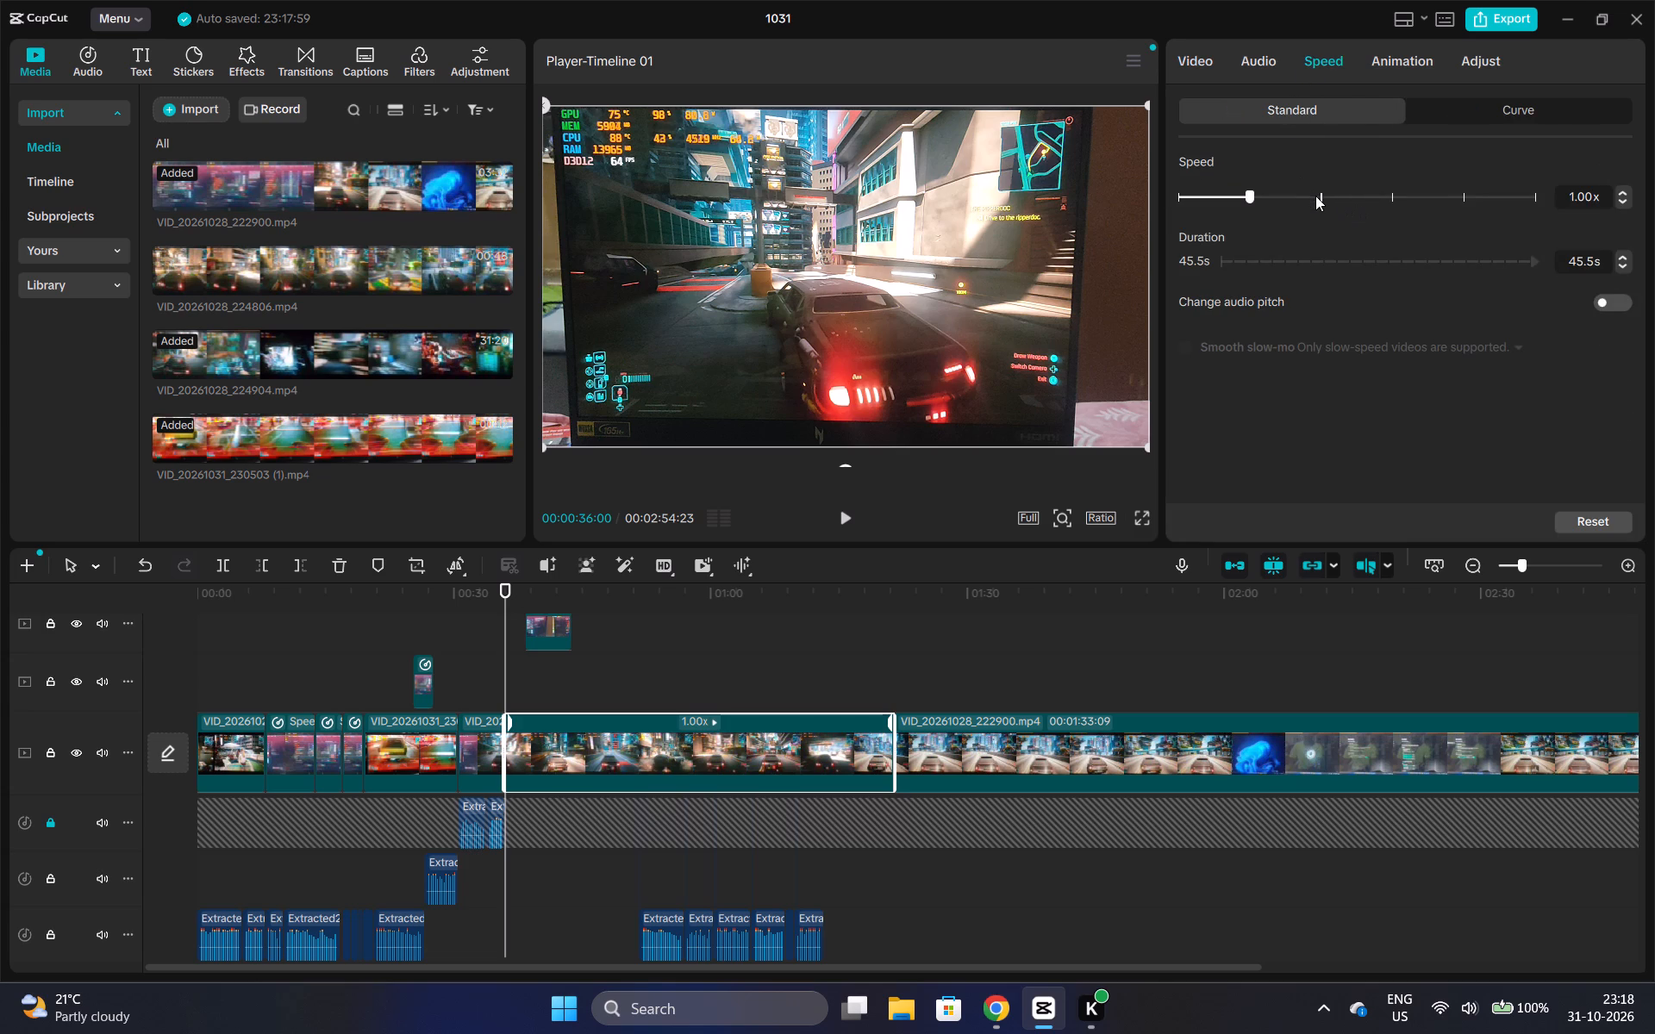
click(1321, 197)
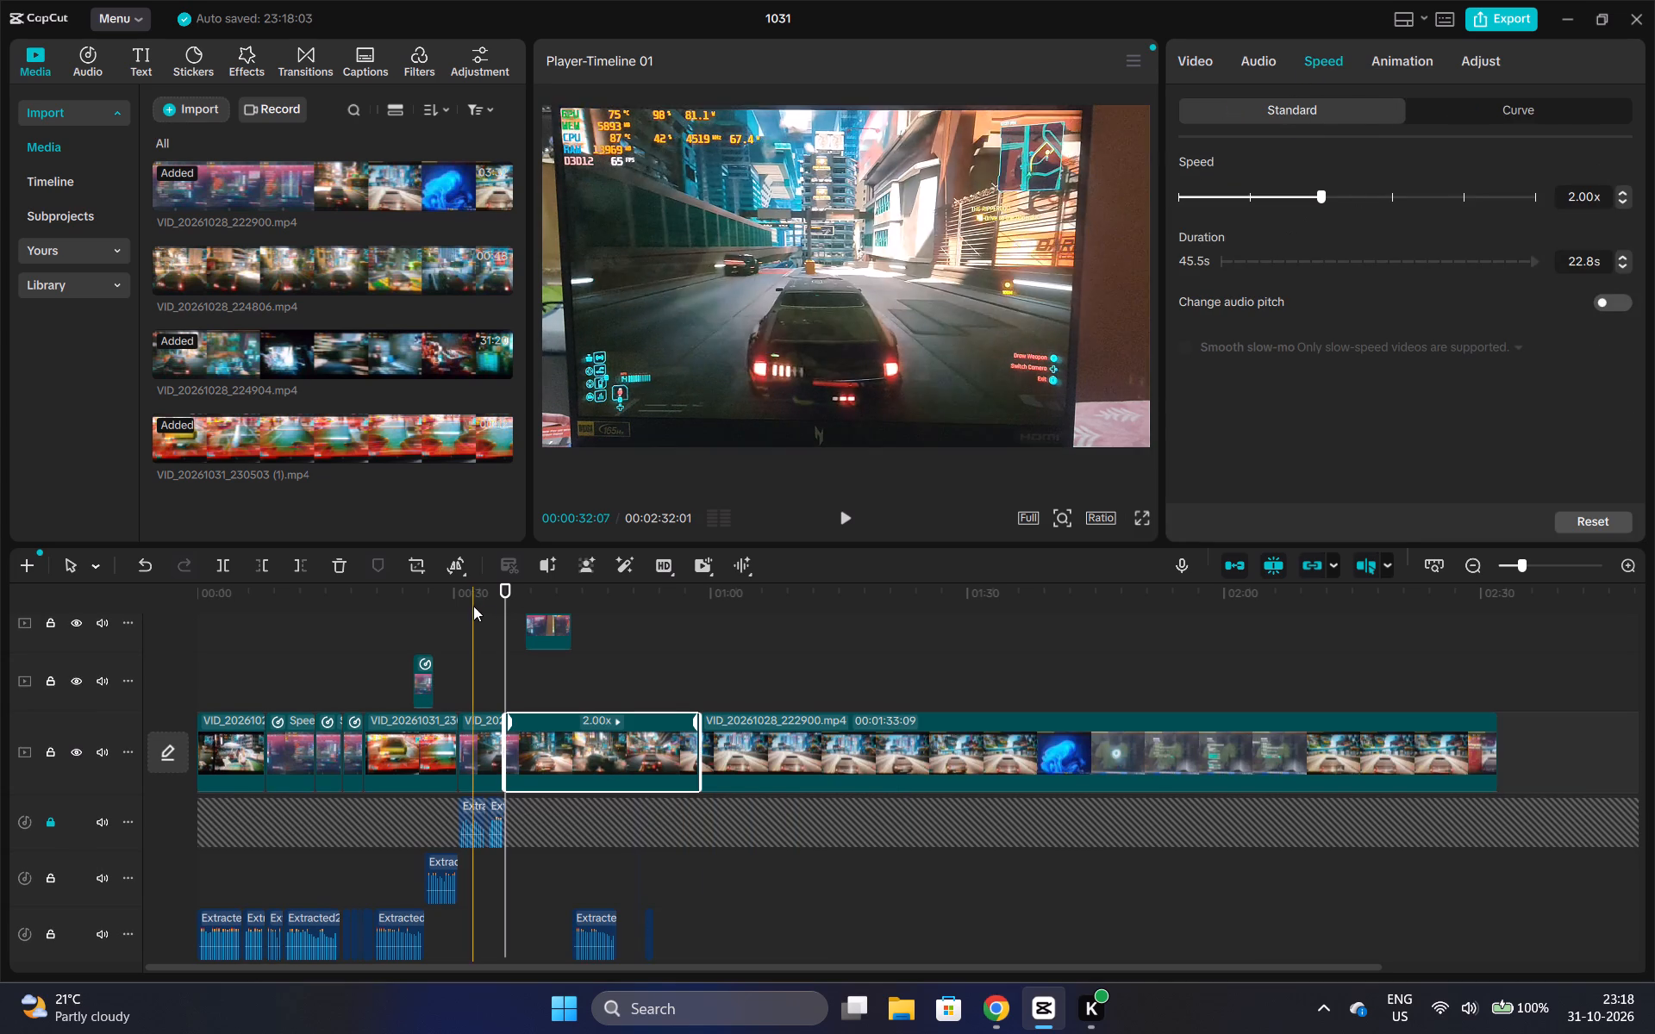
click(489, 593)
key(space)
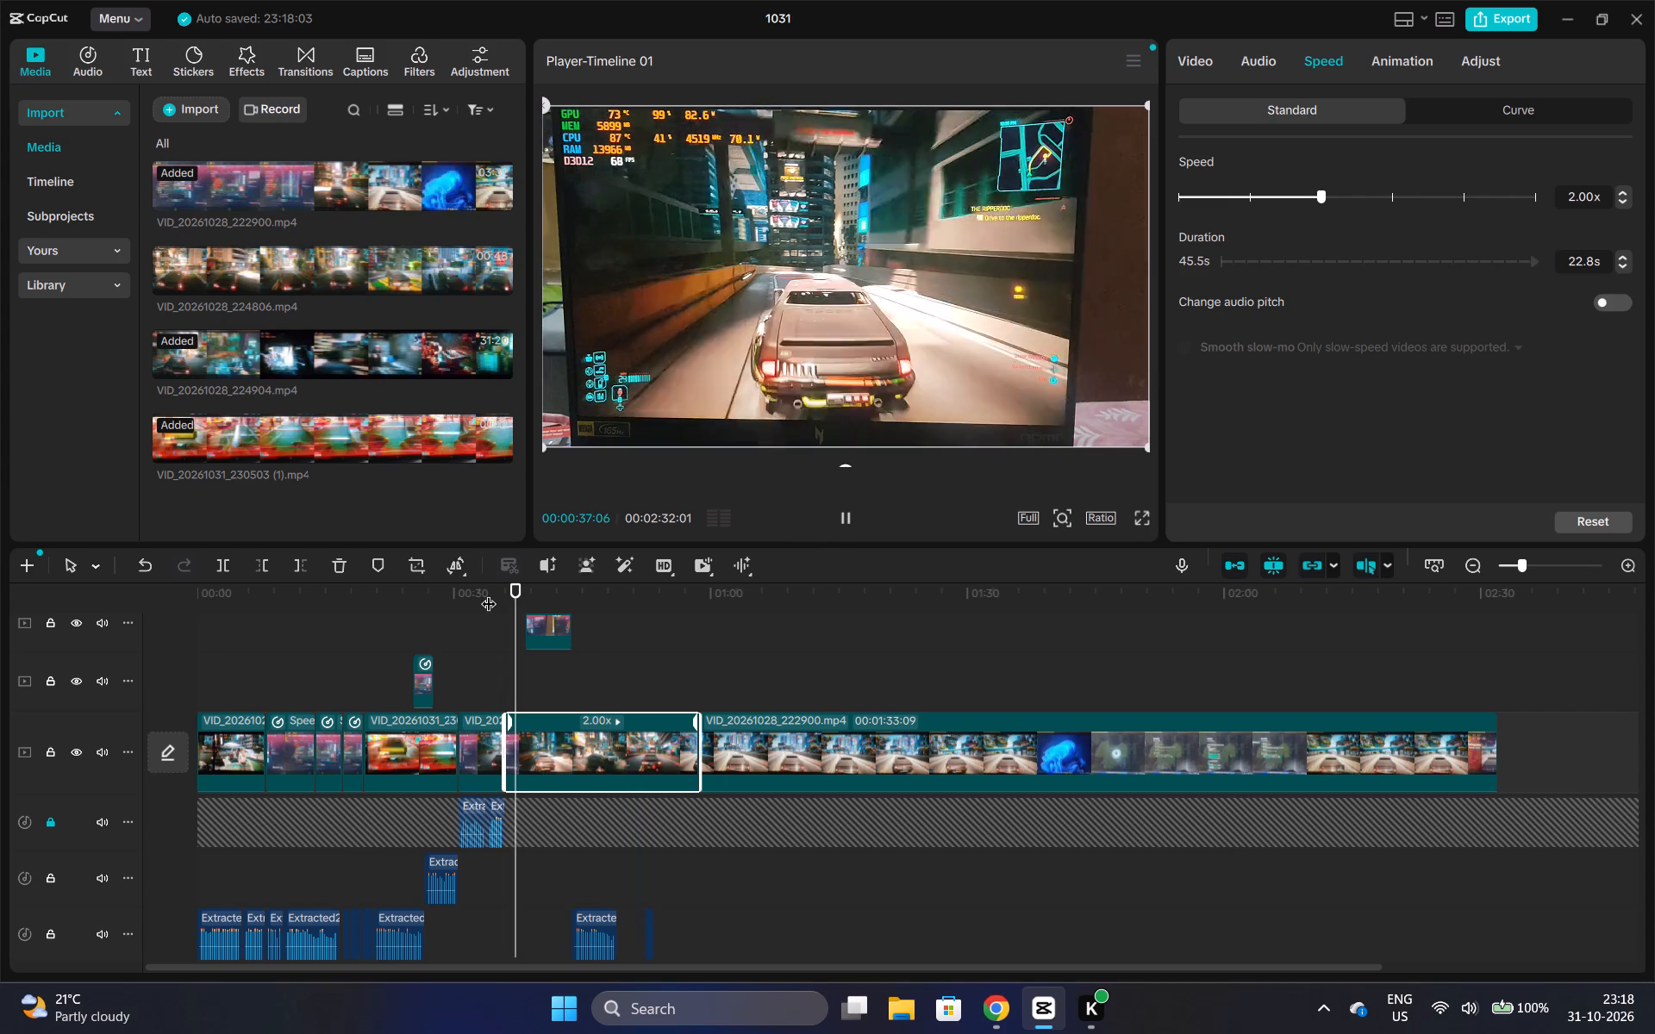
key(space)
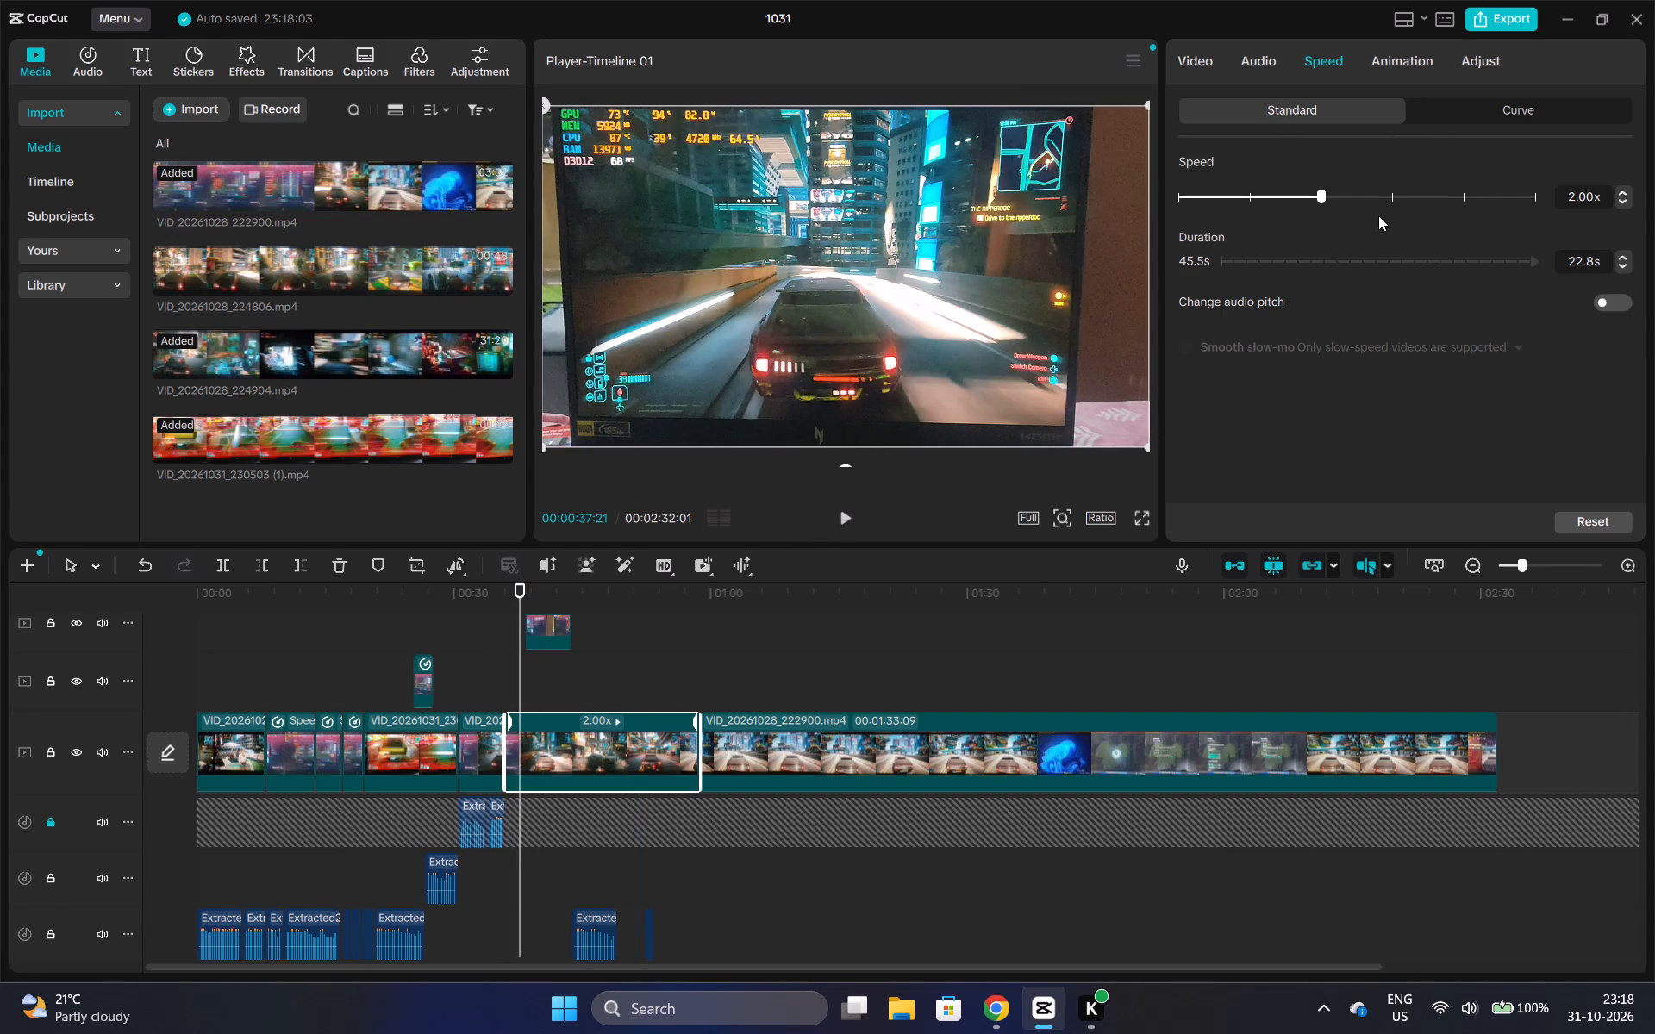
Set the speed of the main-track section starting at 00:36 to 10.00x and play the transition from about 00:34.
click(1393, 194)
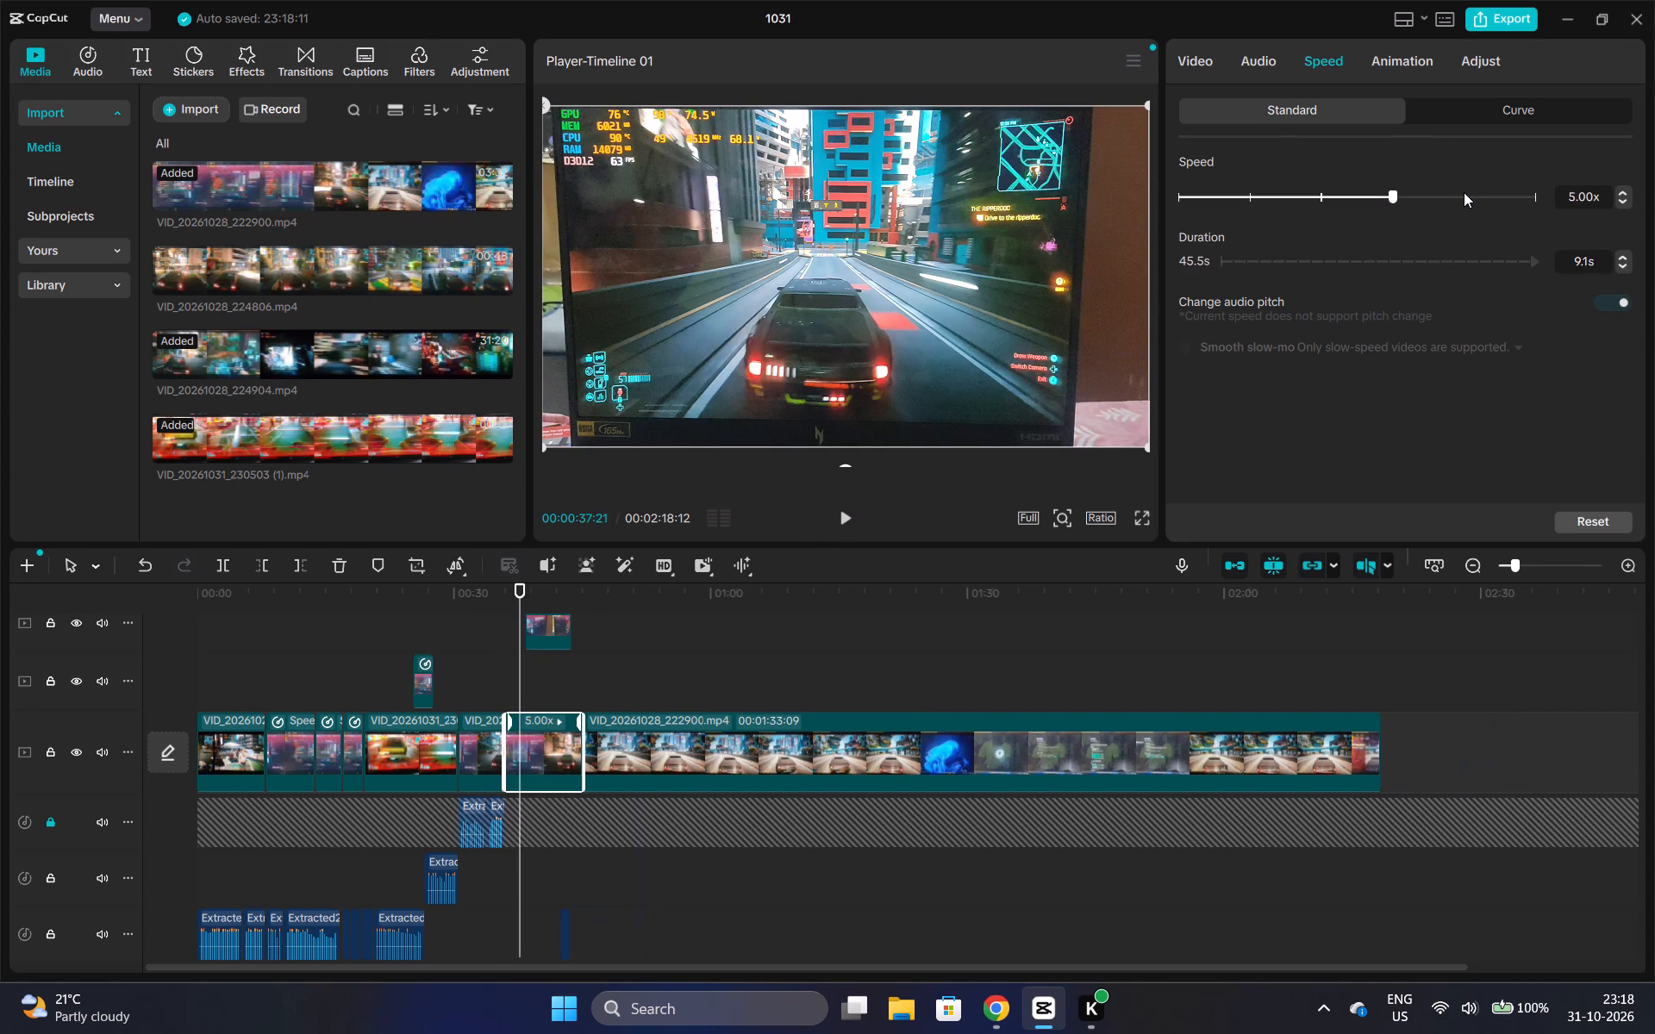
click(1465, 197)
click(496, 601)
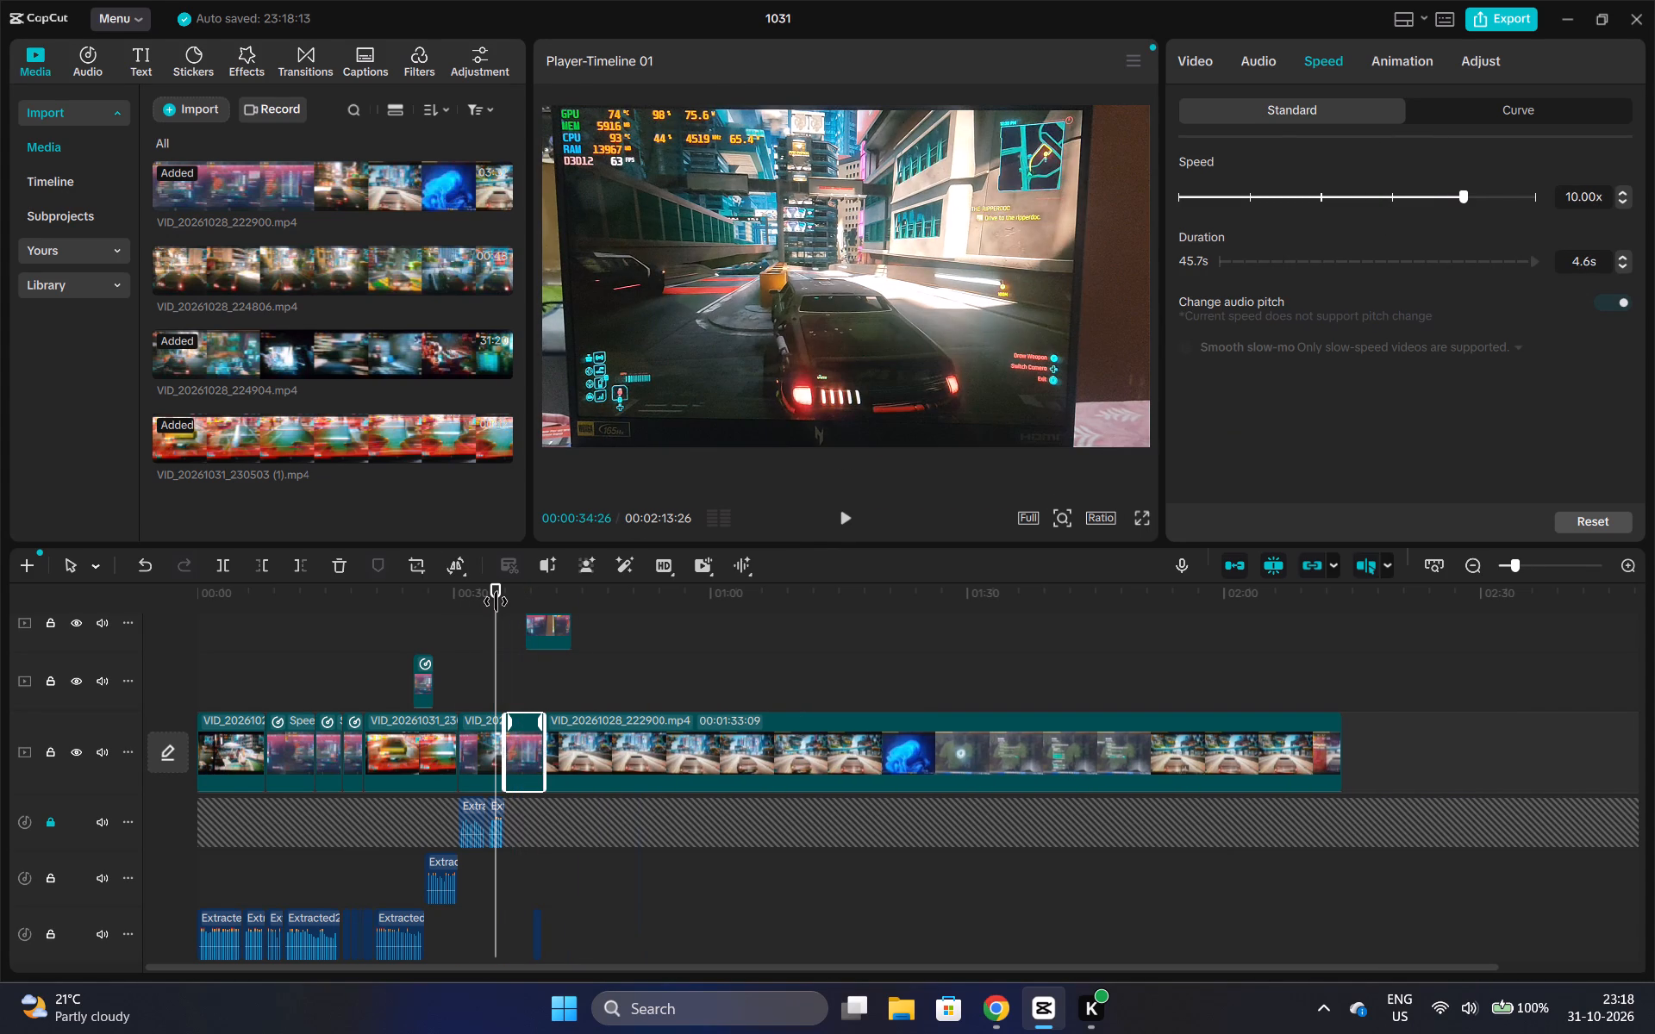
key(space)
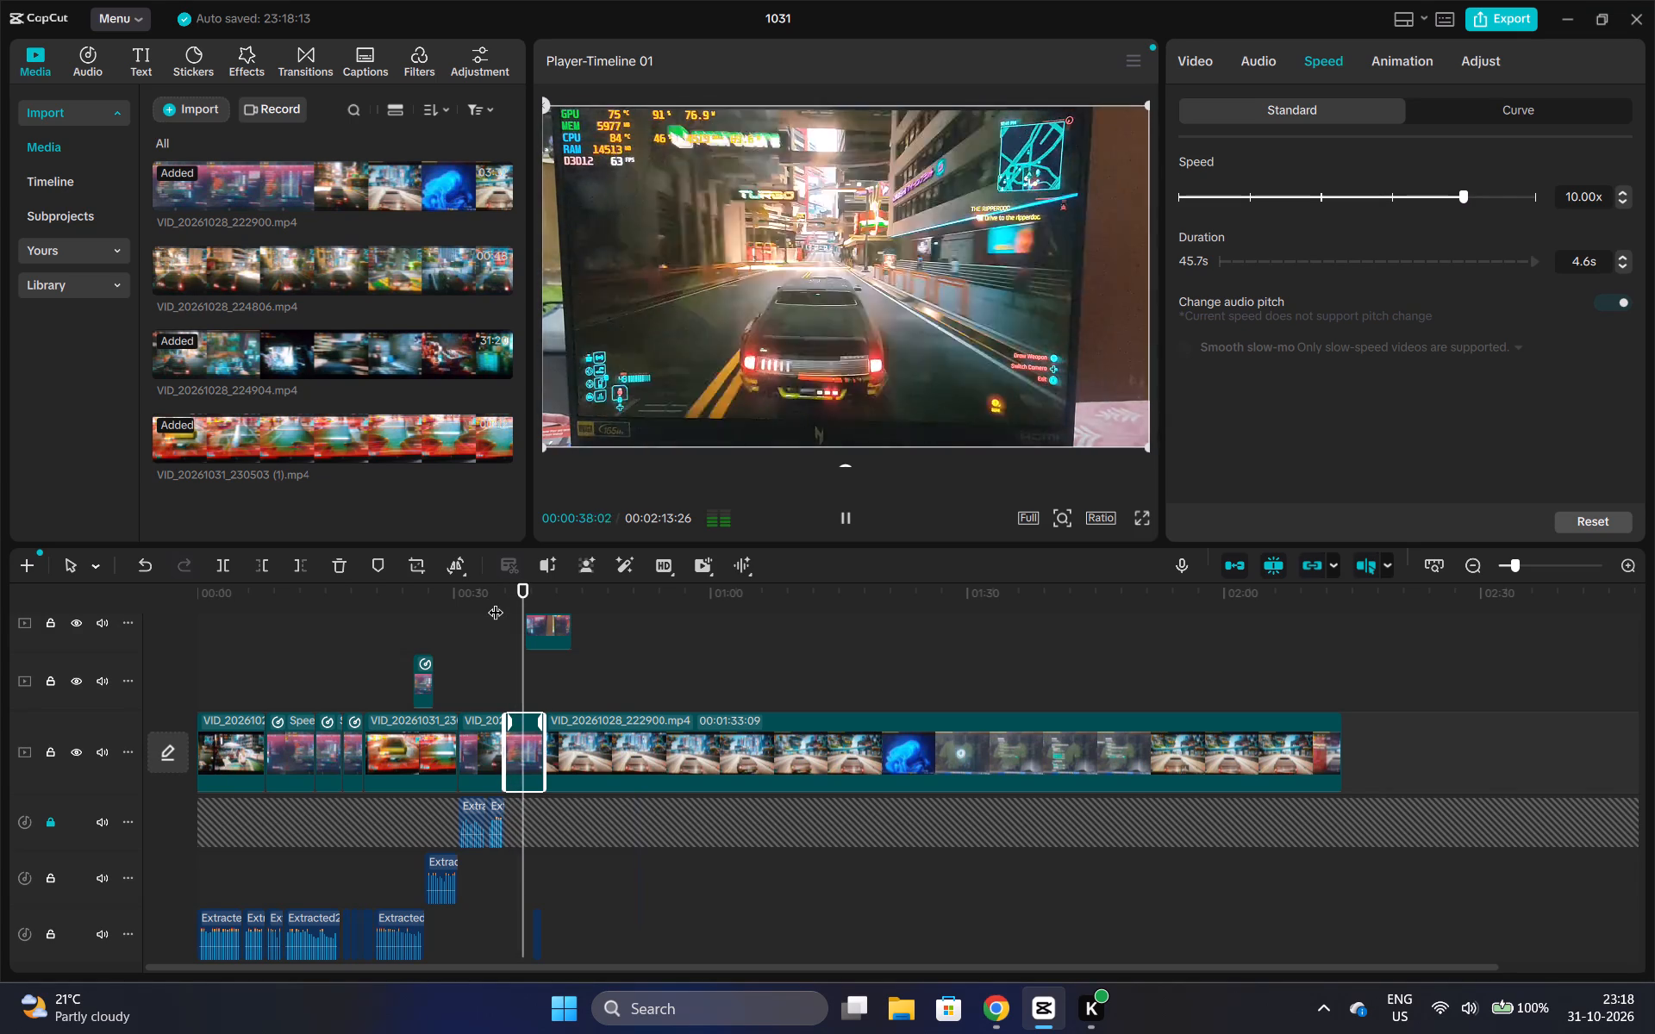
key(space)
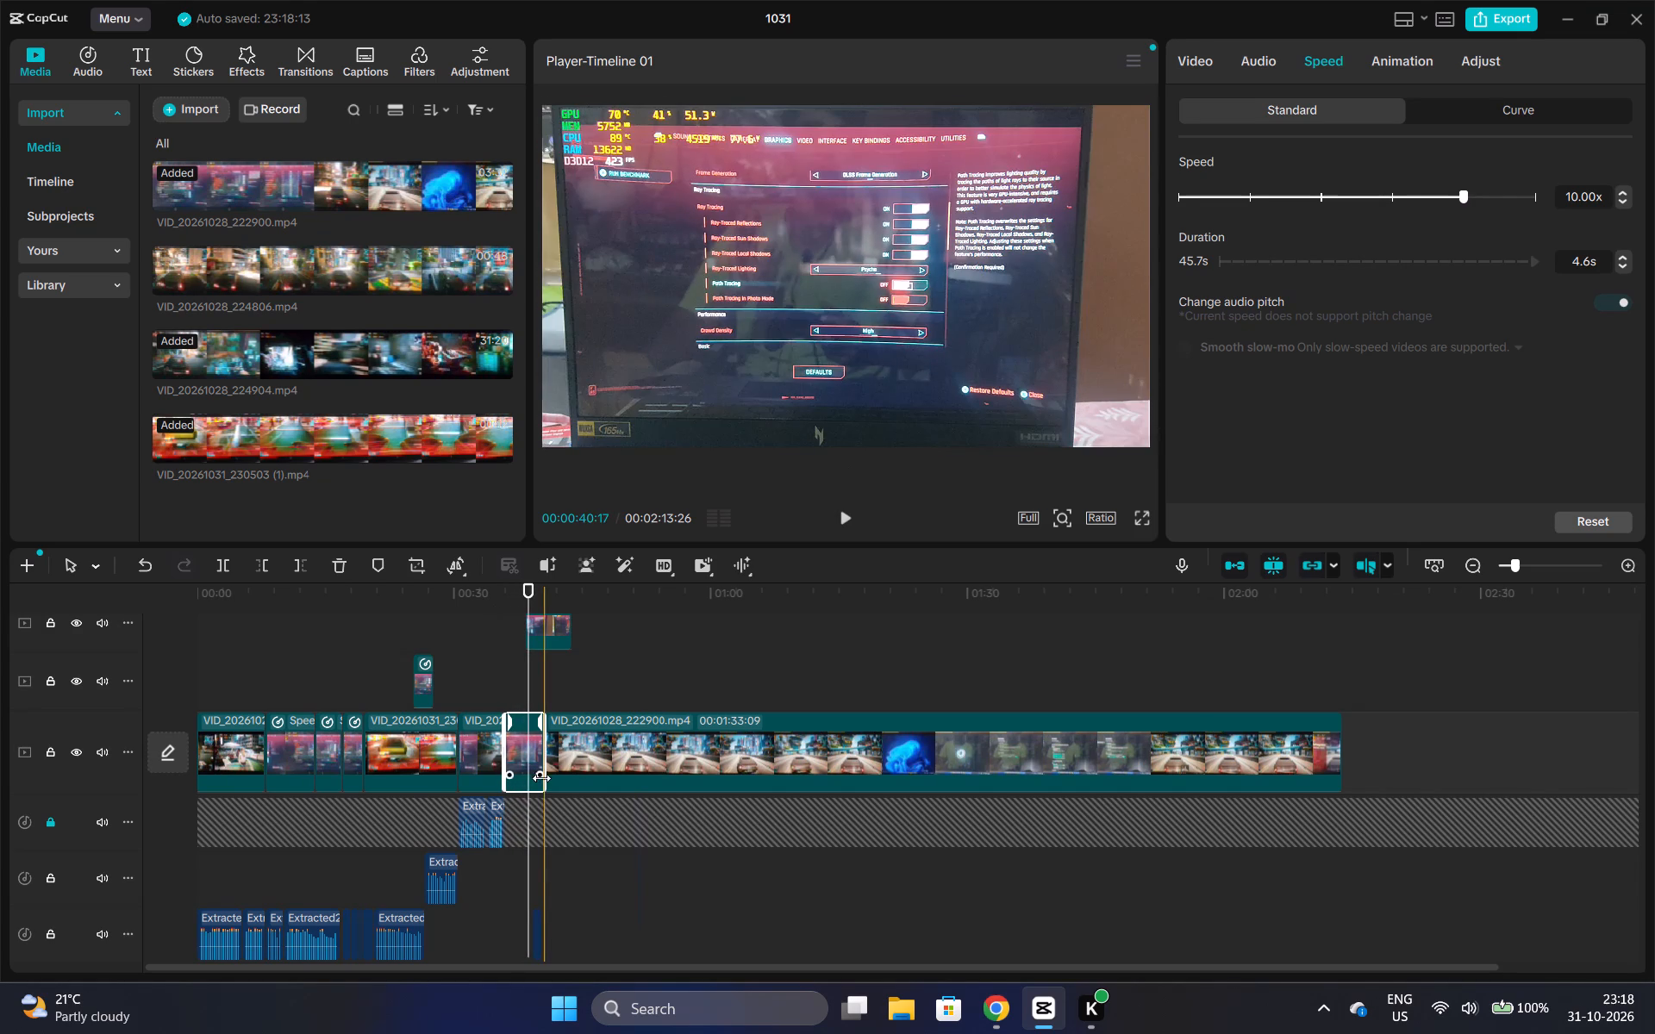
Extend the short extracted audio clip near 00:39 and move it past the video's end to about 02:24.
click(540, 932)
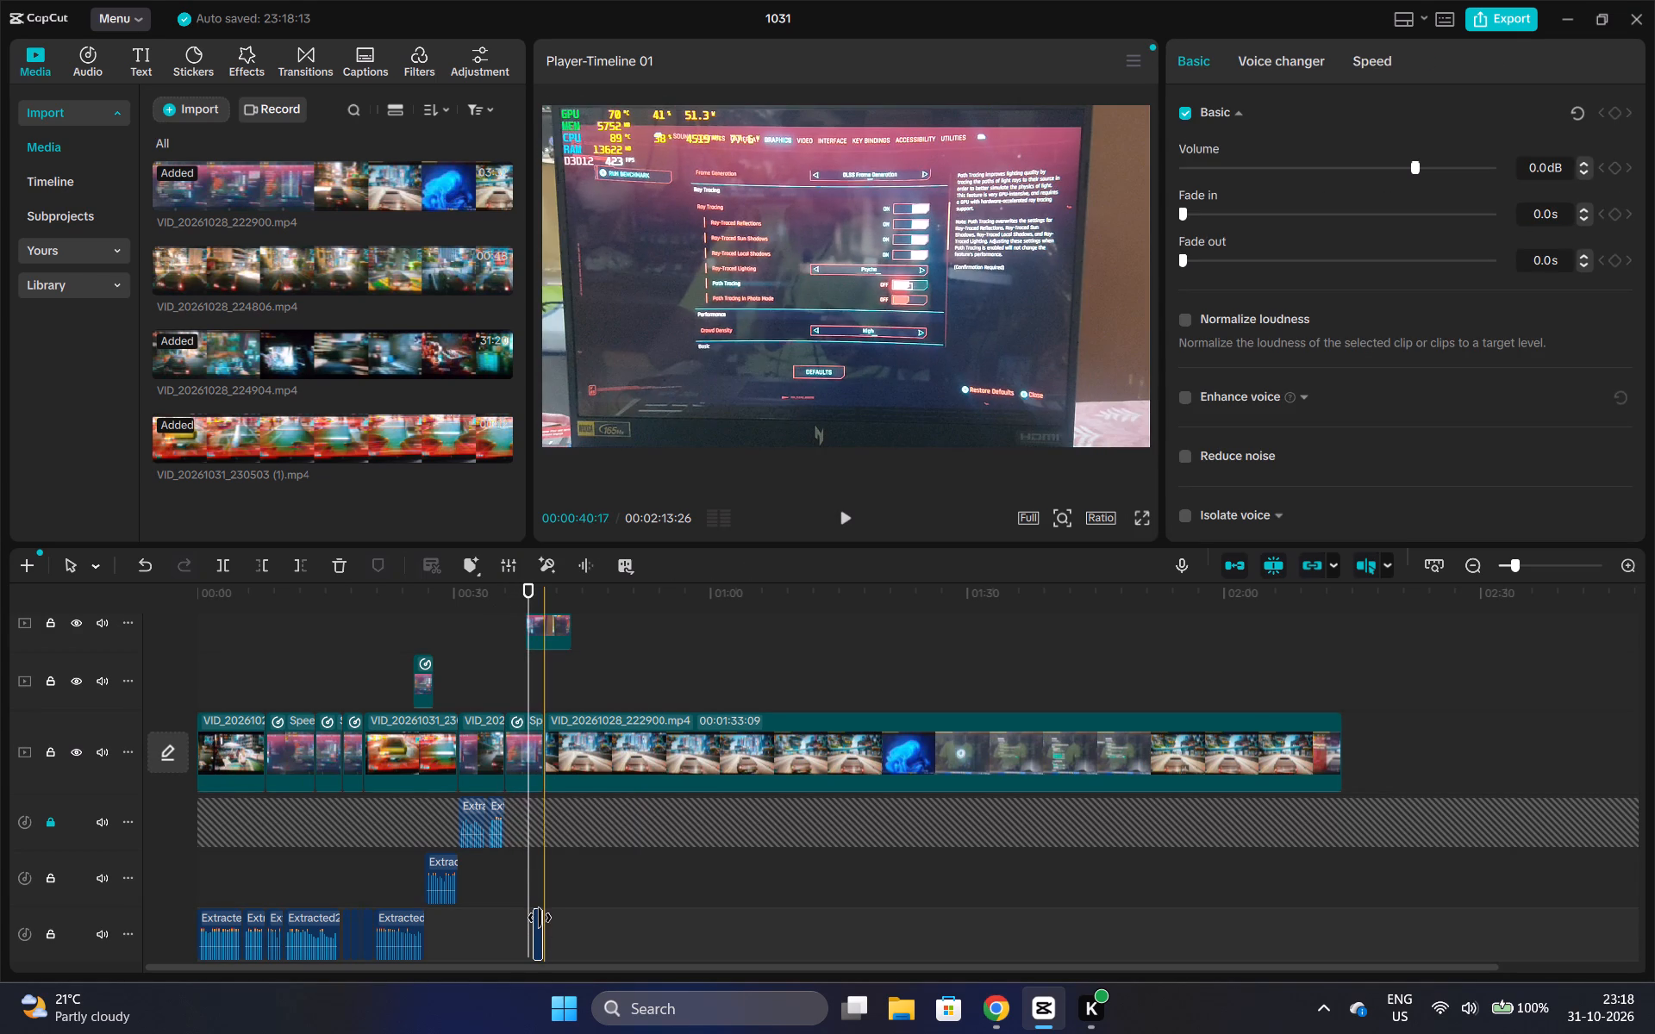
drag(536, 919, 908, 856)
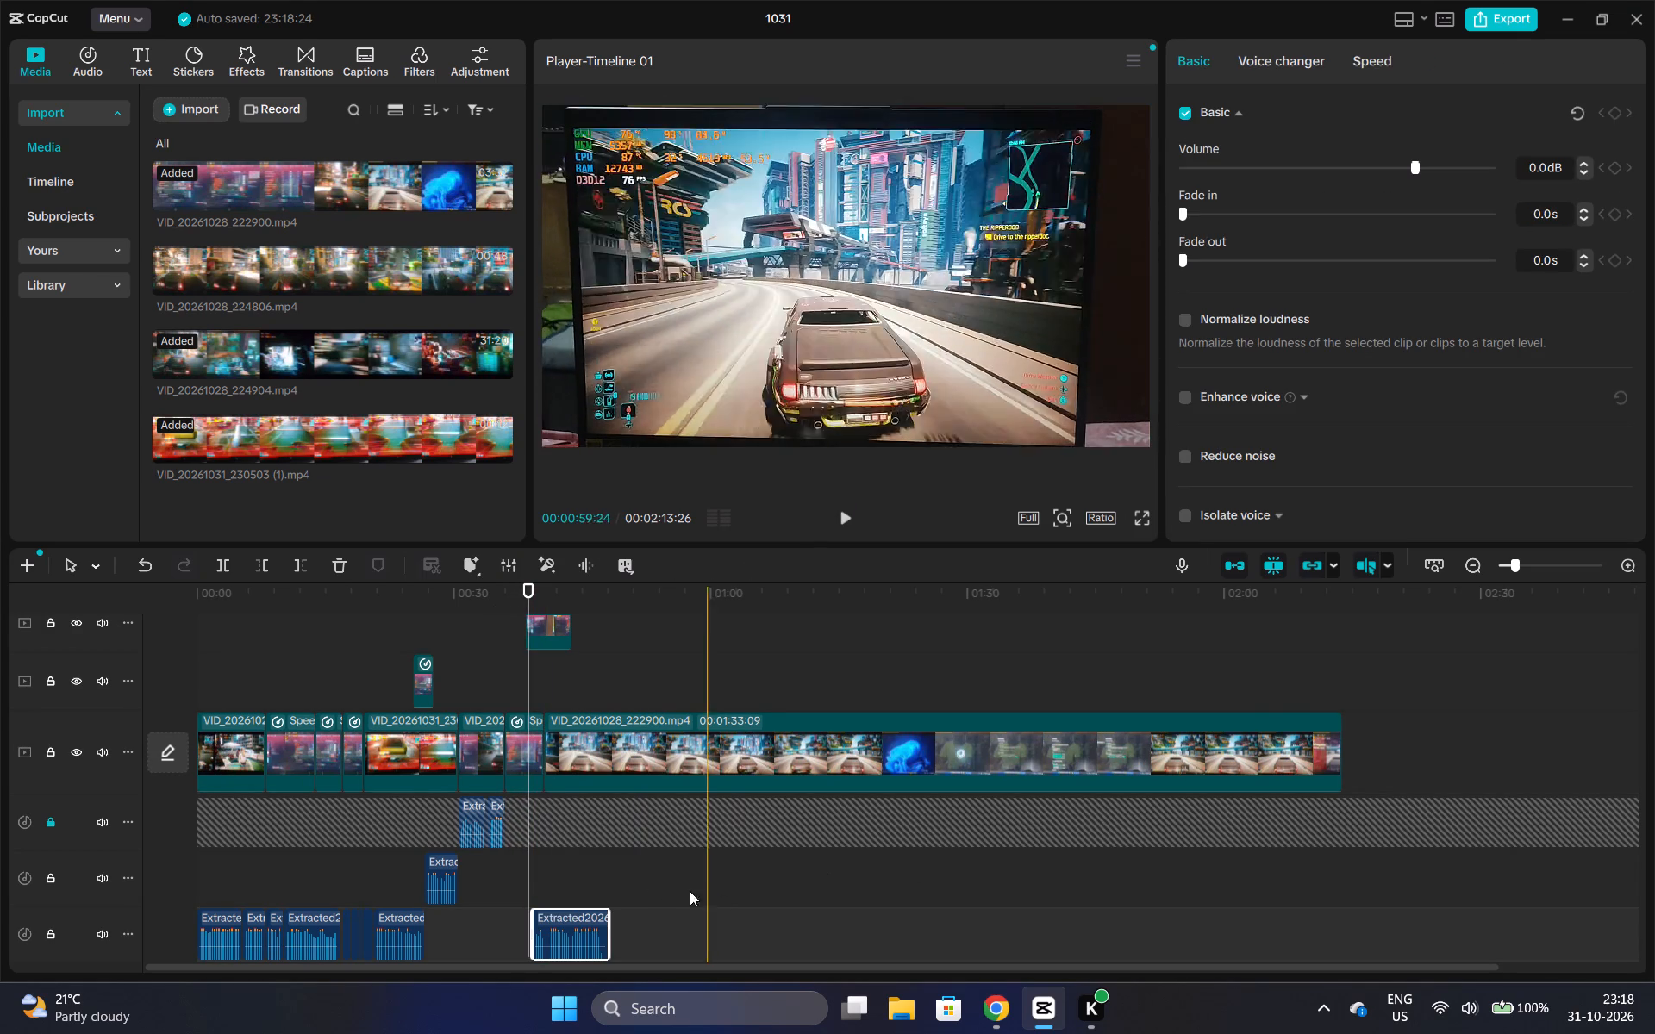
drag(553, 919, 1446, 740)
click(1398, 708)
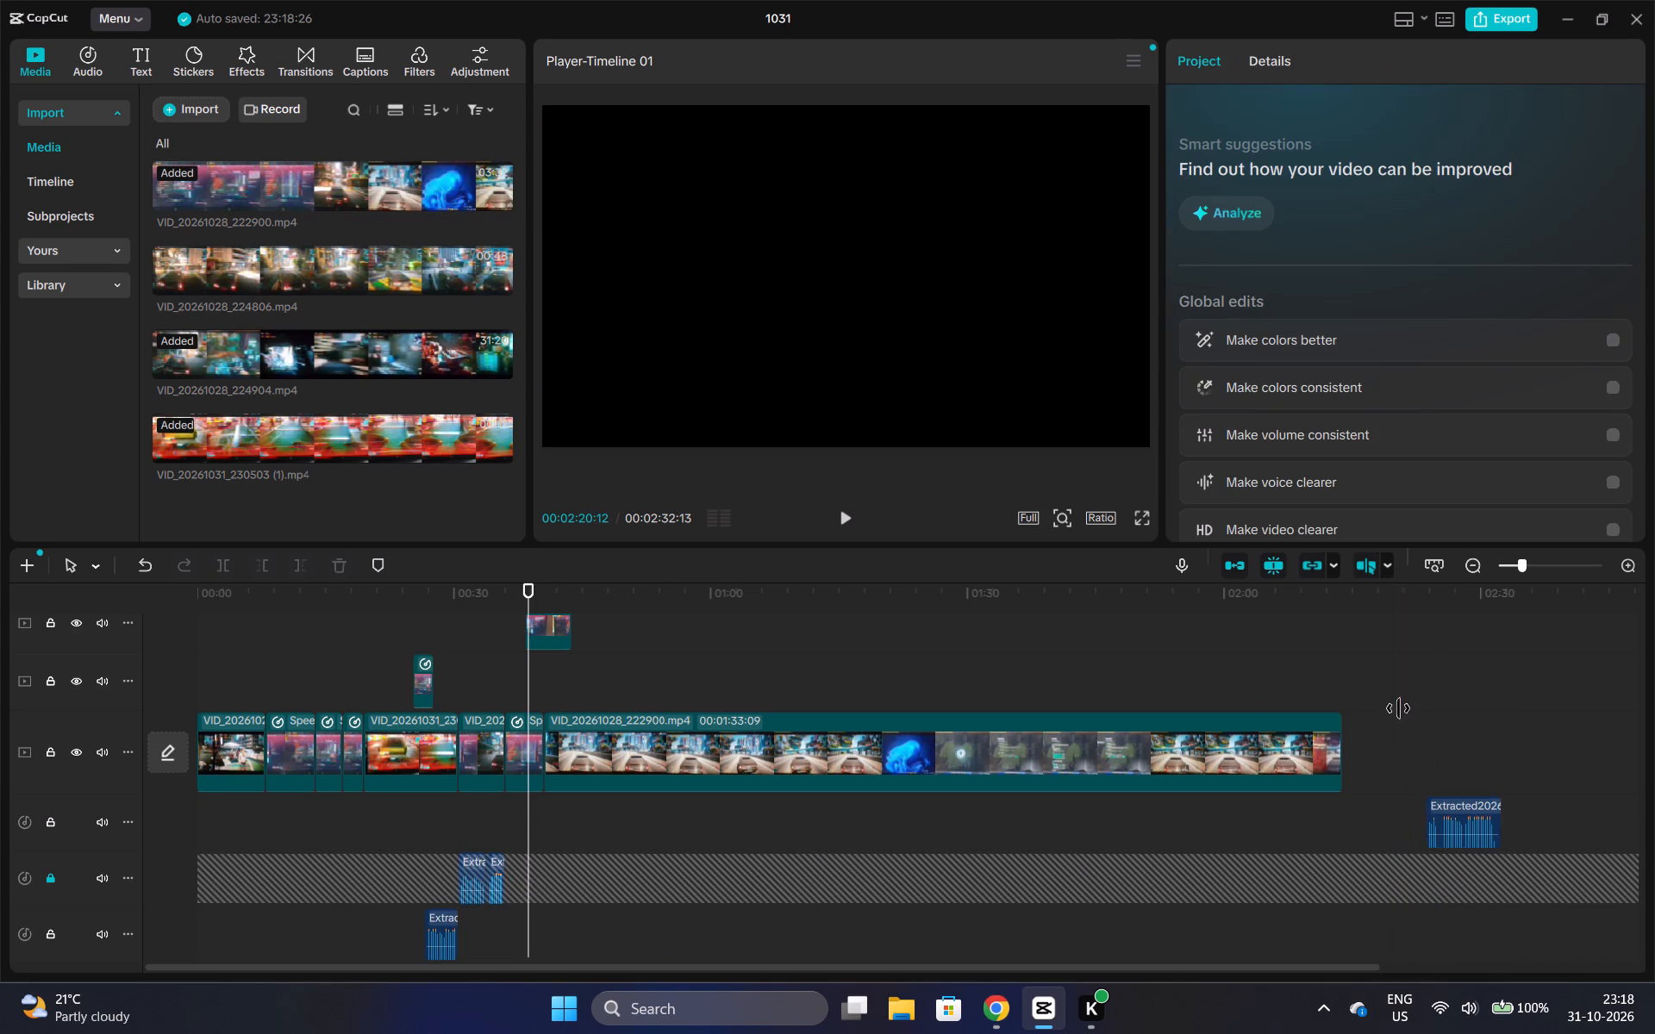
Play the relocated audio clip from about 02:24.
click(1434, 648)
key(space)
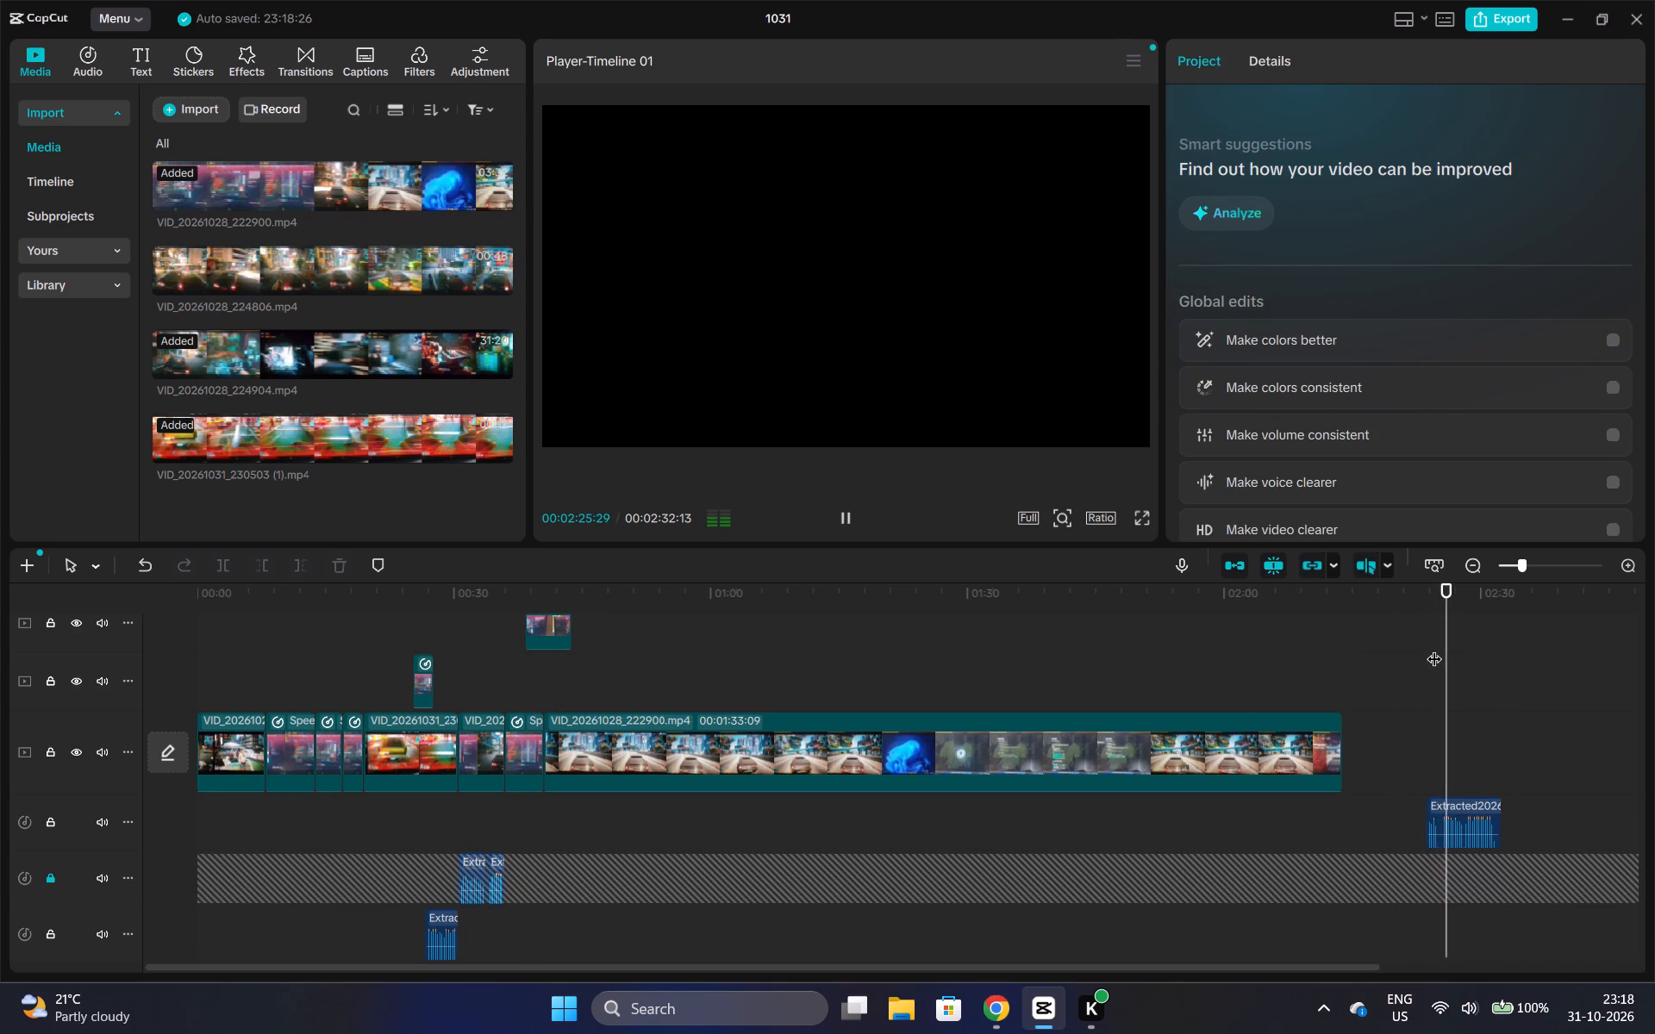
key(space)
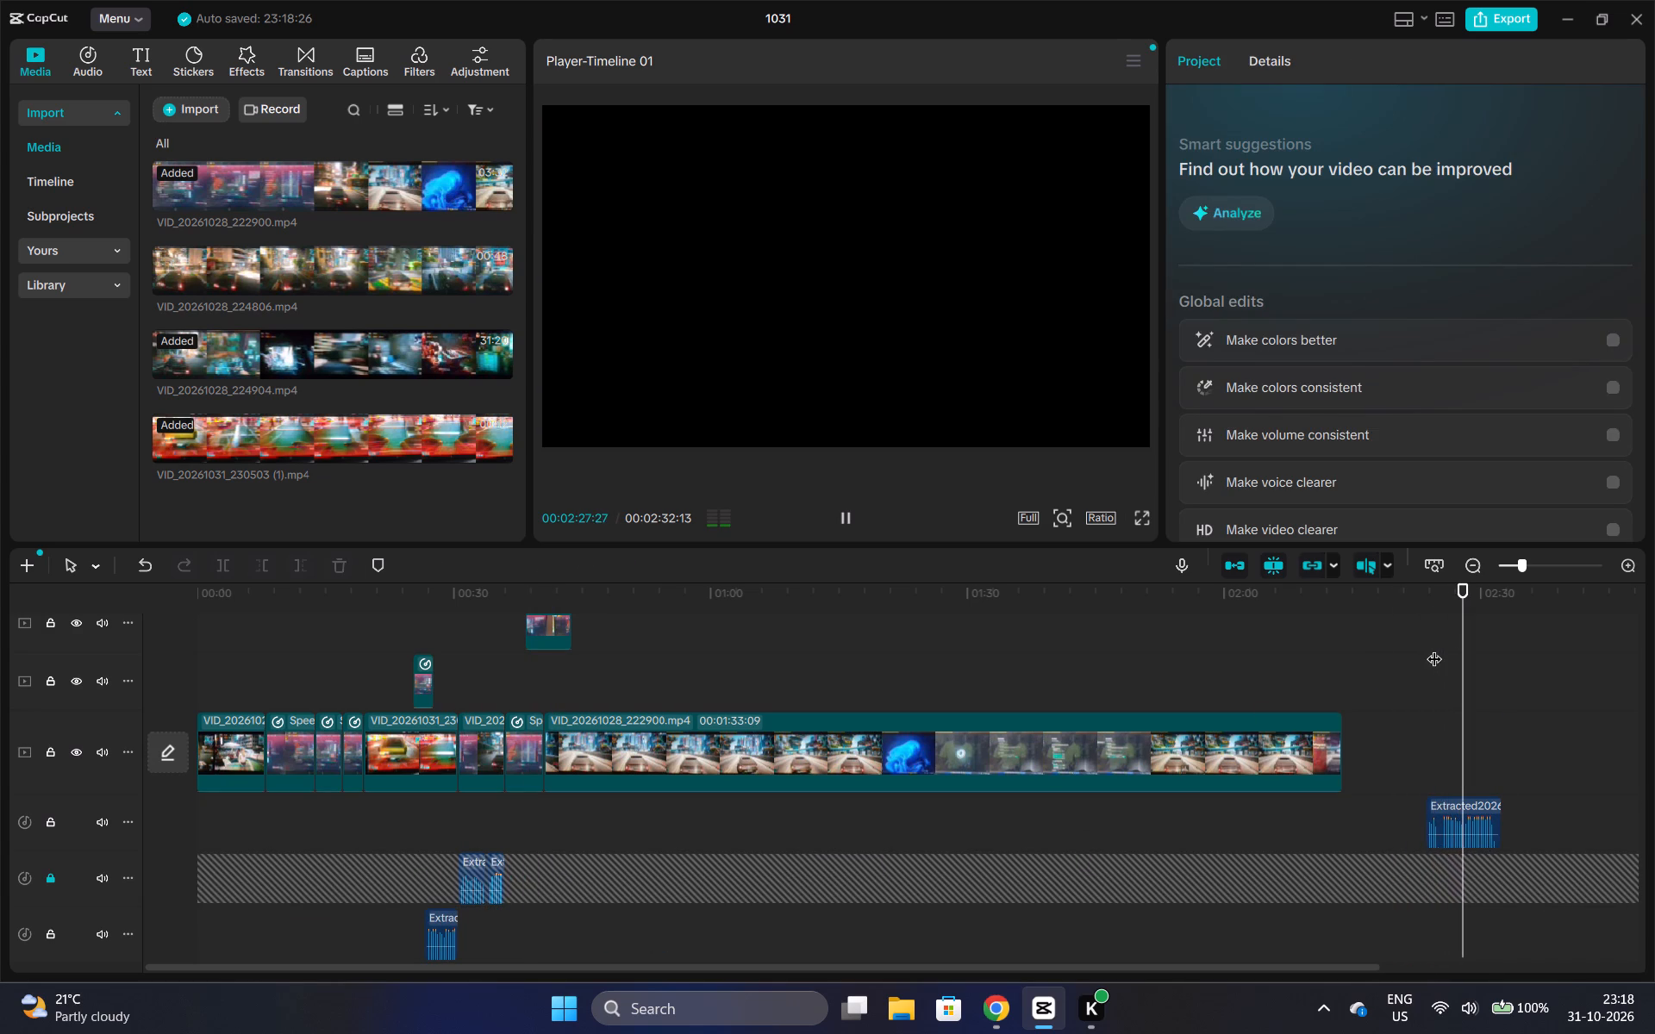
Play the sequence from about 00:26 to check the extracted audio clip there.
double_click(1469, 564)
triple_click(1624, 568)
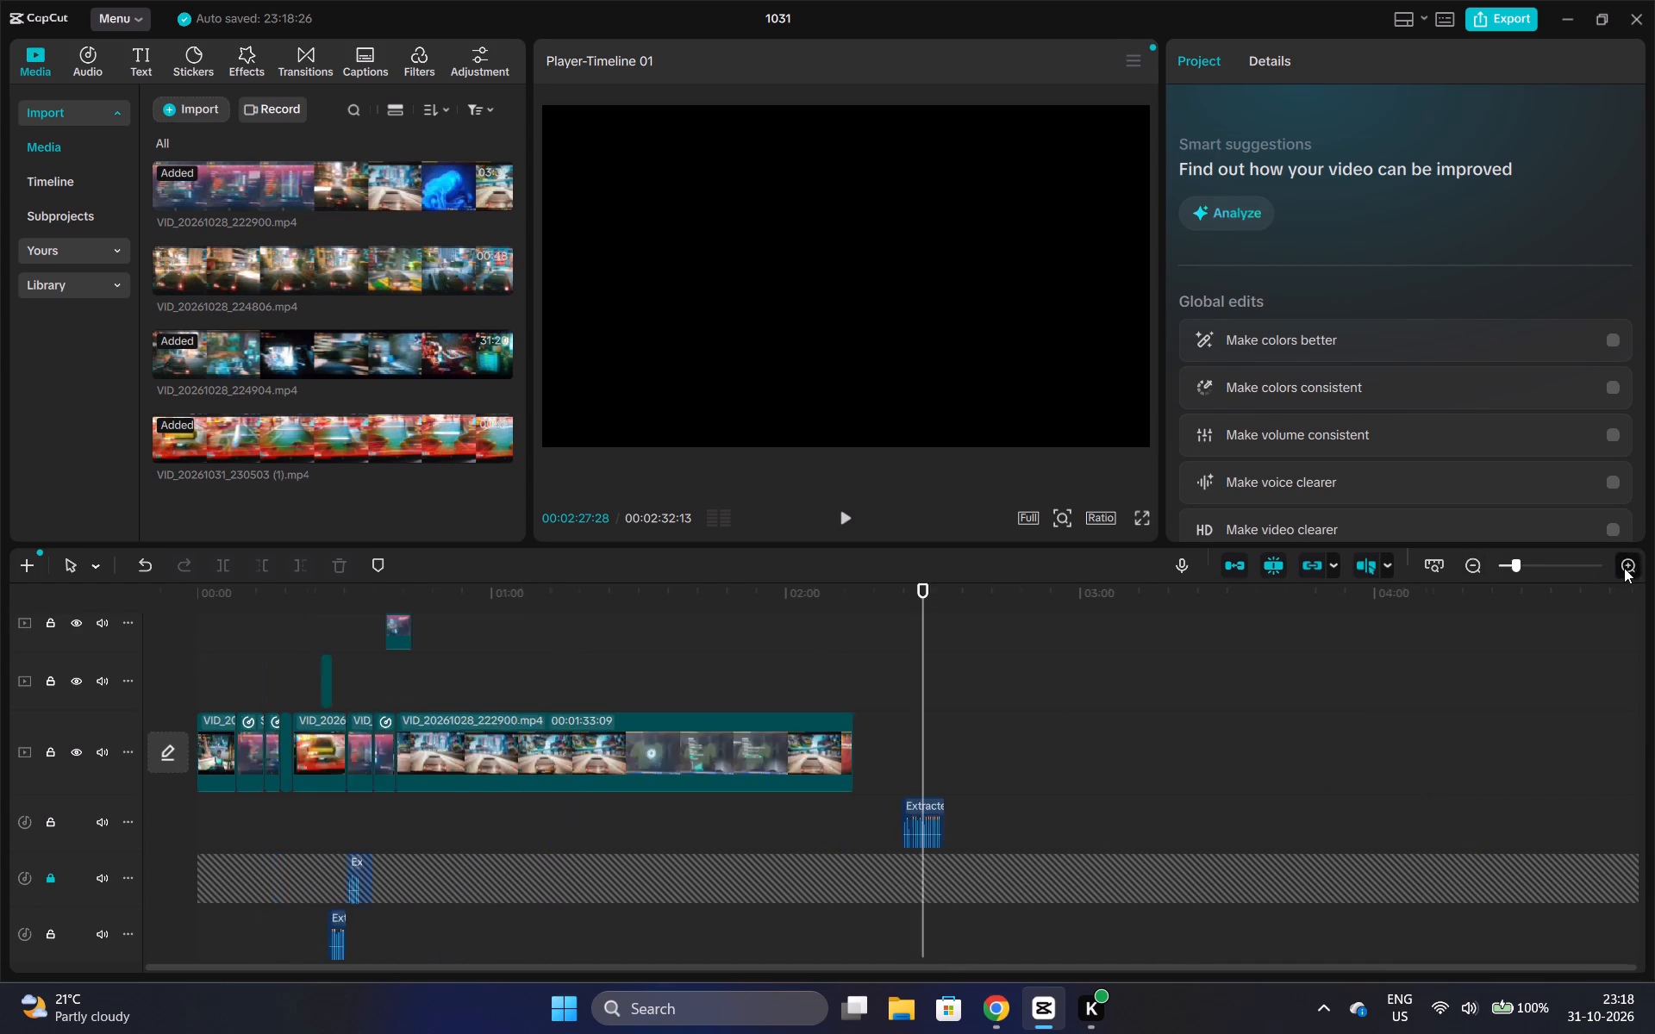
drag(1365, 972, 474, 993)
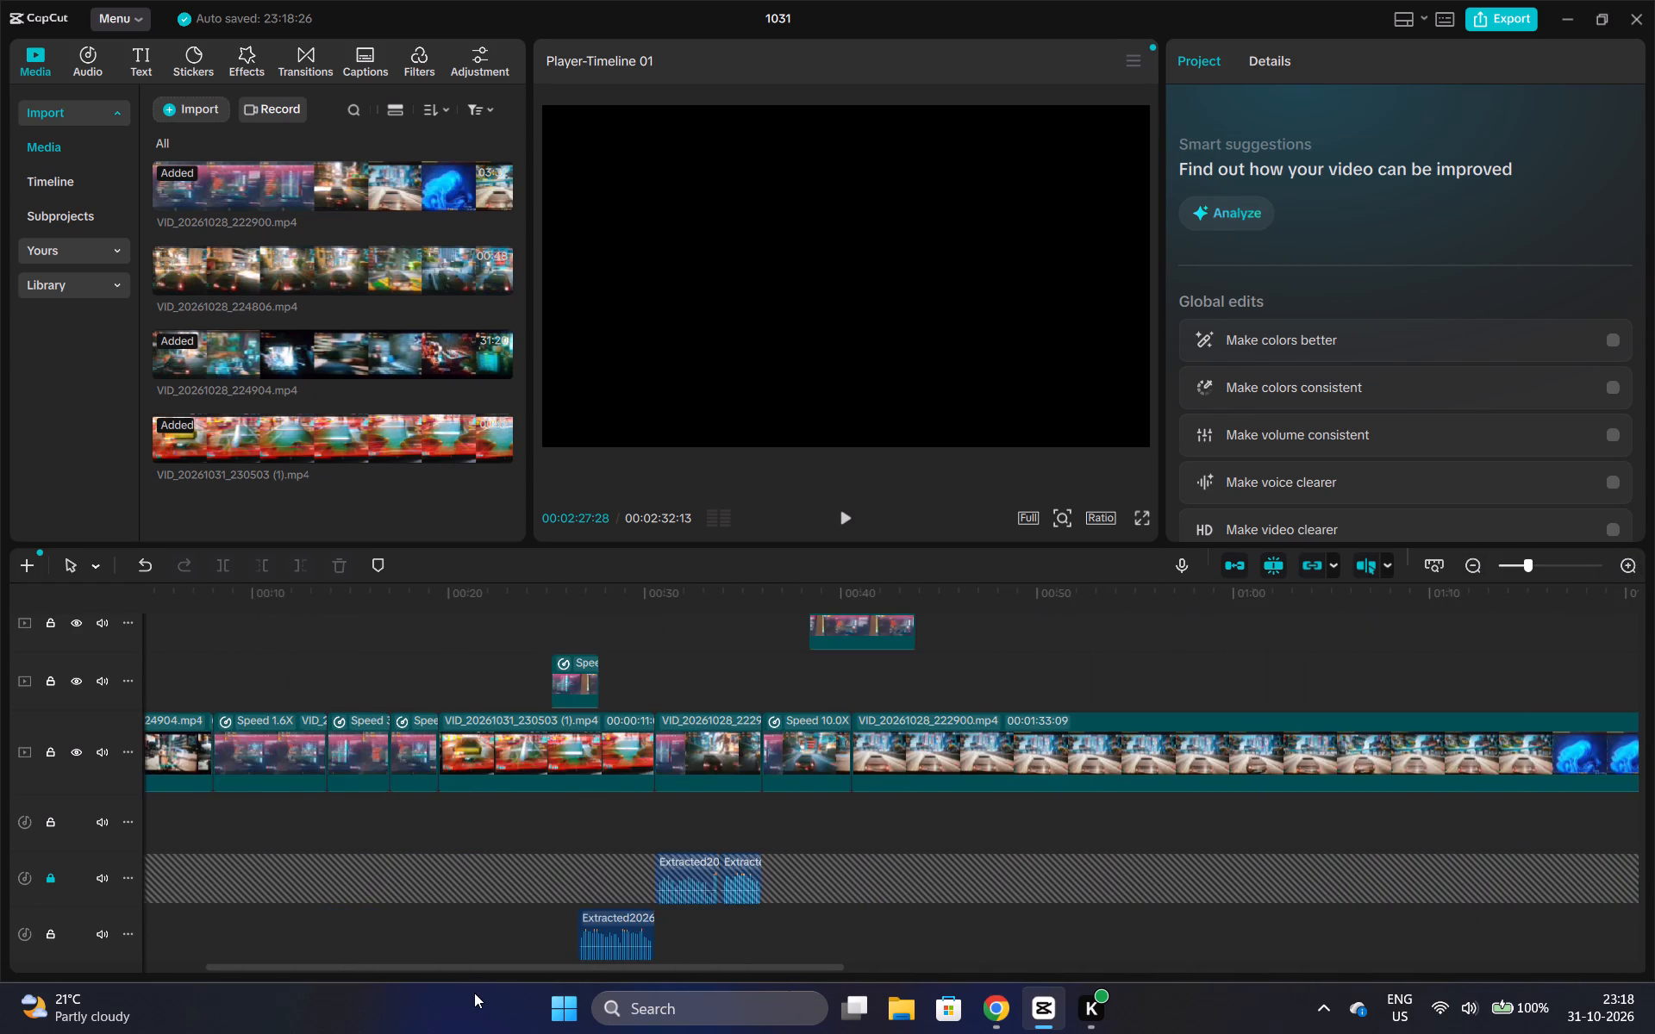
drag(474, 993, 473, 993)
click(740, 917)
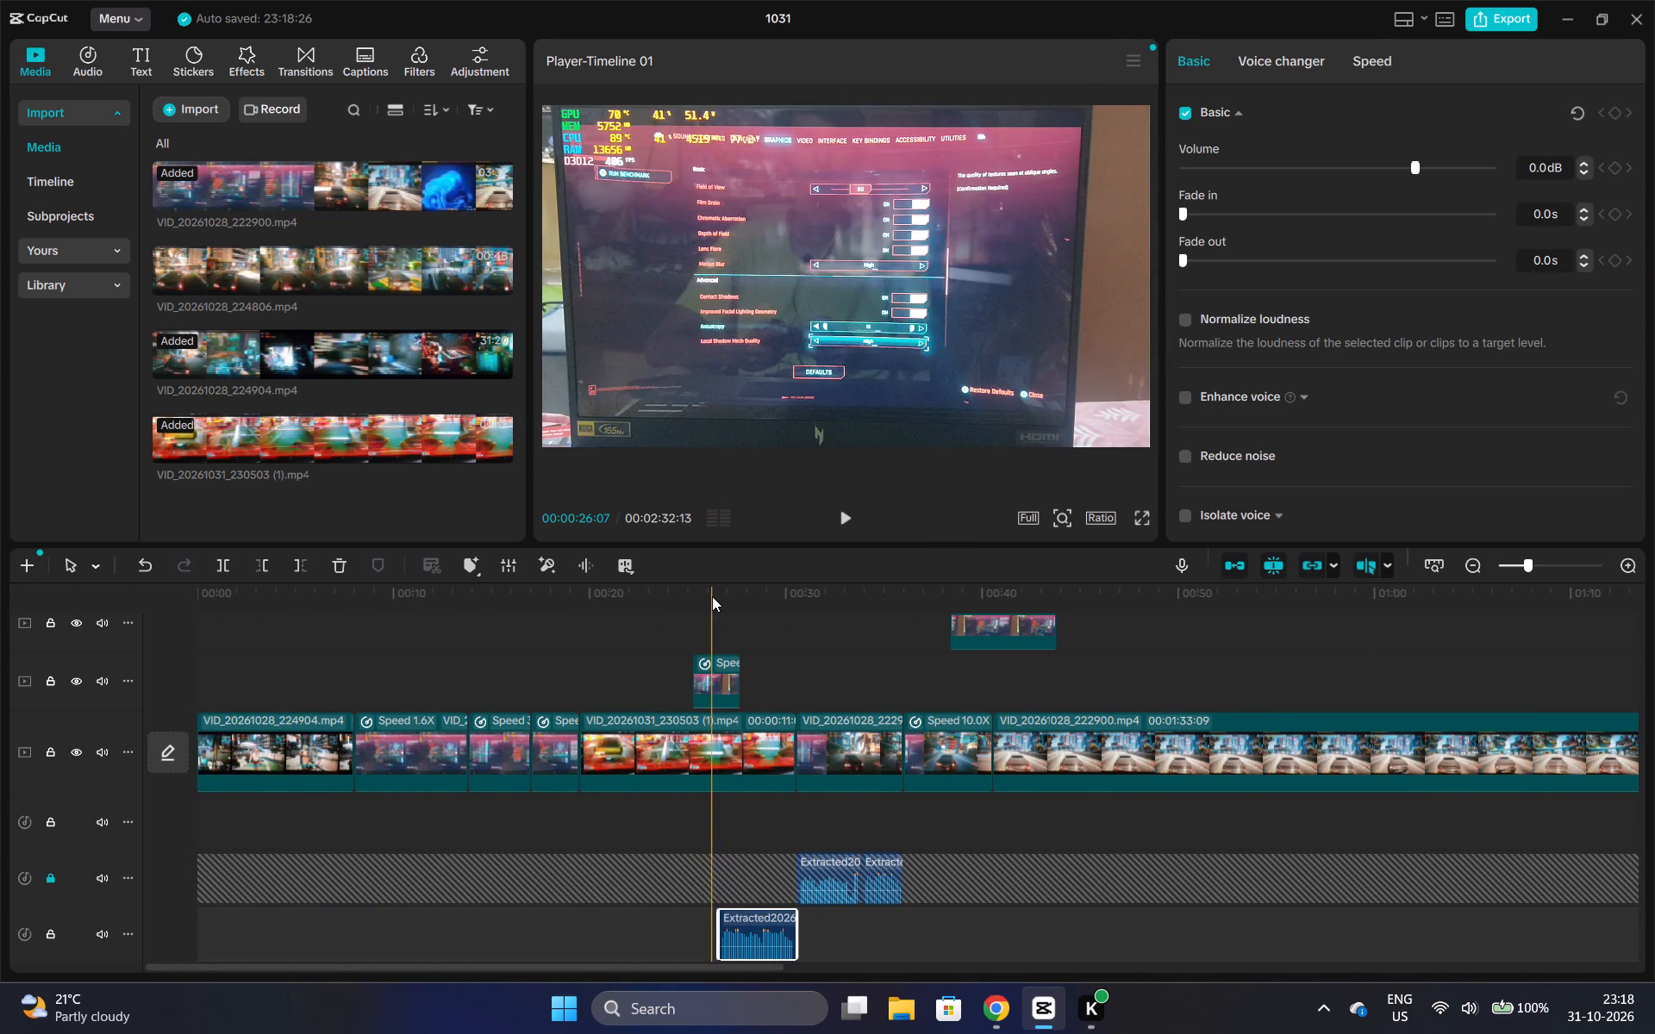
click(712, 596)
key(space)
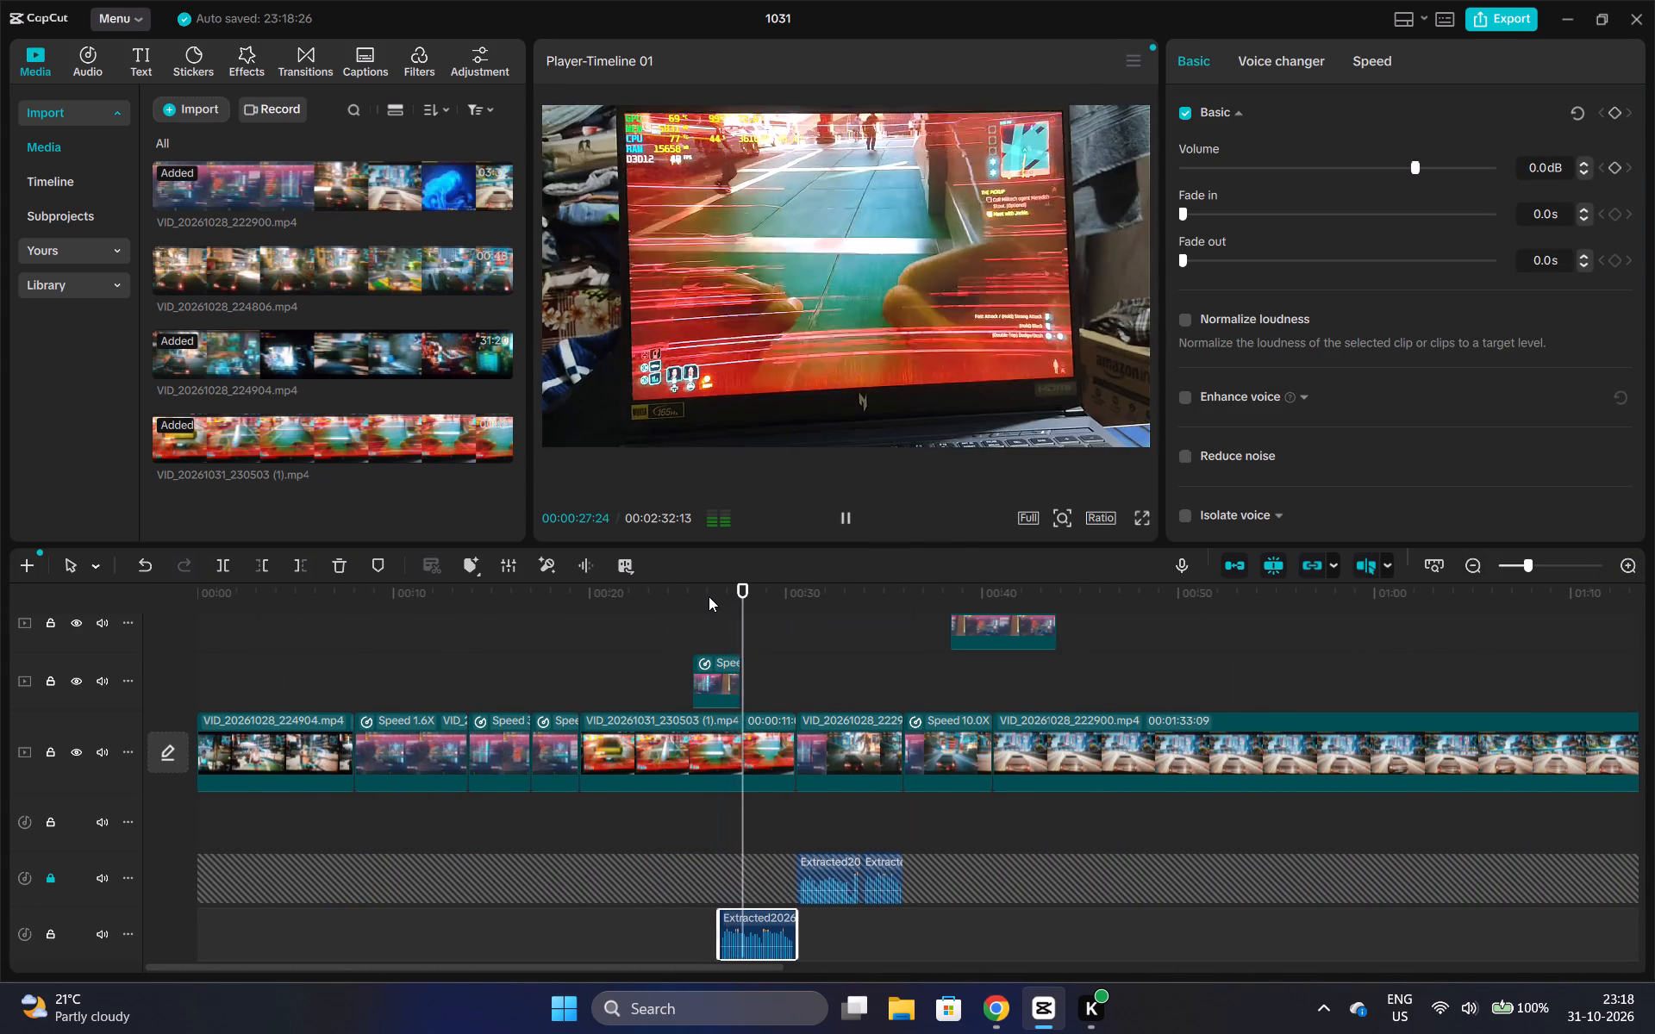
key(space)
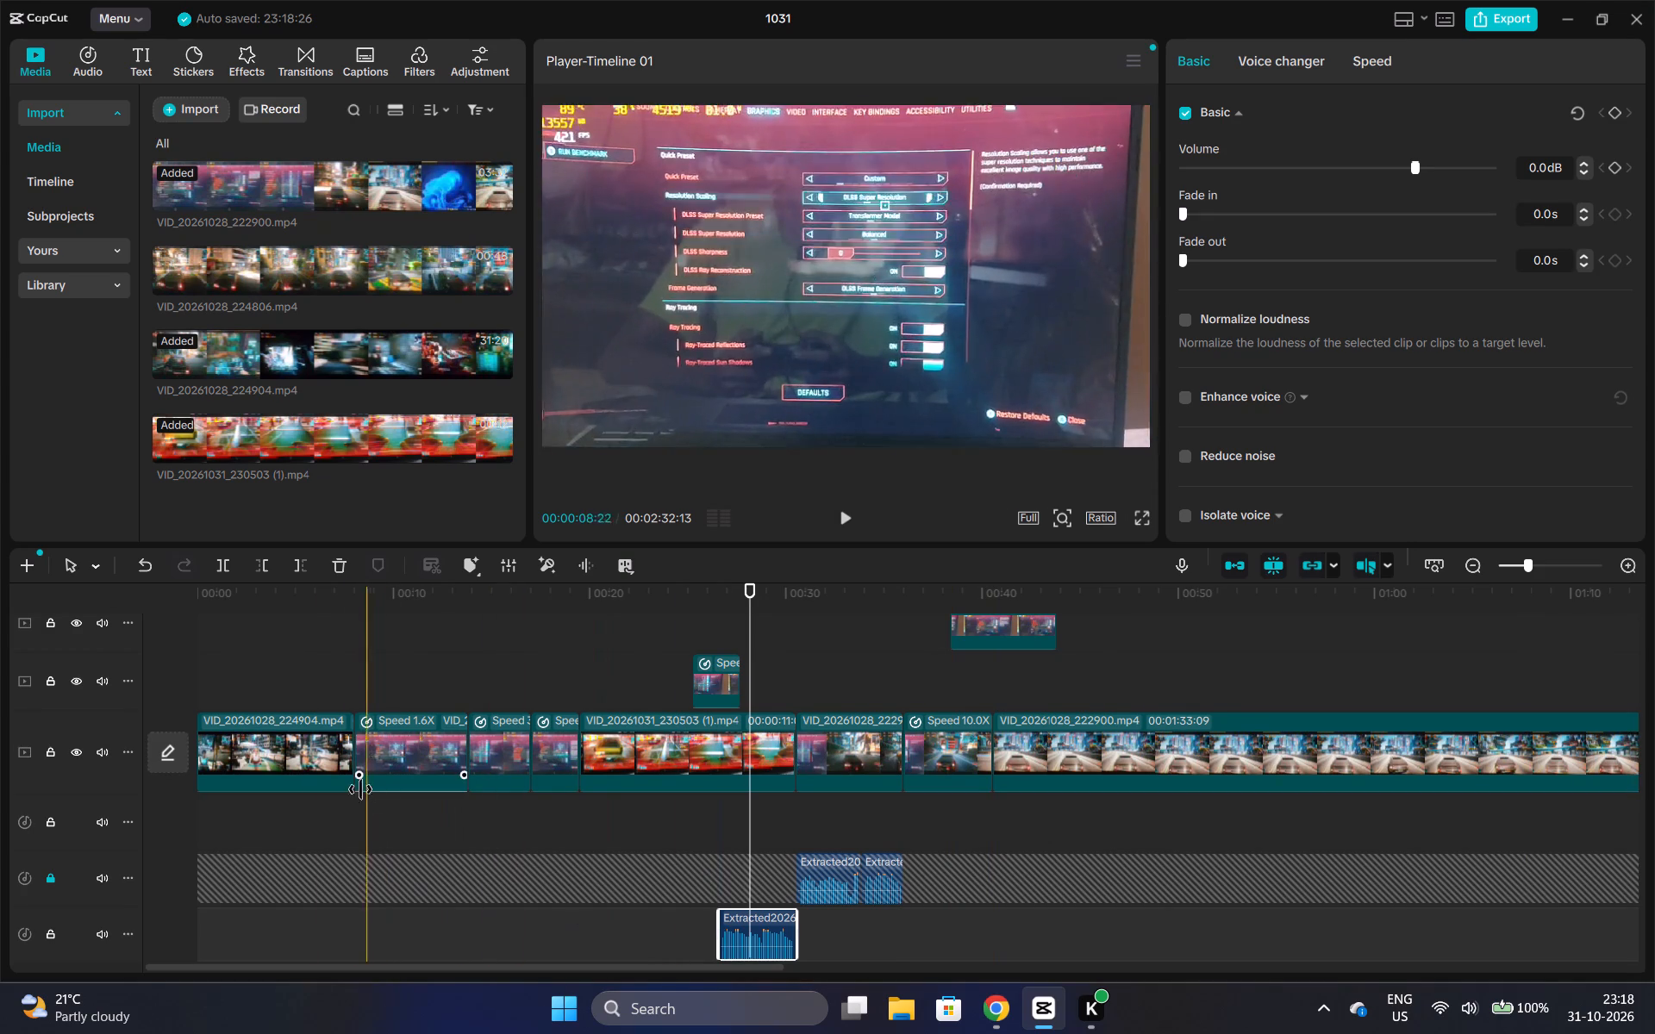
Unlock the locked audio track that holds the clips between about 00:30 and 00:36.
click(279, 891)
click(53, 882)
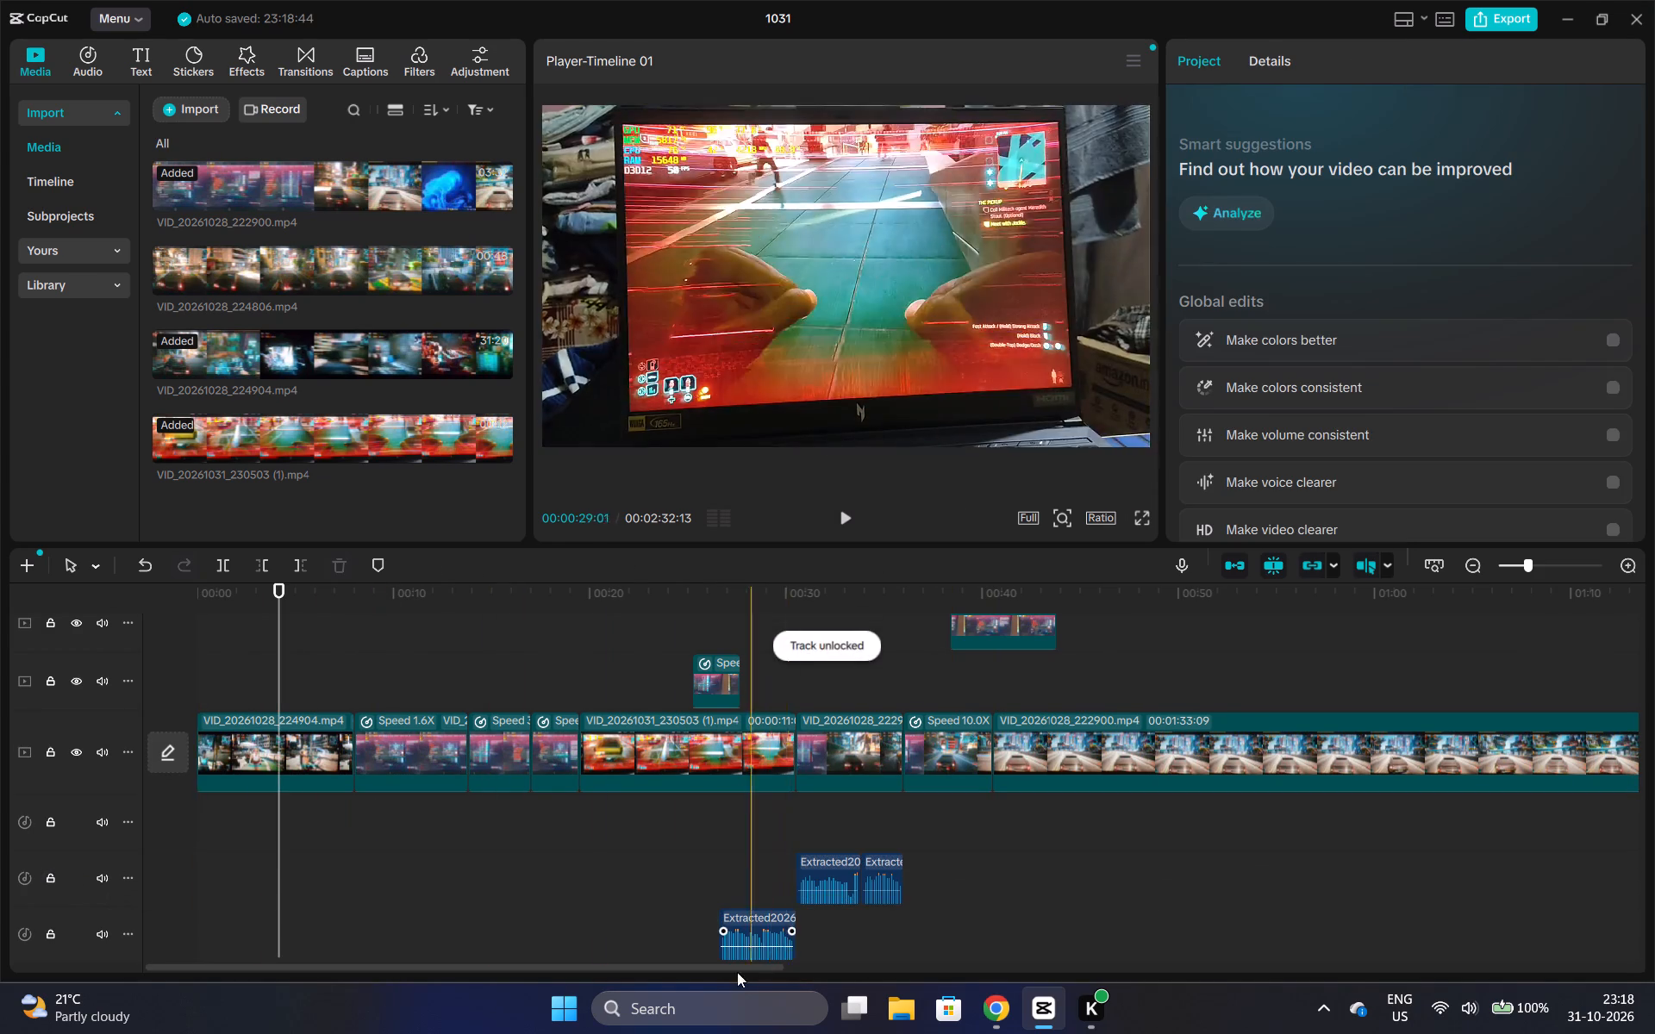
Play the opening of the sequence from the start.
drag(711, 968, 462, 937)
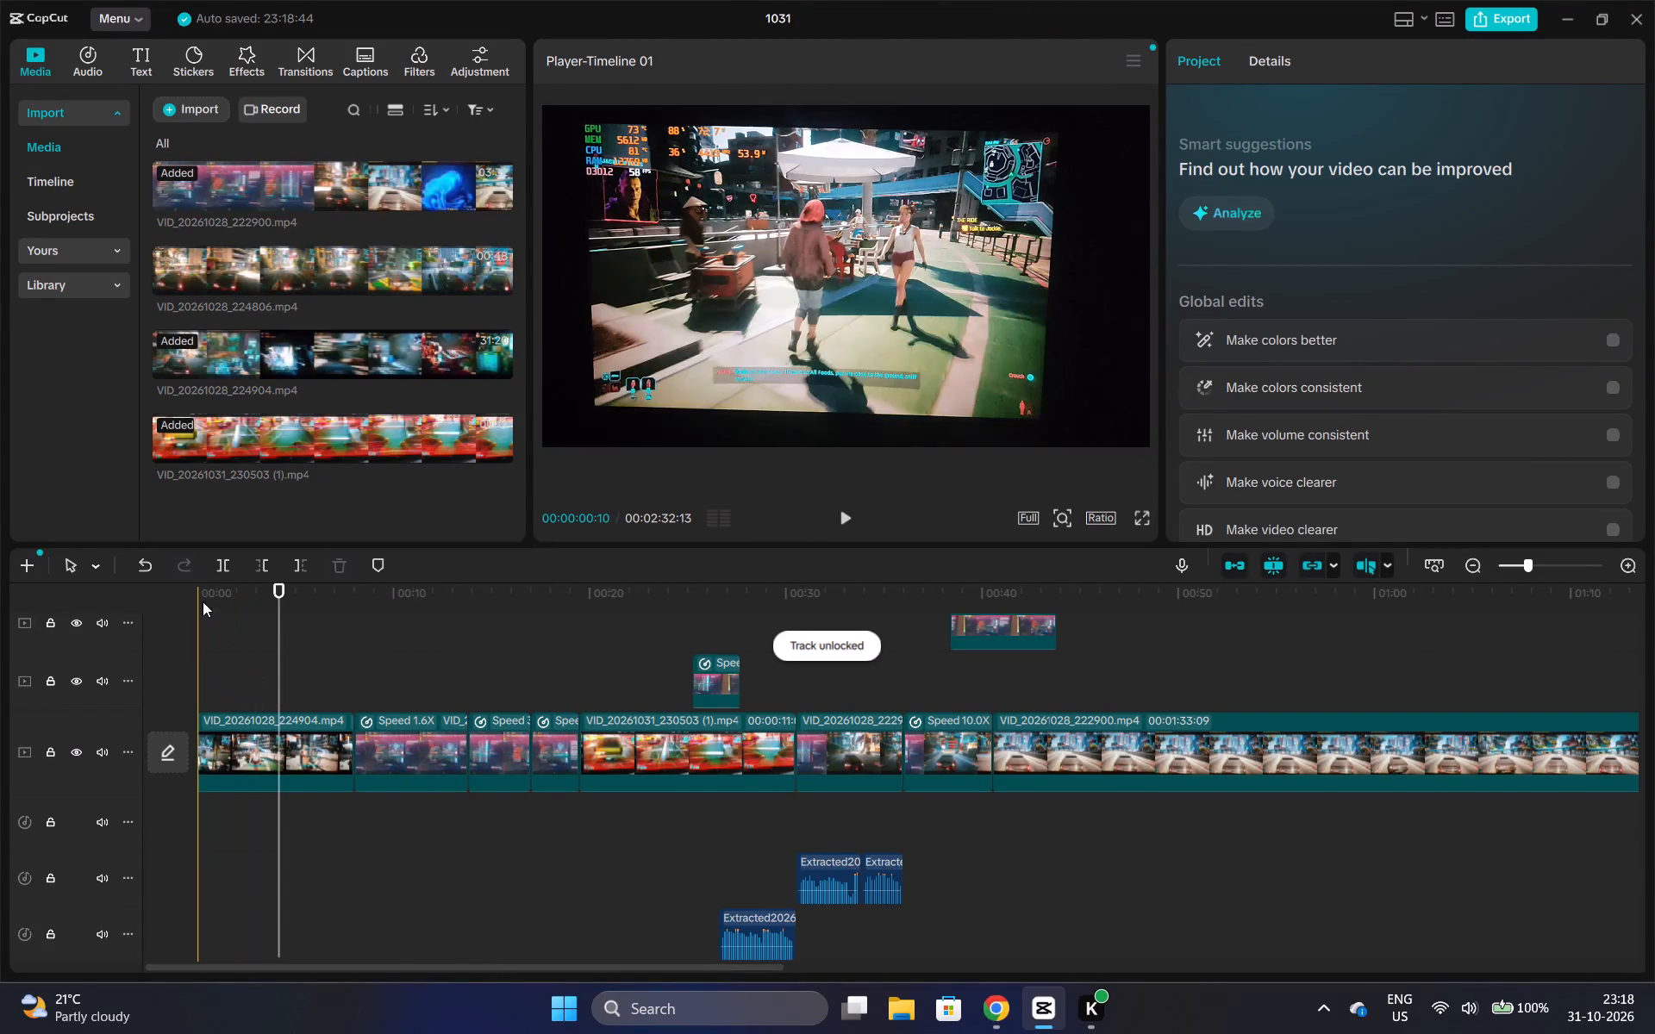
click(199, 596)
key(space)
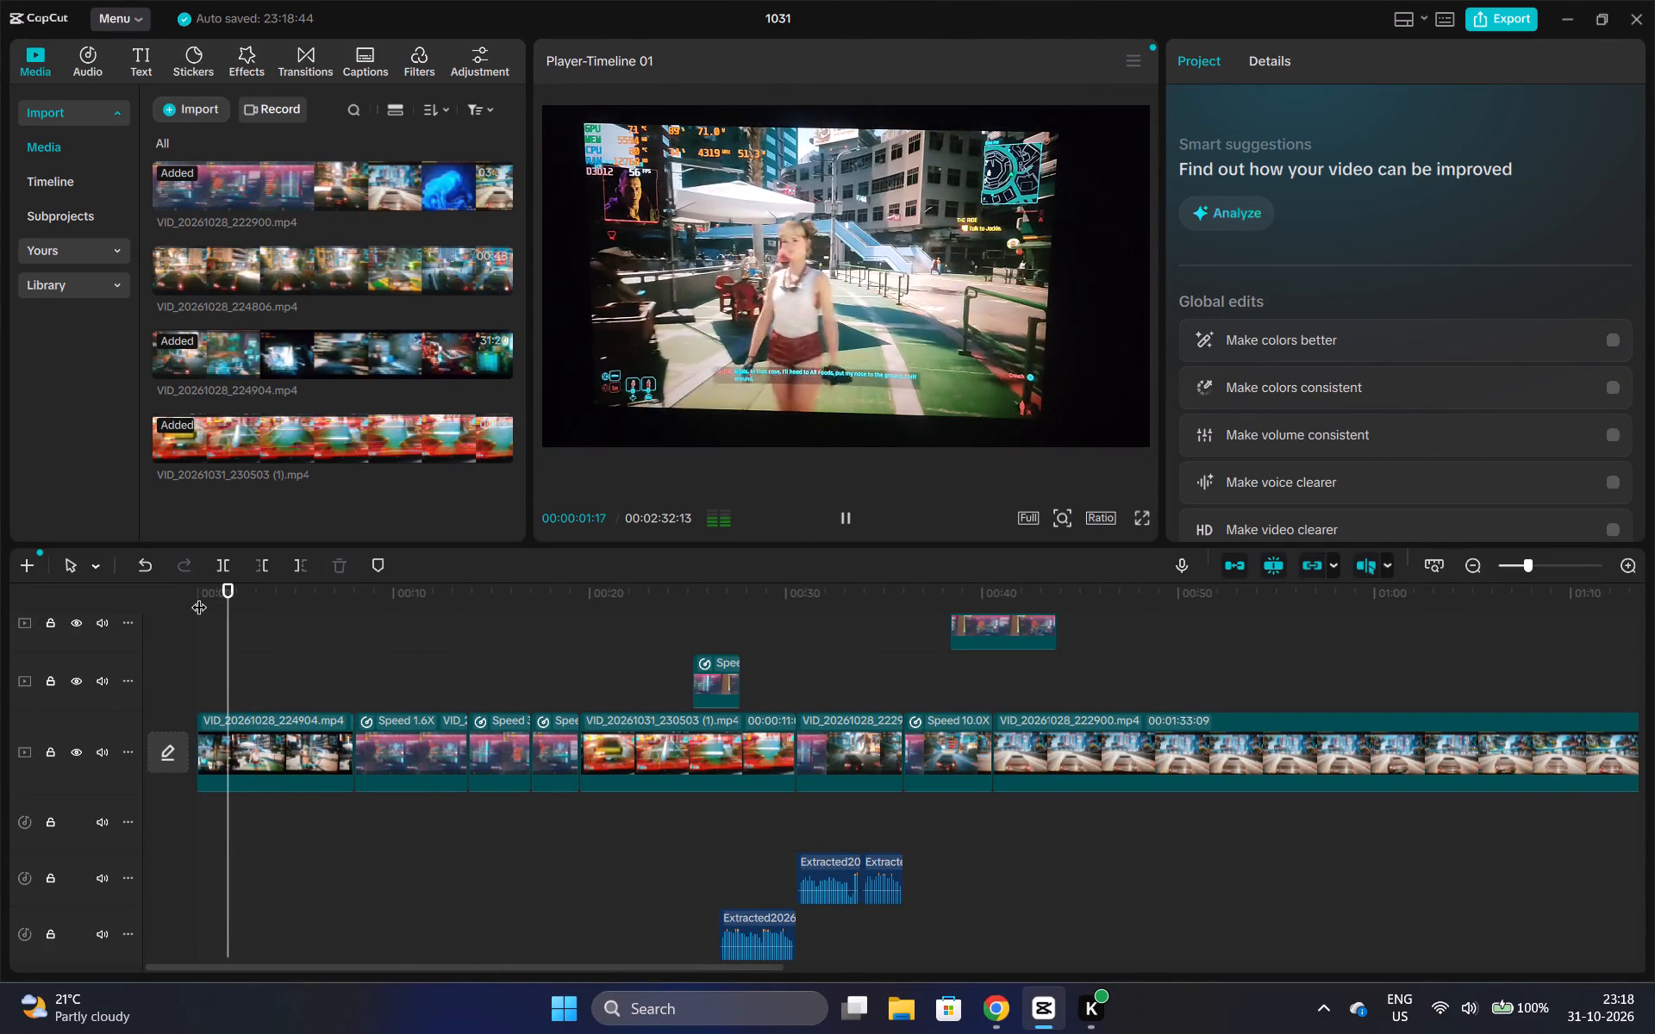
key(space)
Move the first four extracted audio clips, from 00:00 to about 00:17, up to the audio track directly below the main video track.
triple_click(1473, 569)
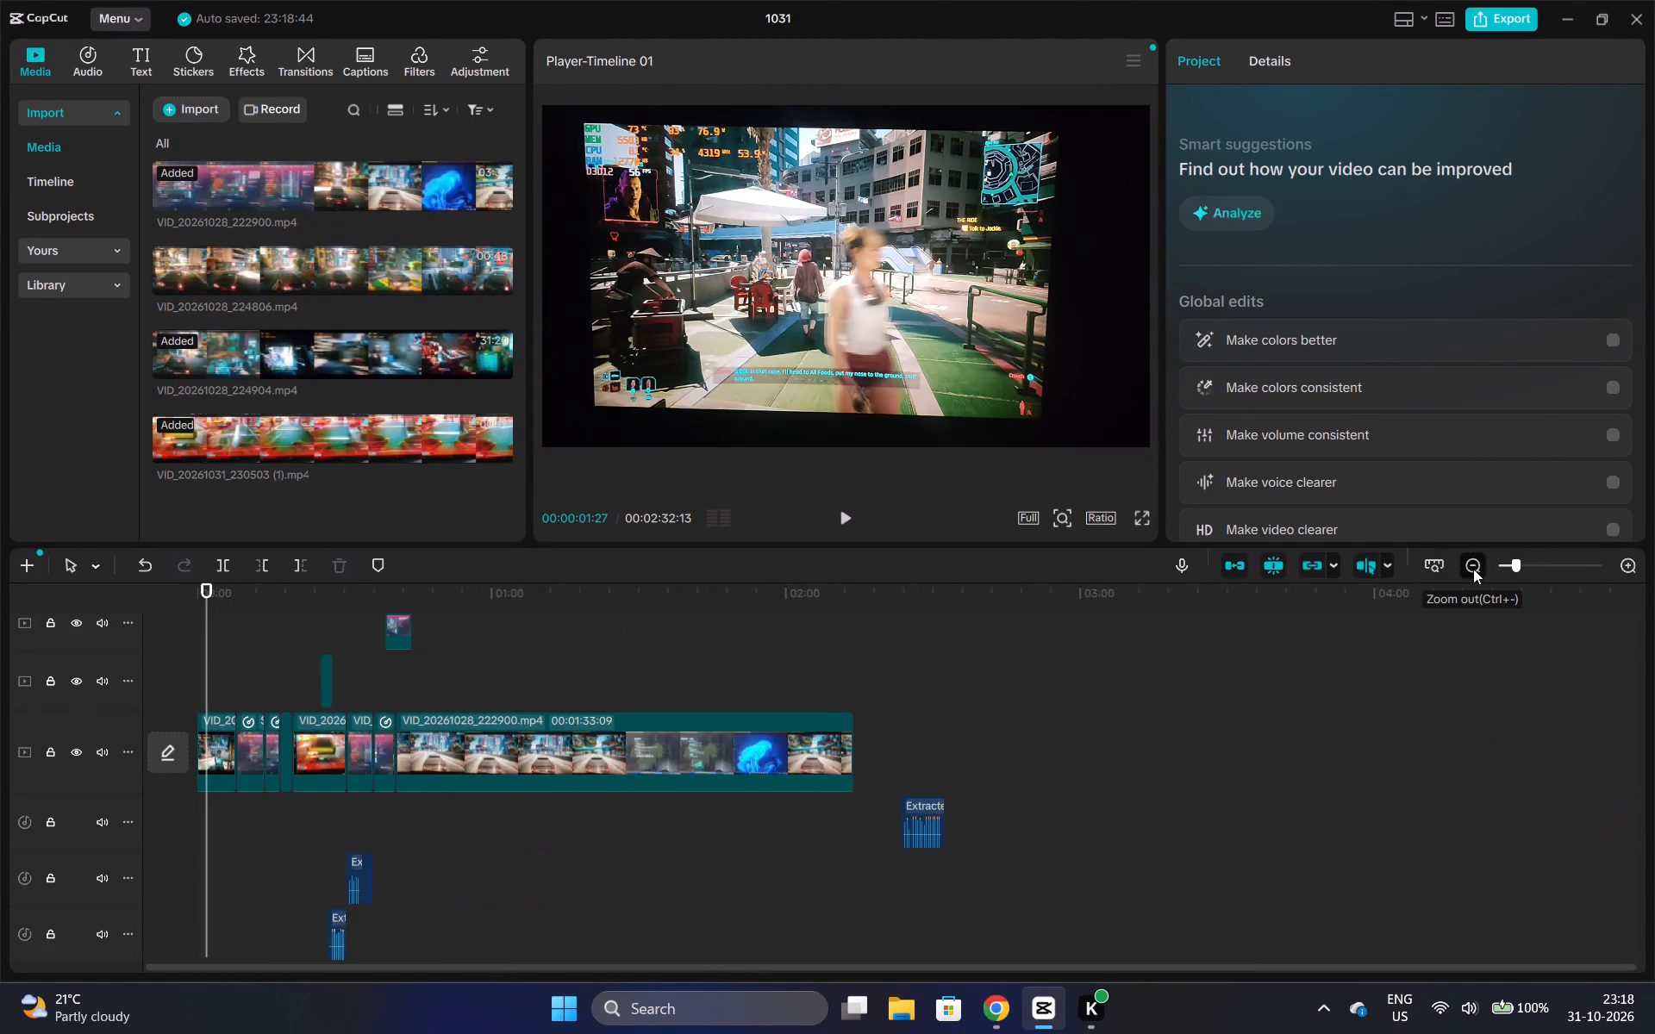
double_click(1473, 569)
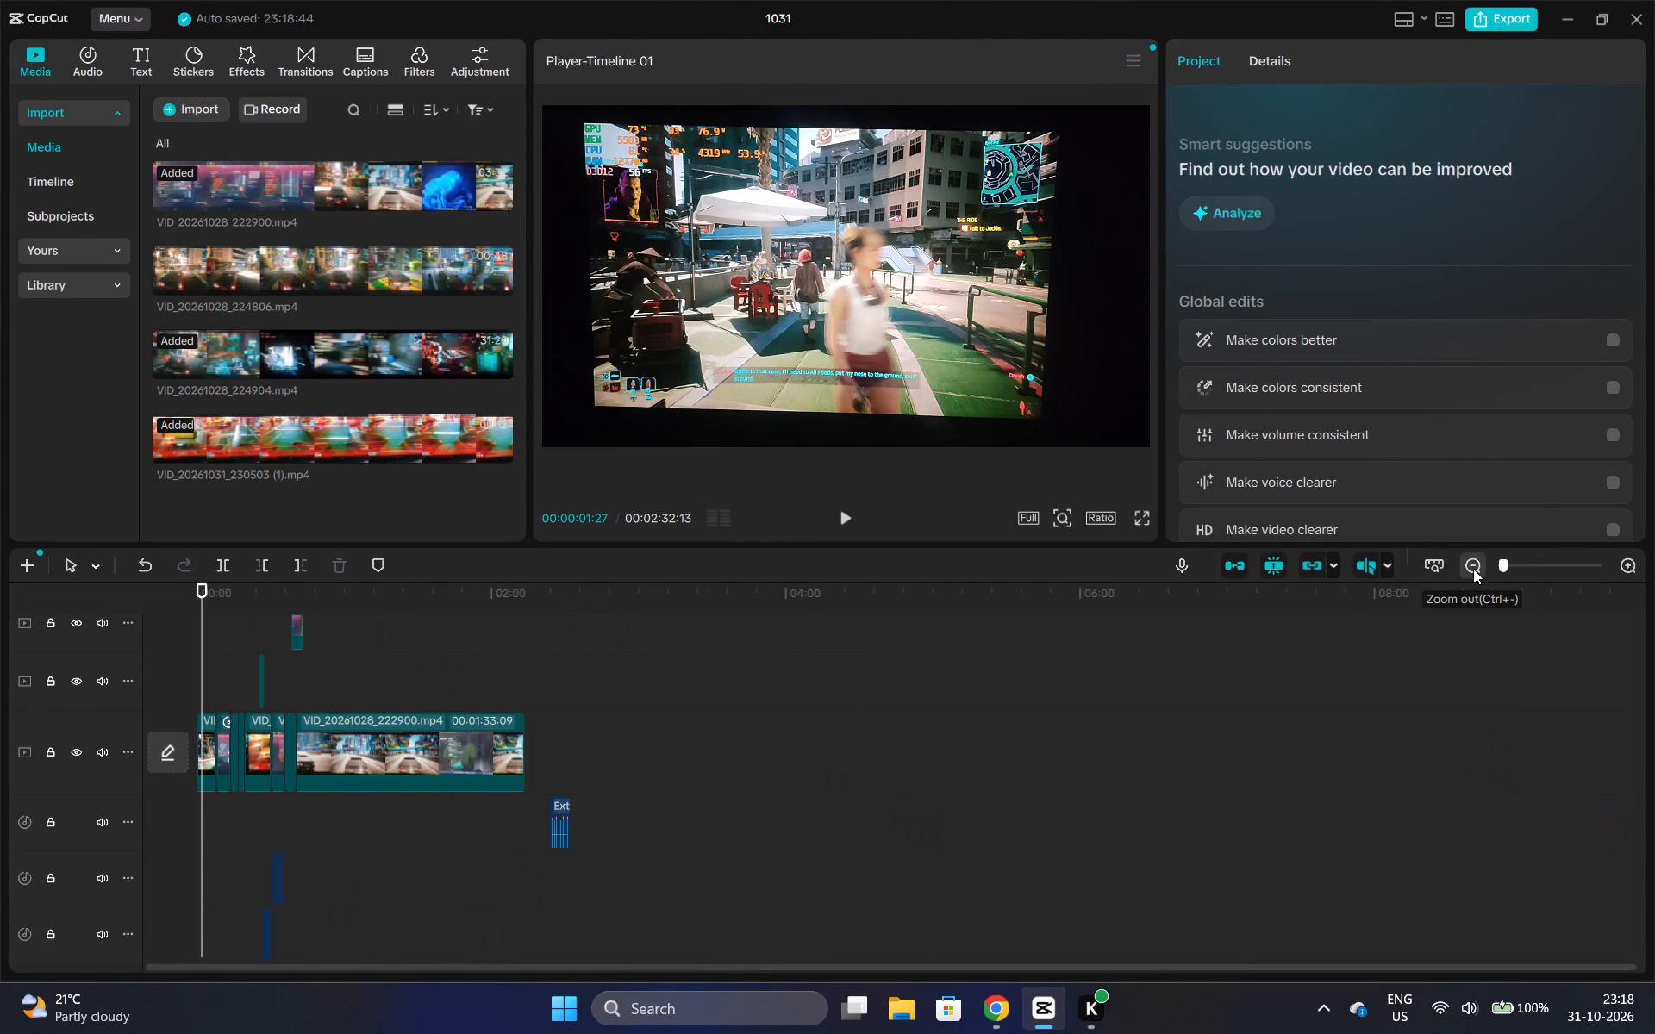
triple_click(1622, 559)
click(1622, 559)
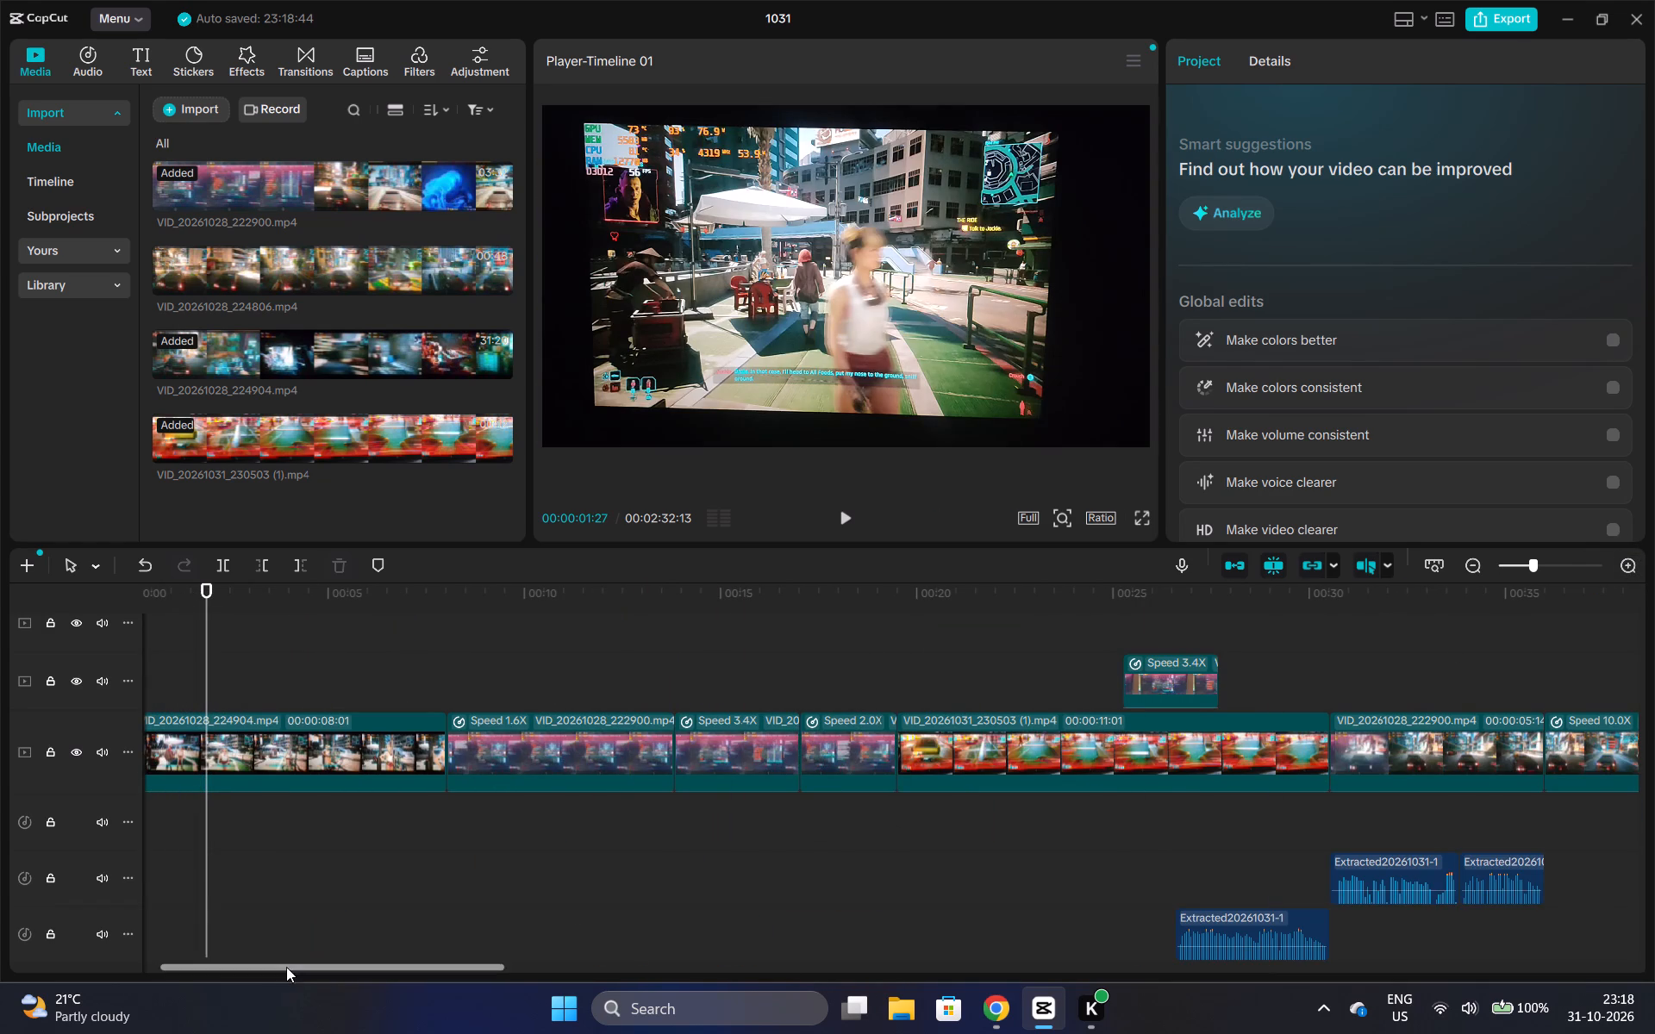
drag(286, 967, 47, 944)
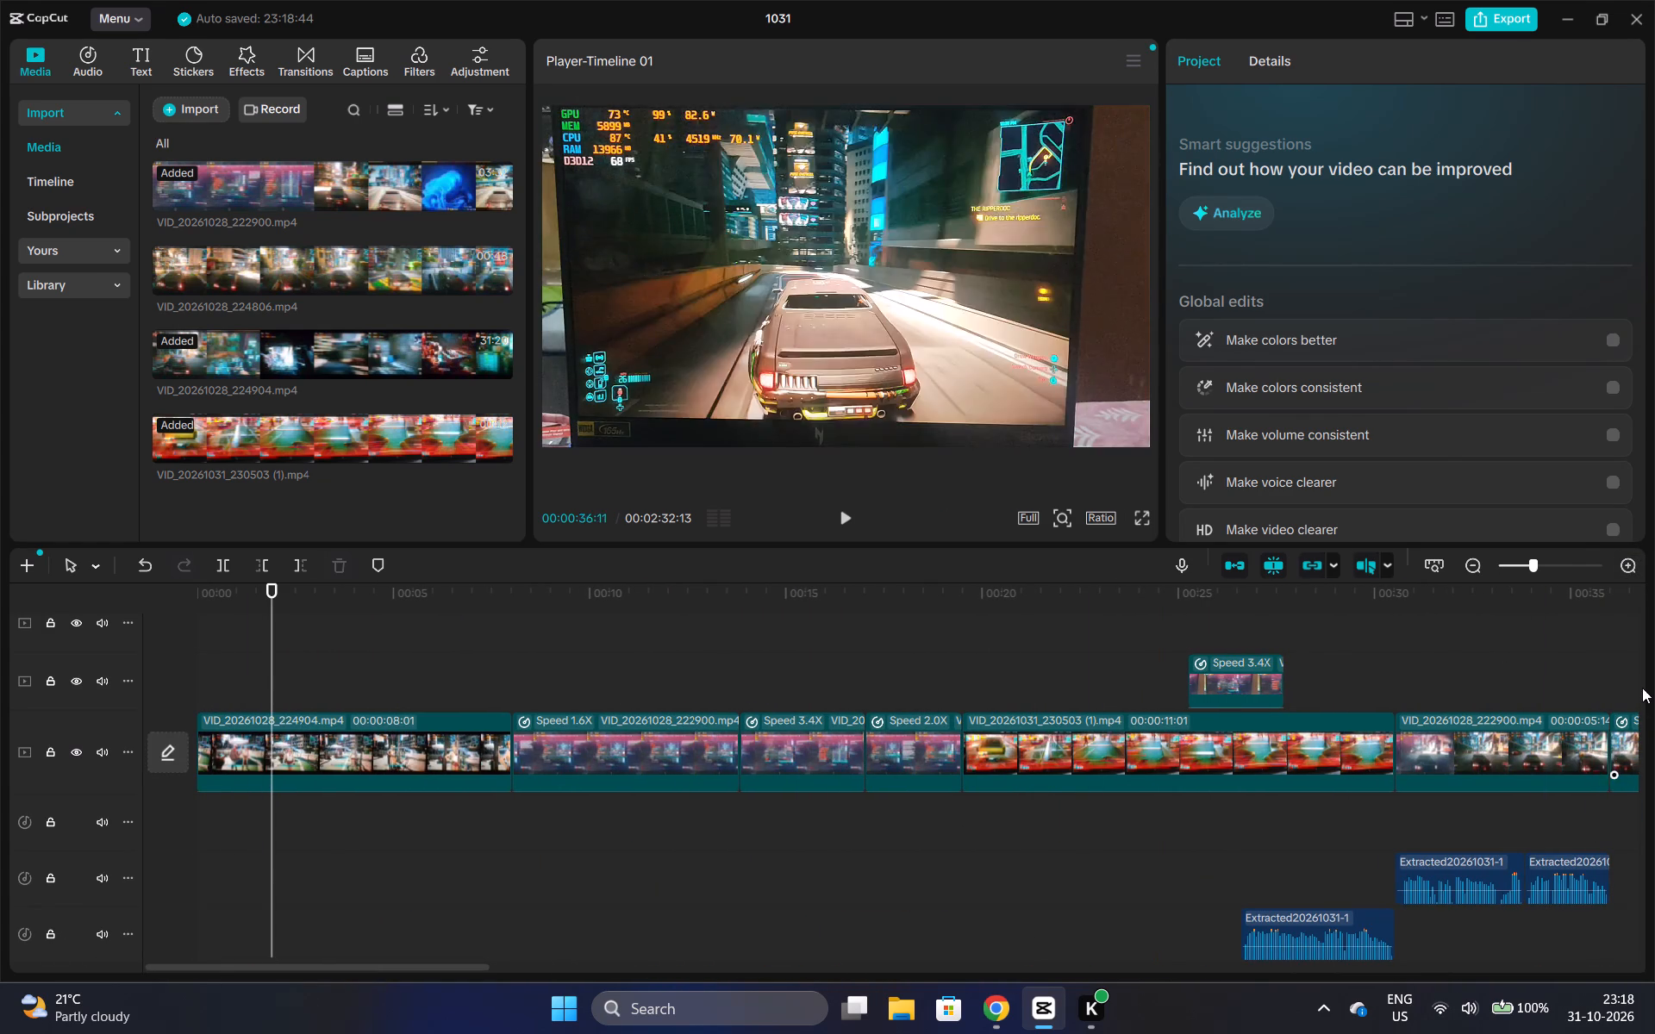
drag(1631, 736, 1631, 827)
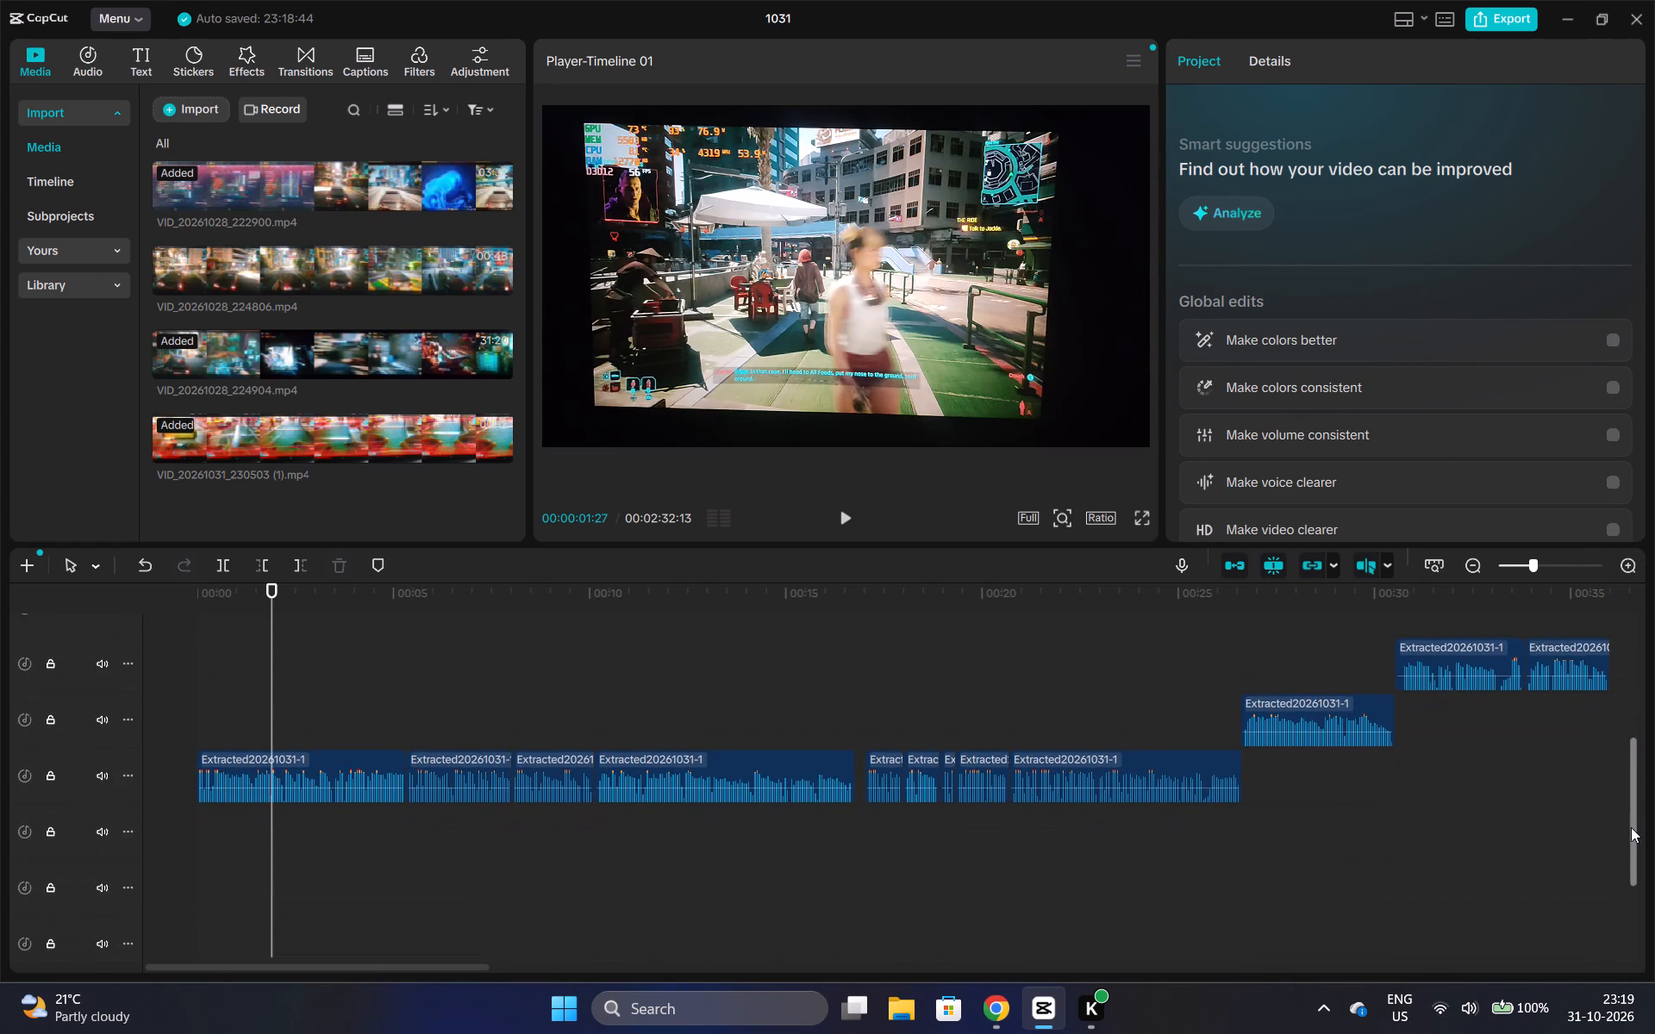
drag(1631, 827, 1626, 770)
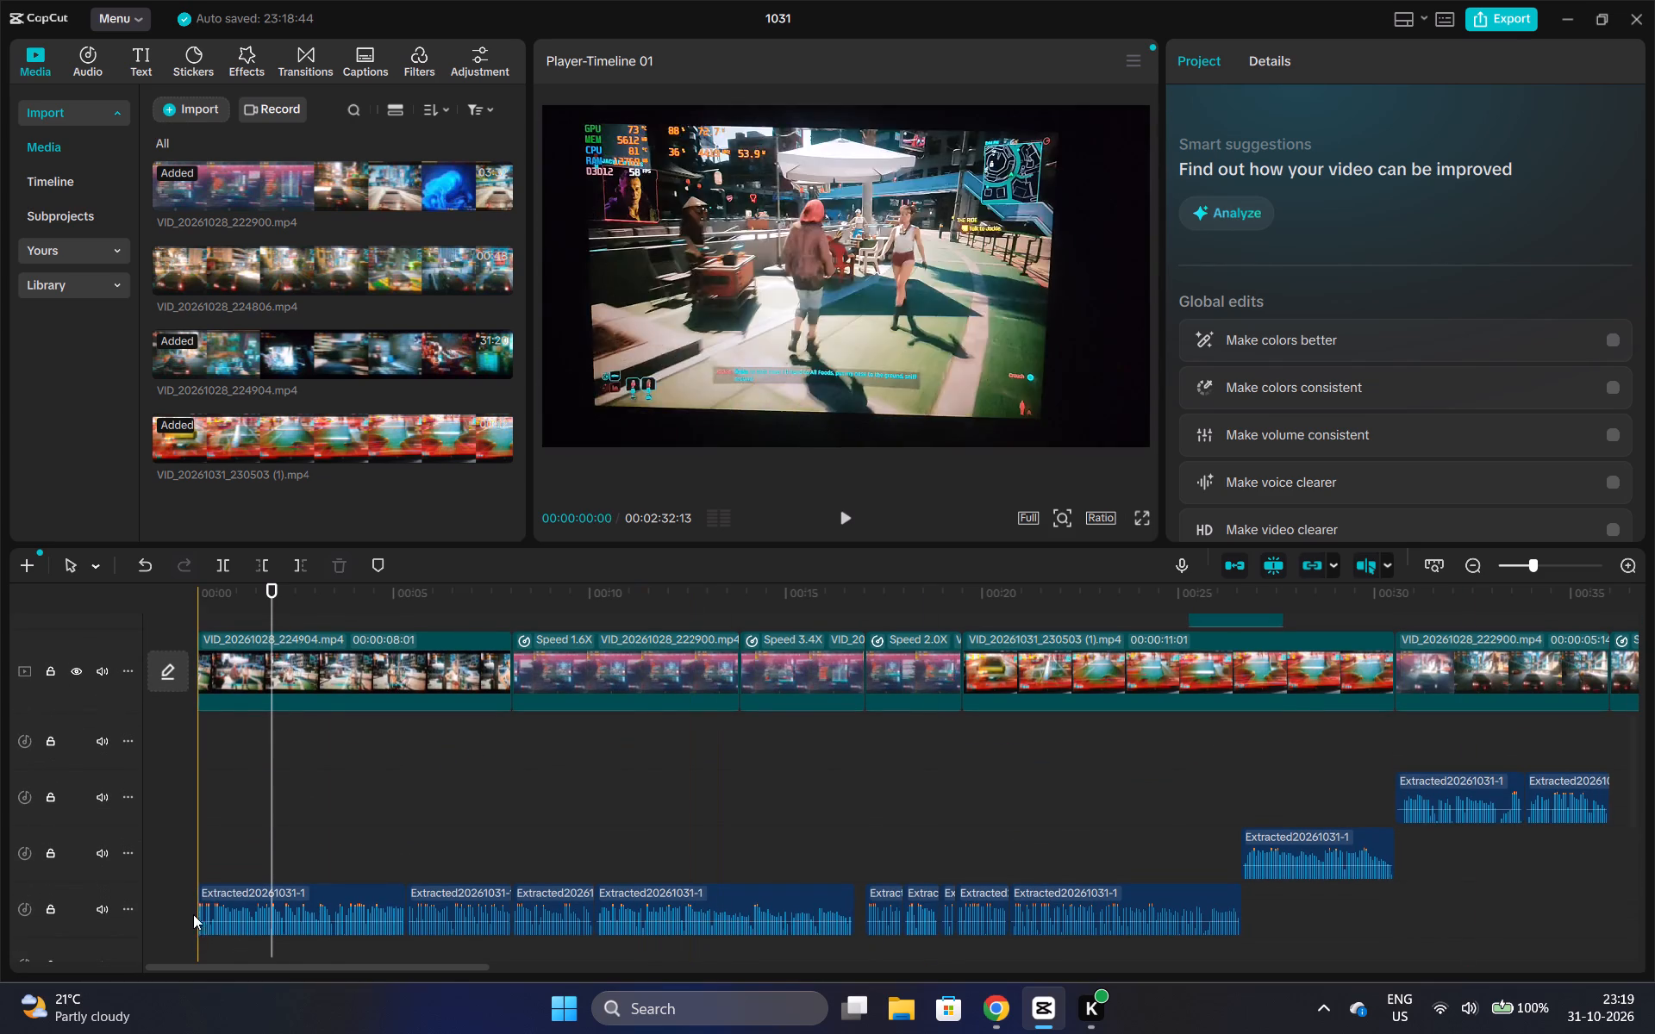
drag(256, 891, 253, 739)
drag(462, 888, 451, 720)
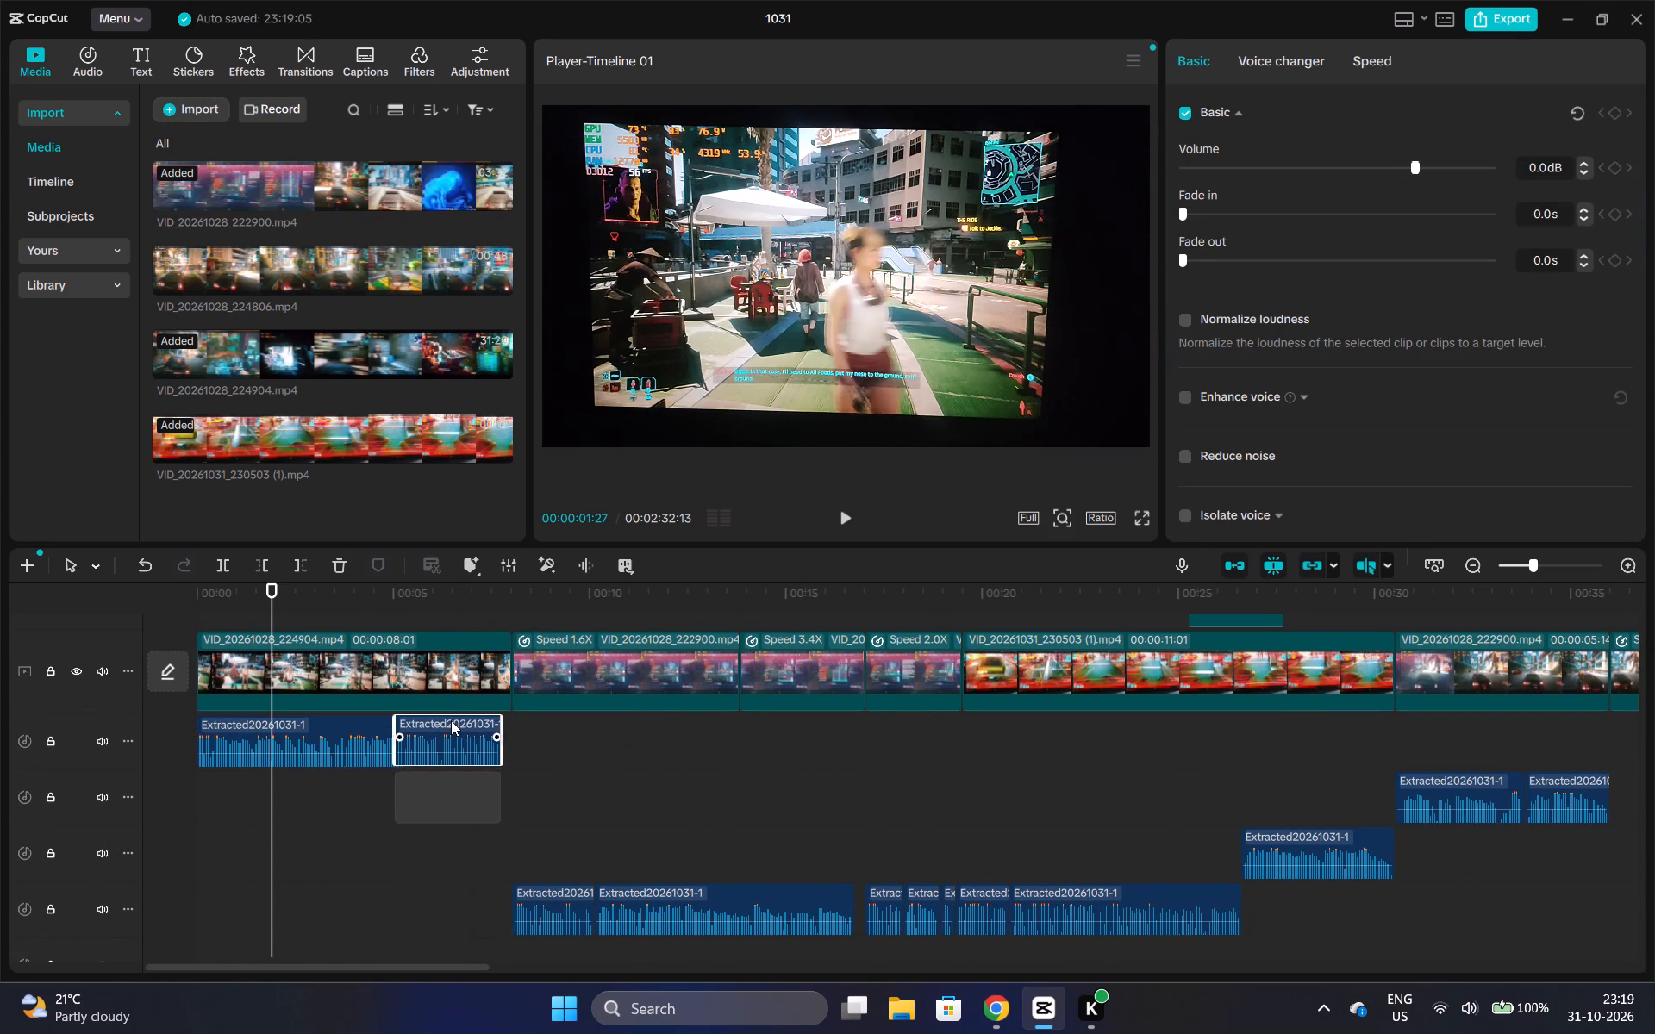
drag(451, 720, 460, 719)
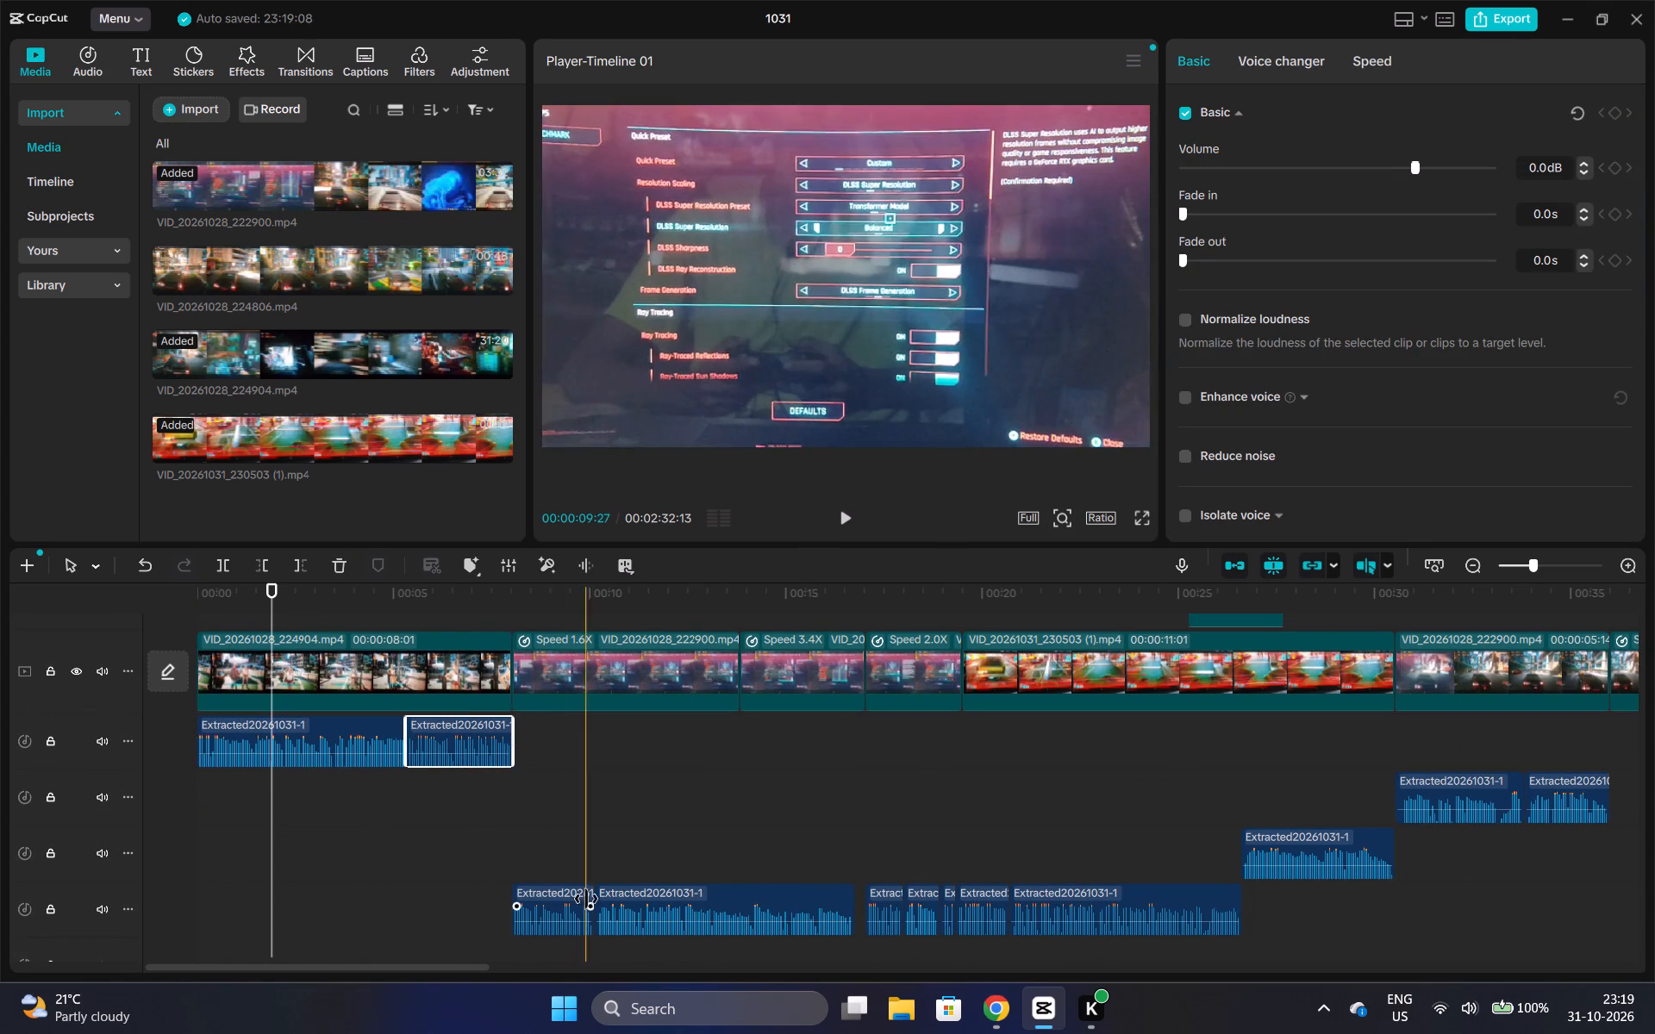
drag(553, 889, 564, 720)
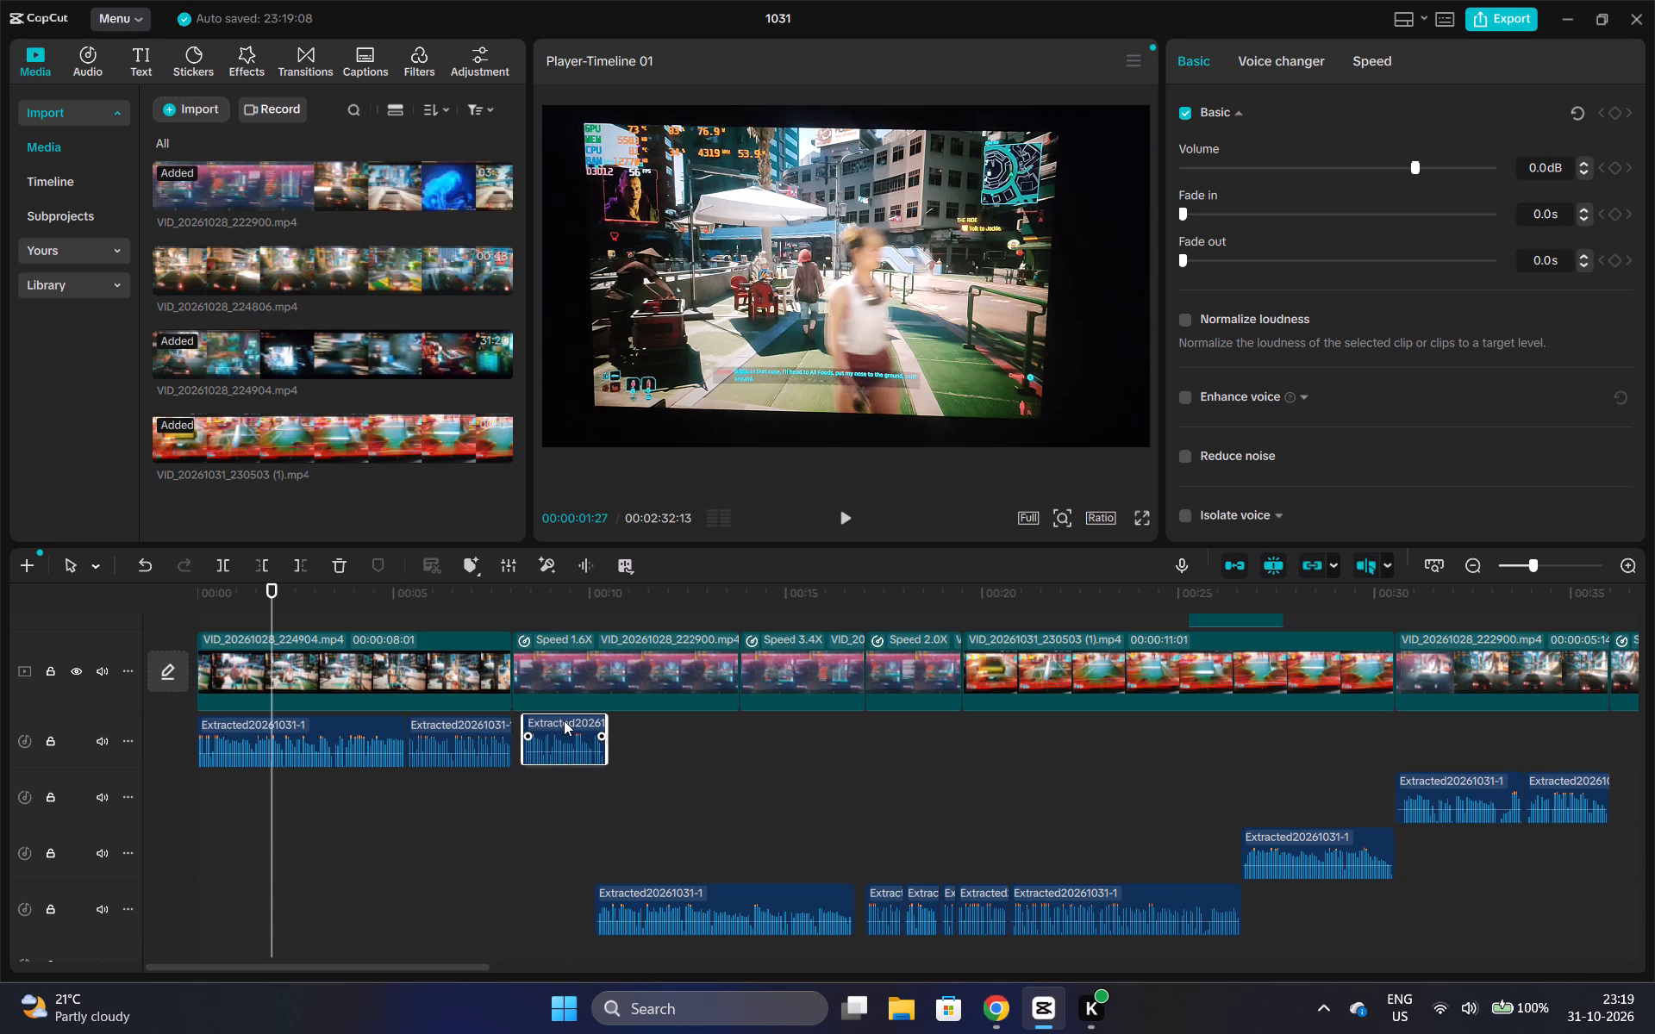
drag(564, 720, 551, 719)
drag(660, 889, 643, 726)
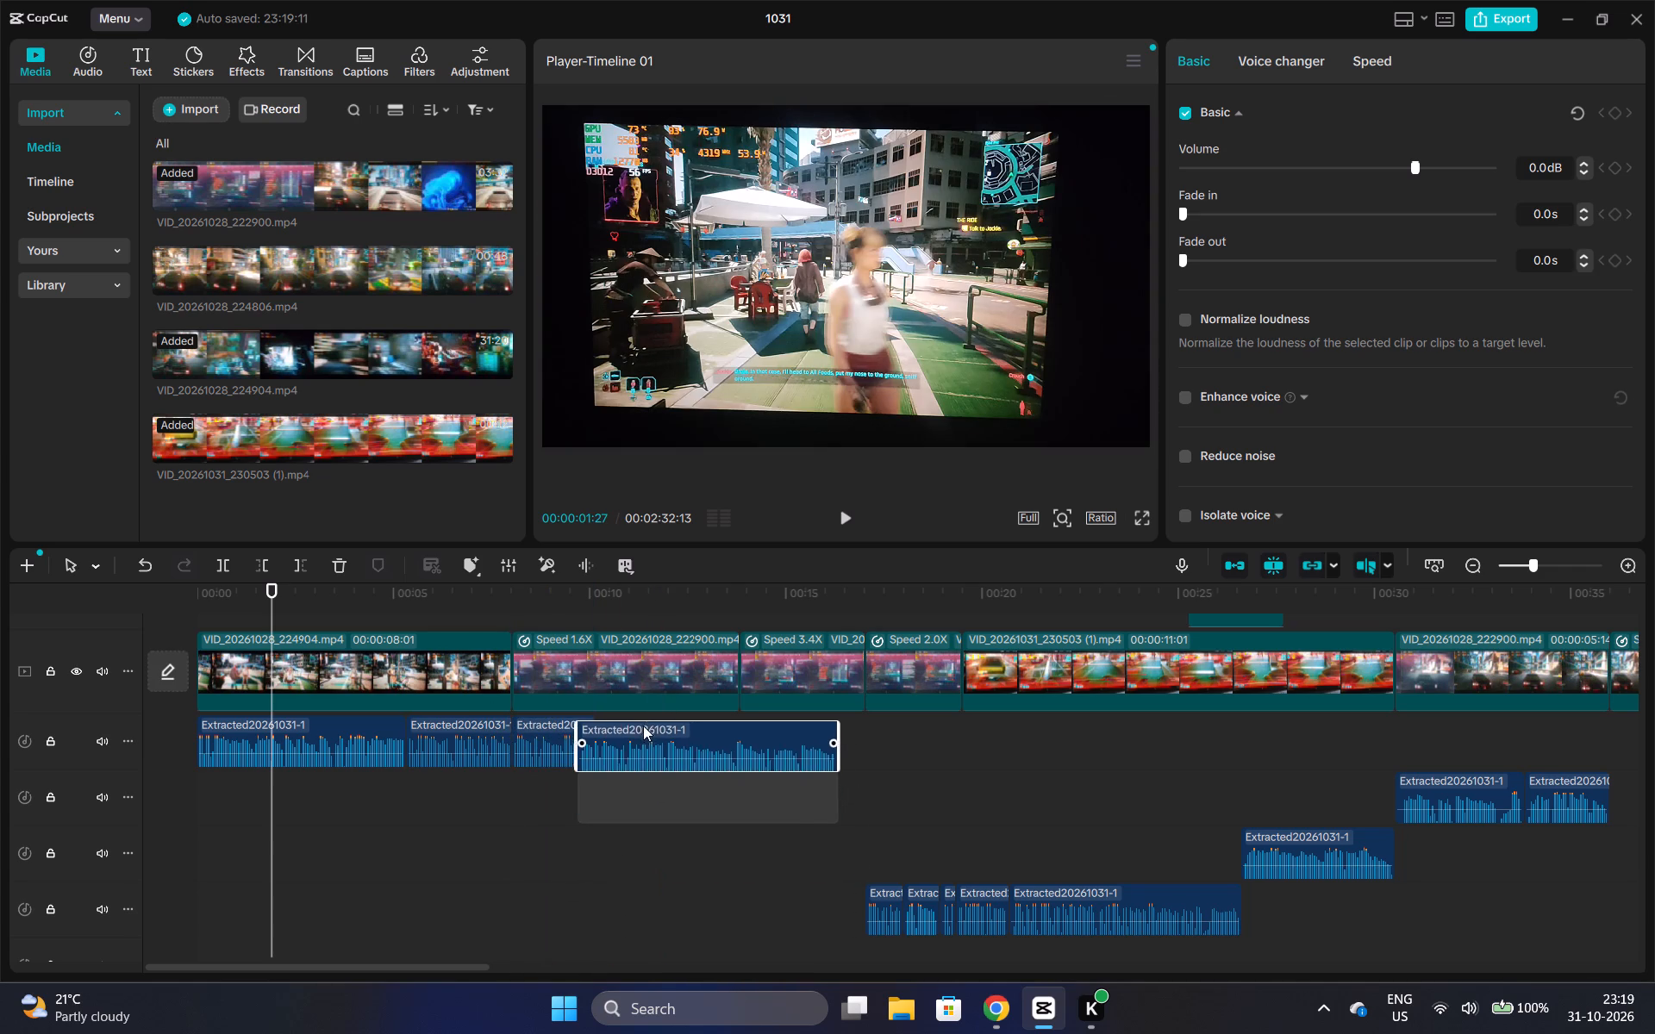
drag(643, 726, 660, 721)
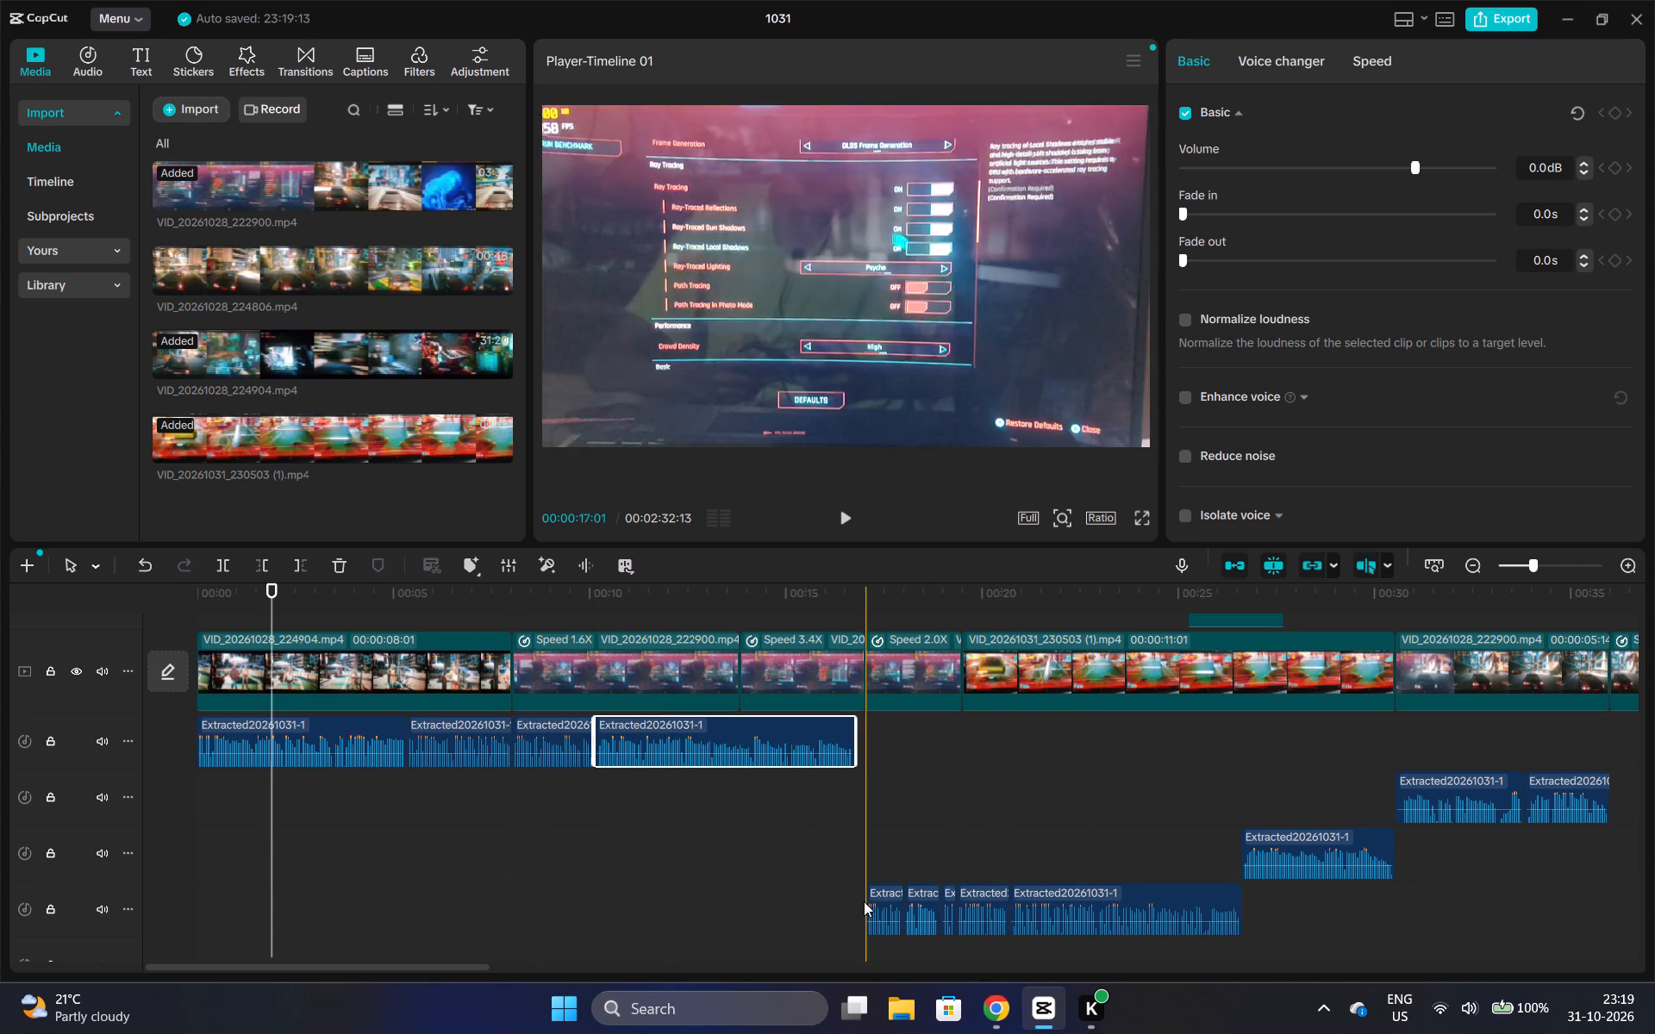
Move the five extracted audio clips between about 00:17 and 00:26 together onto the upper audio track, directly after the fourth clip.
ctrl+click(881, 893)
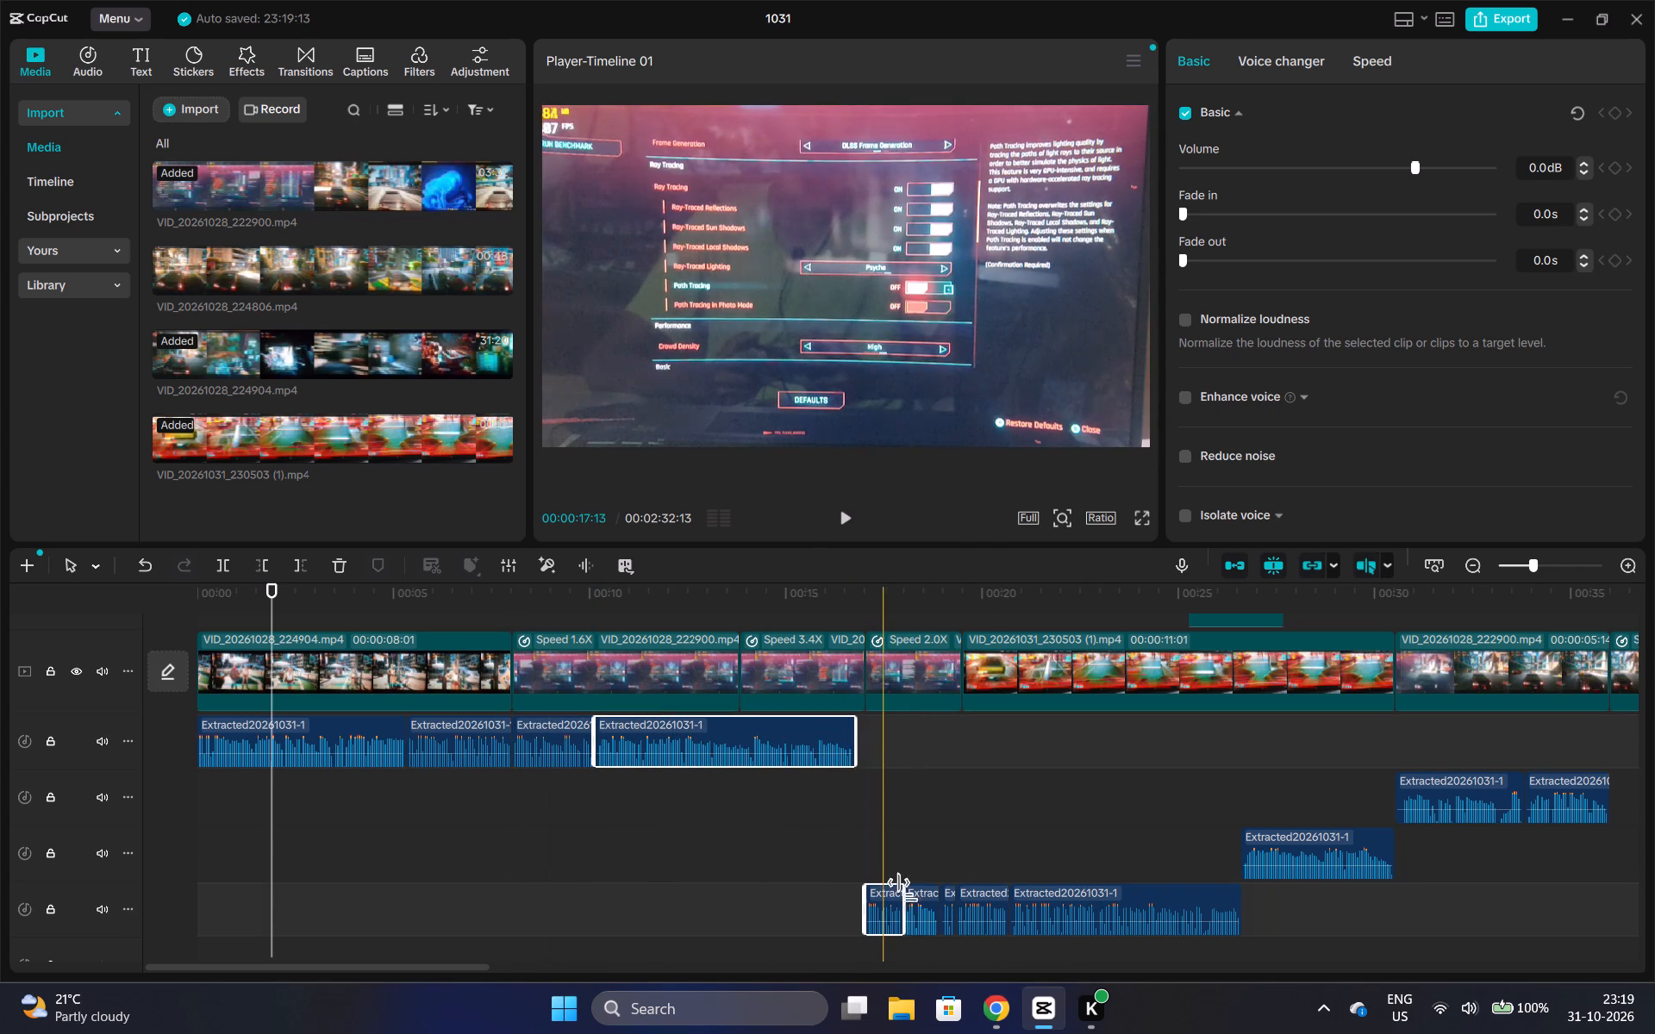
ctrl+click(920, 890)
ctrl+click(947, 893)
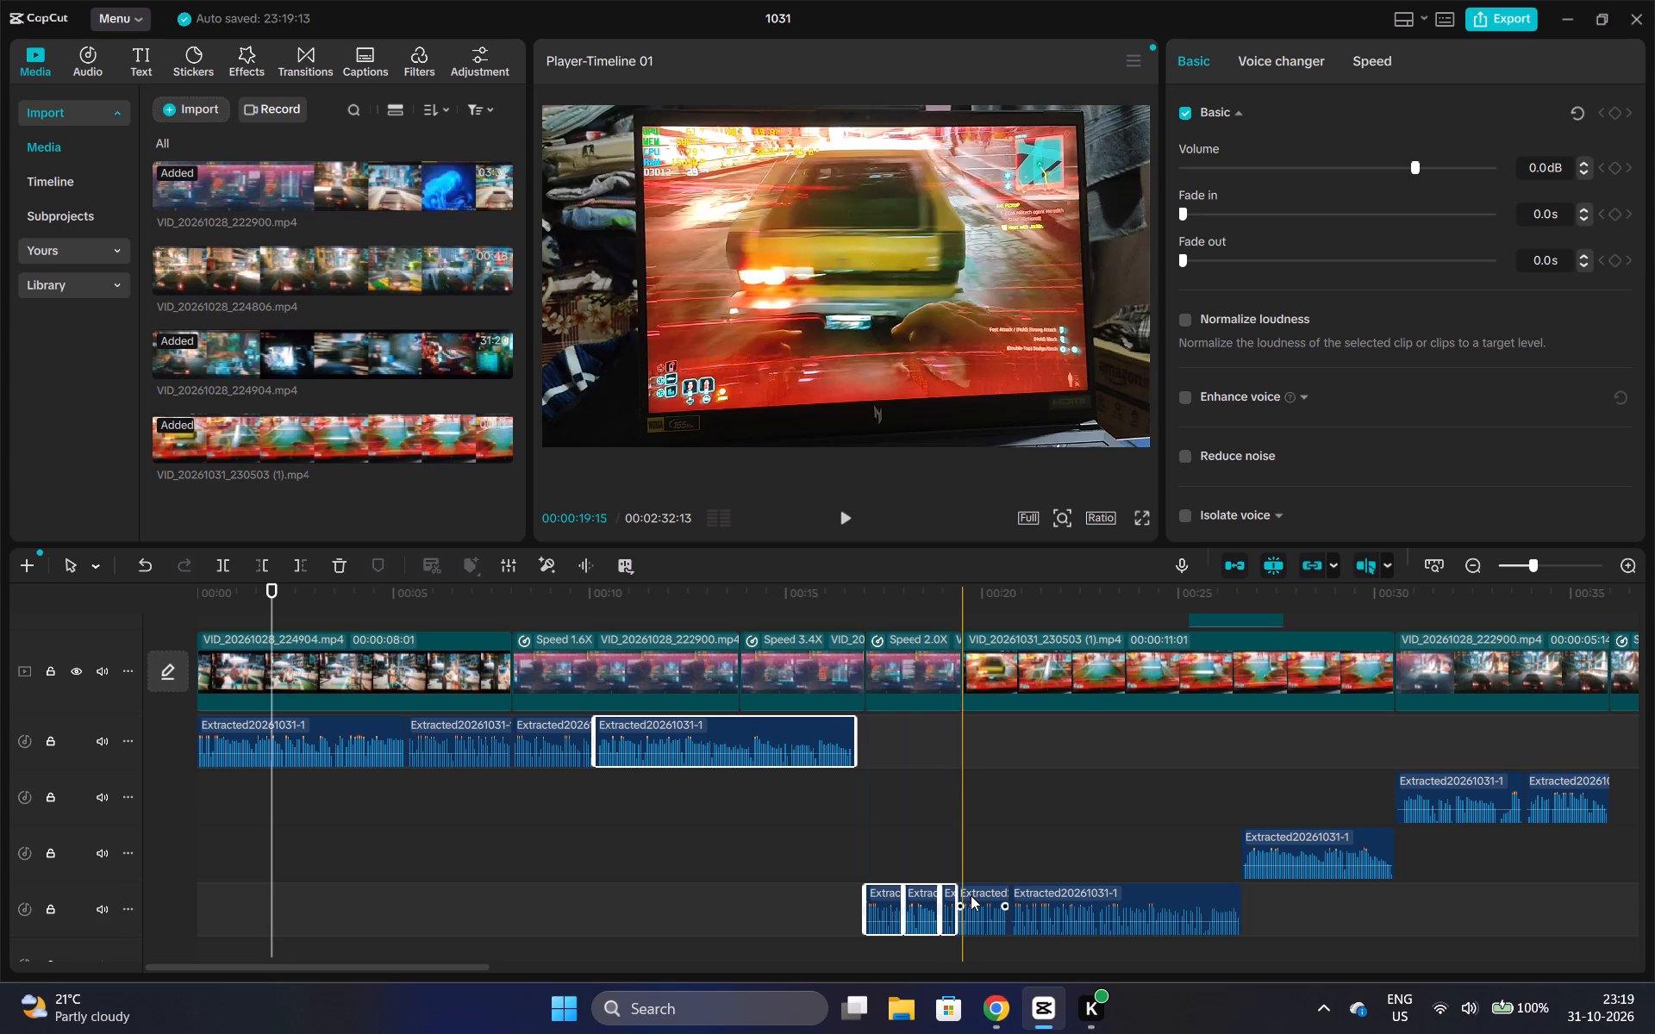
ctrl+click(971, 895)
ctrl+click(1059, 888)
click(1059, 888)
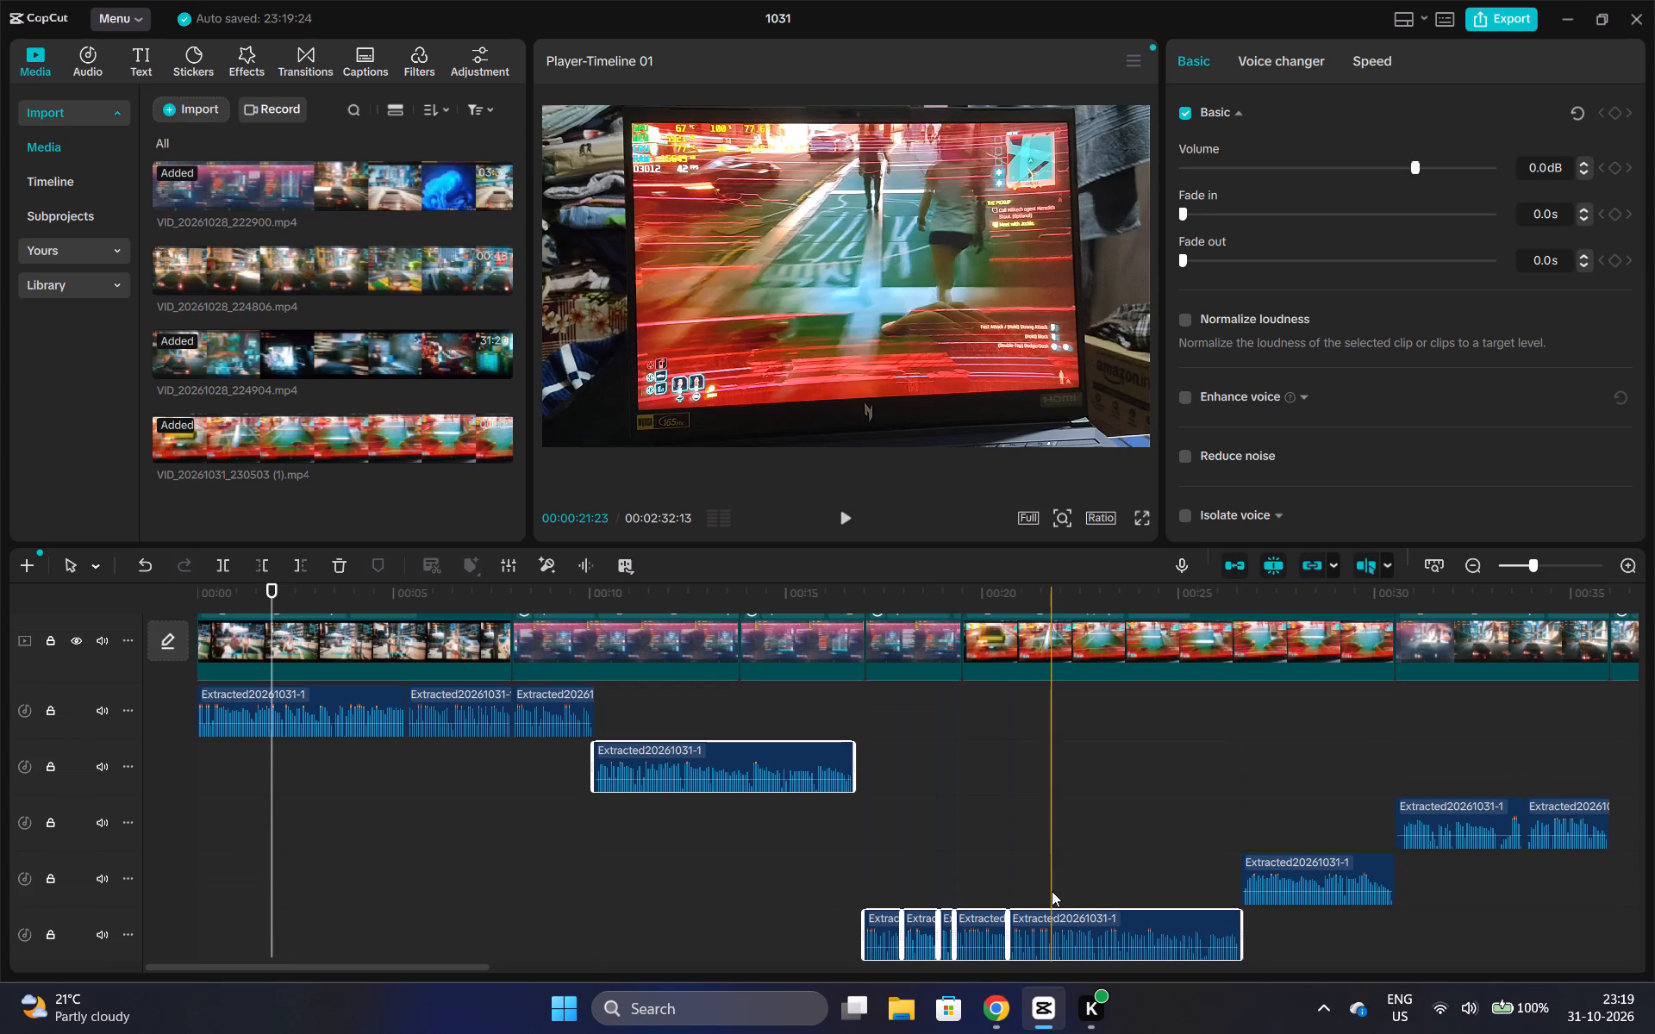
key(ctrl+z)
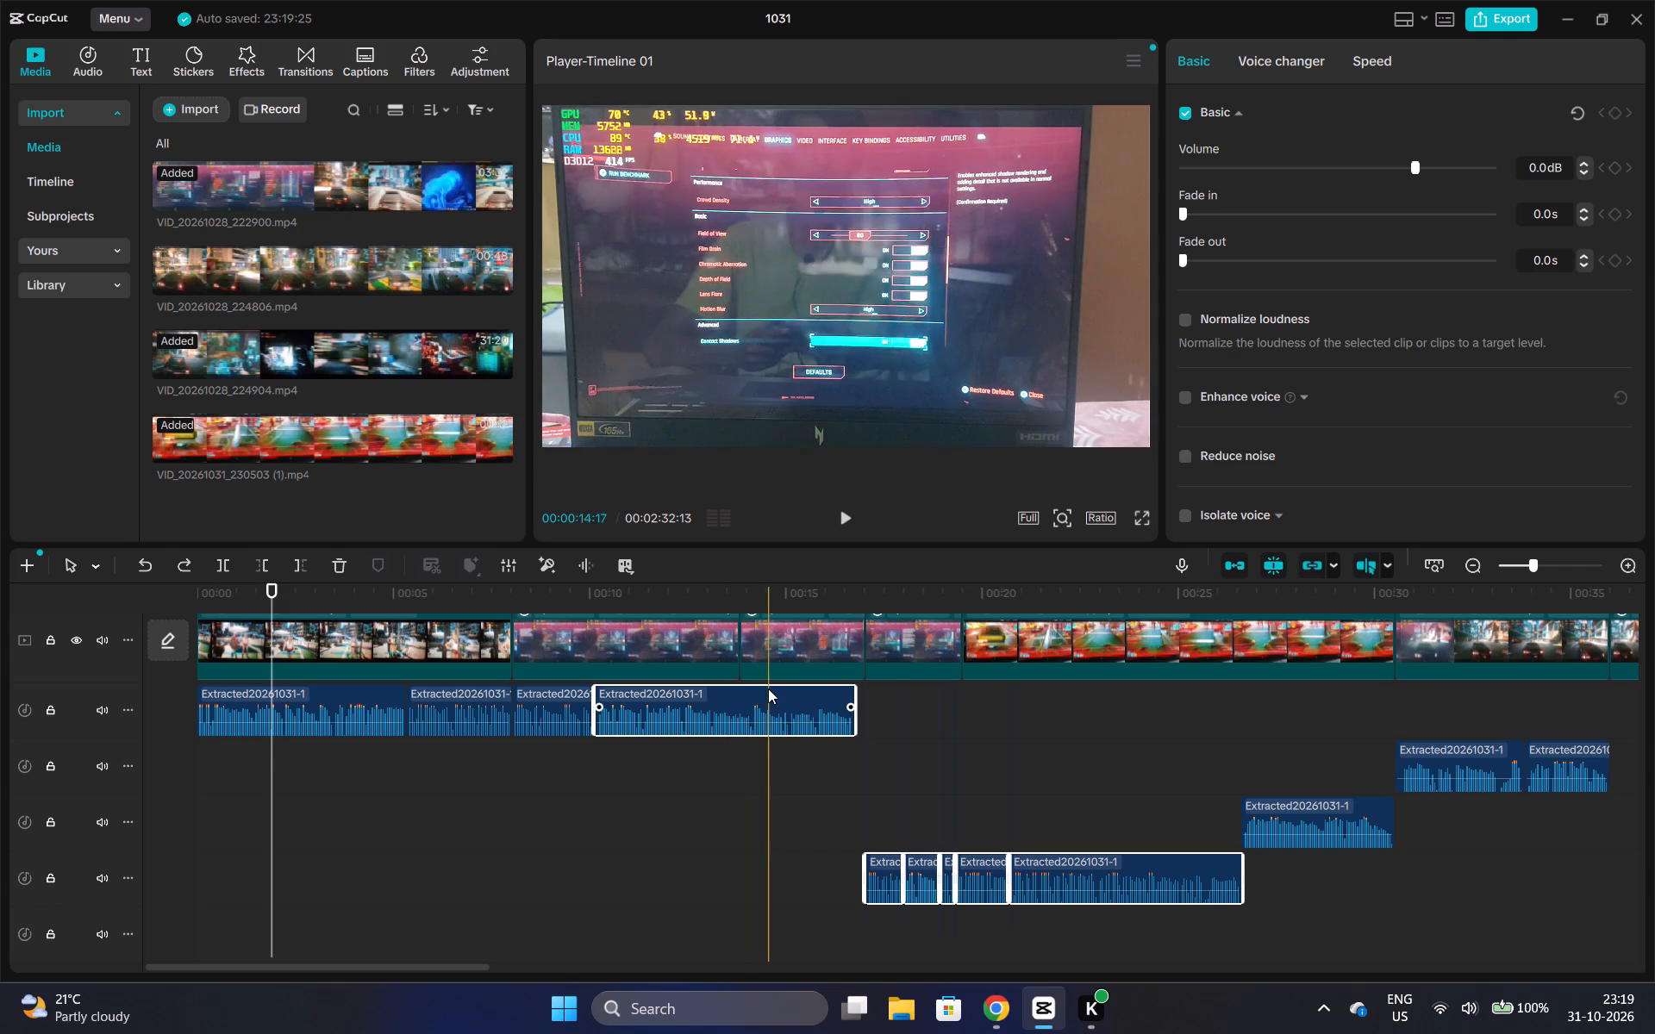
ctrl+click(768, 688)
drag(965, 864, 949, 713)
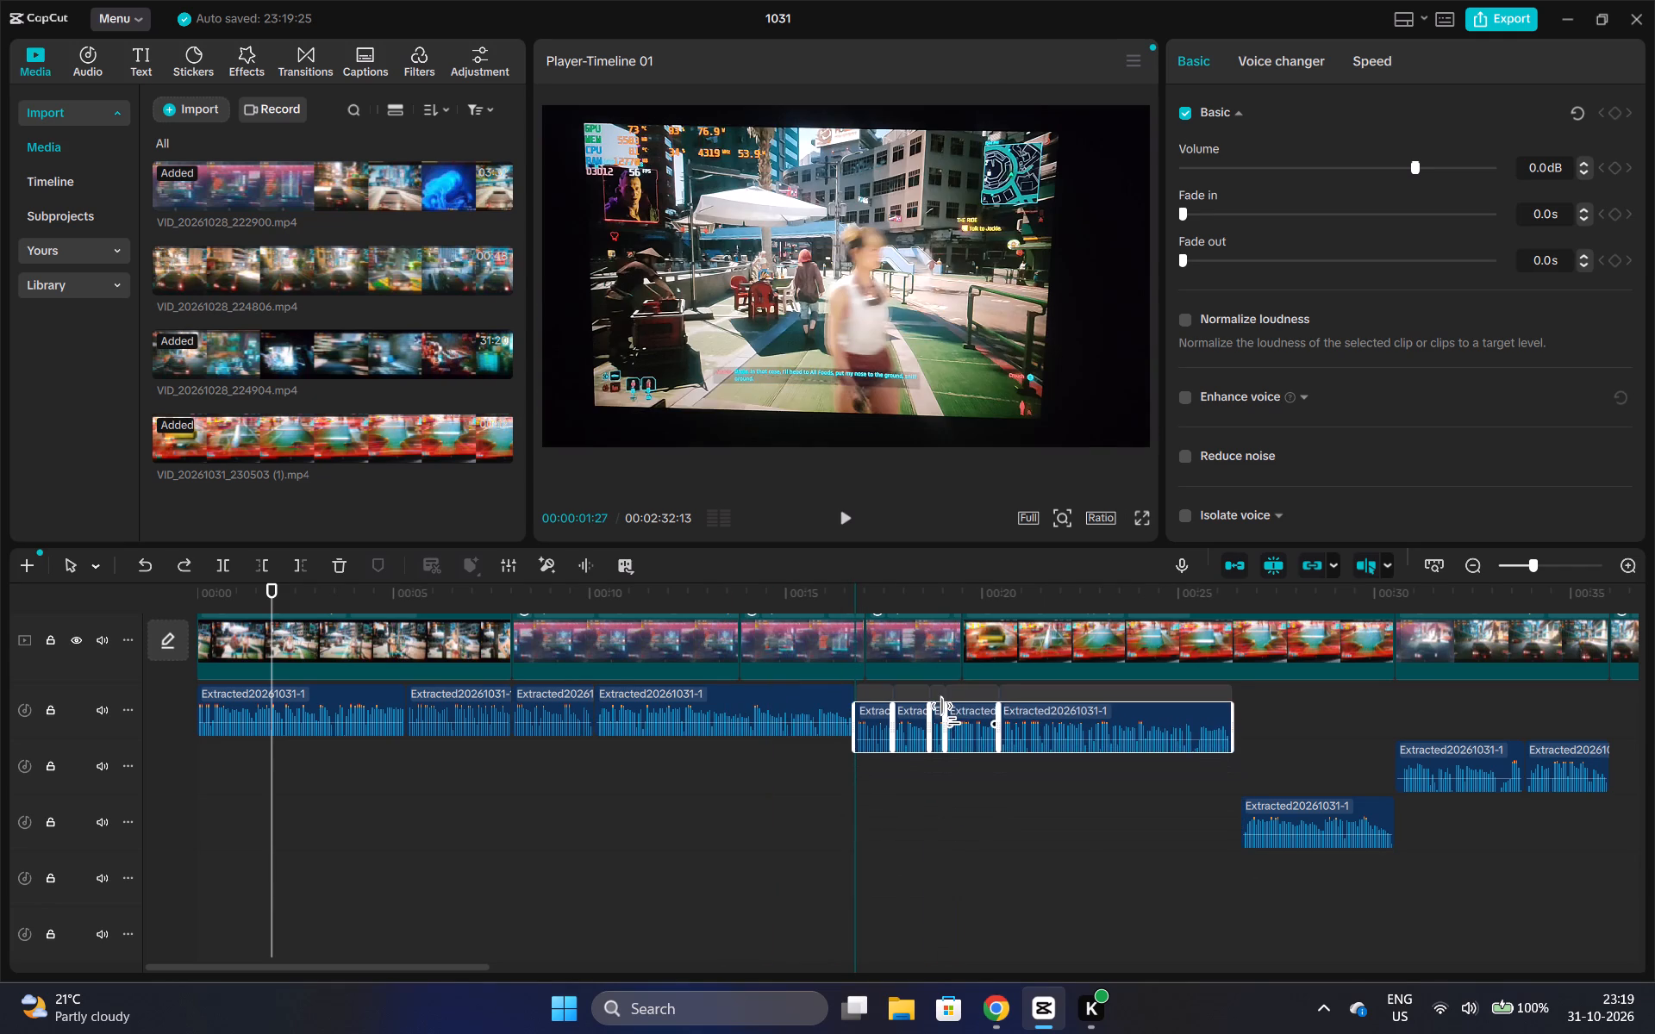
drag(949, 713, 949, 705)
Move the extracted audio clip between about 00:26 and 00:30 onto the upper audio track, directly after the previous clip.
drag(440, 970, 624, 962)
drag(486, 803, 478, 704)
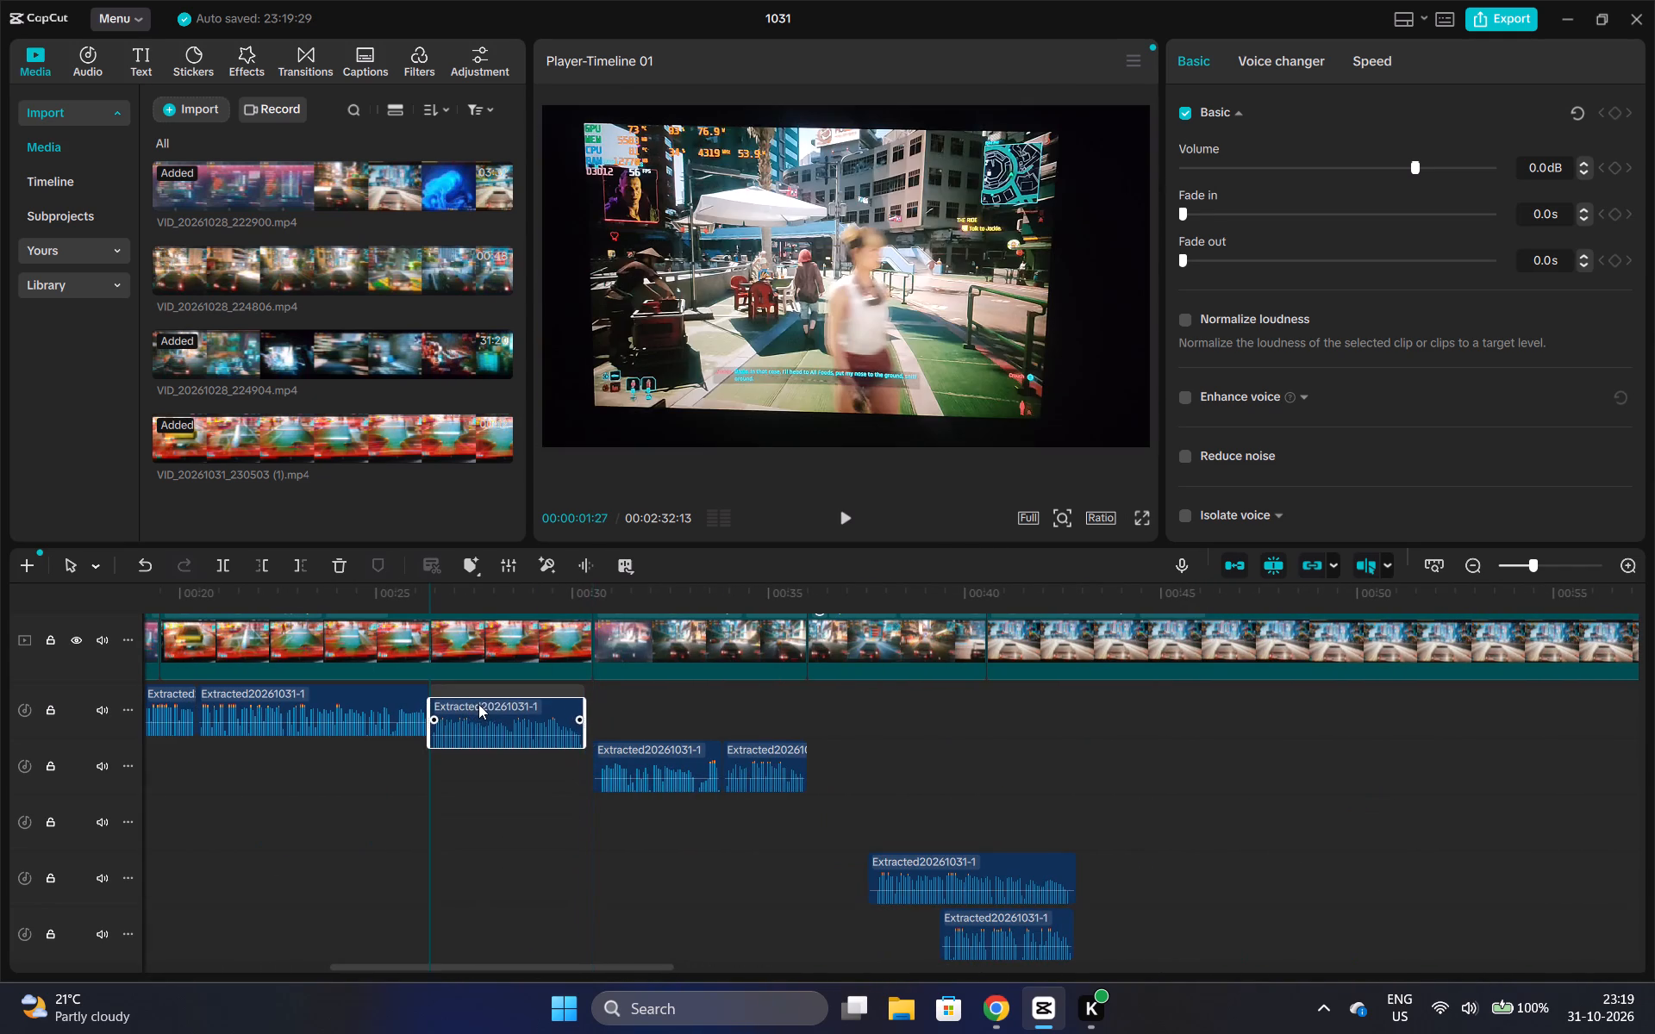
drag(478, 704, 477, 703)
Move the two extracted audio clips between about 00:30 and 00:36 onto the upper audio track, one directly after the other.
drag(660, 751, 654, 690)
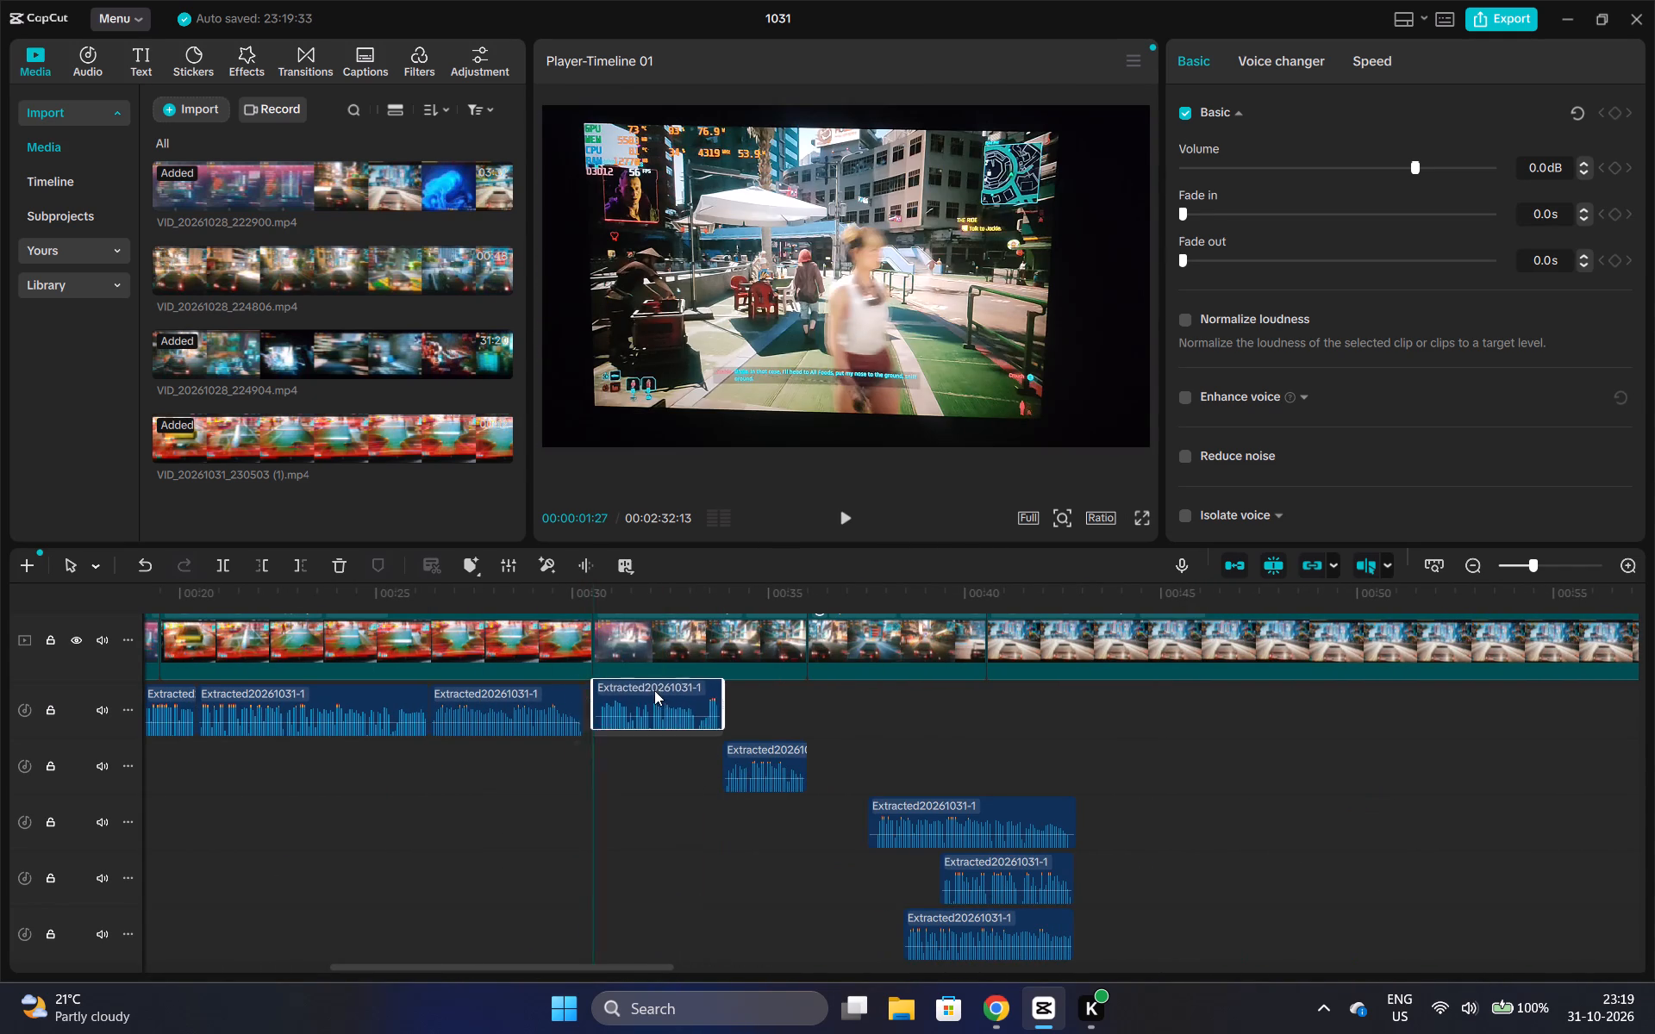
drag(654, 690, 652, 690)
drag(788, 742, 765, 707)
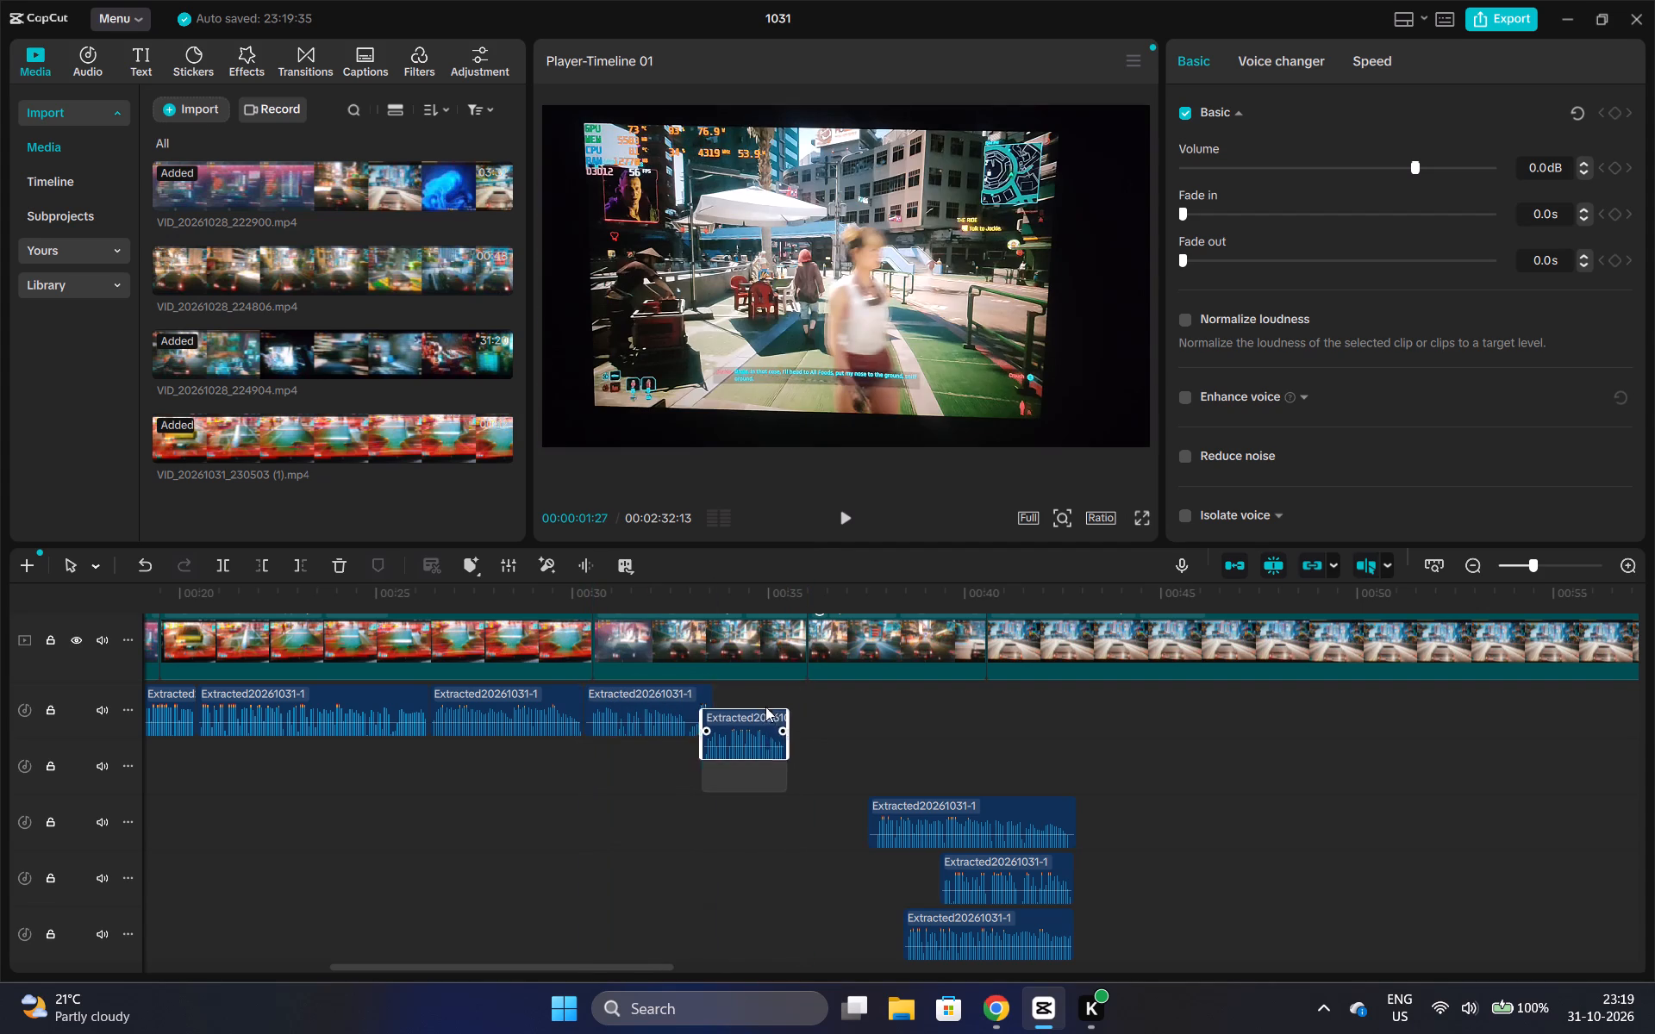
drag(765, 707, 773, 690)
Play the sequence from about 00:29 and again from about 00:25 to check the joined audio clips up to about 00:36.
click(529, 587)
key(space)
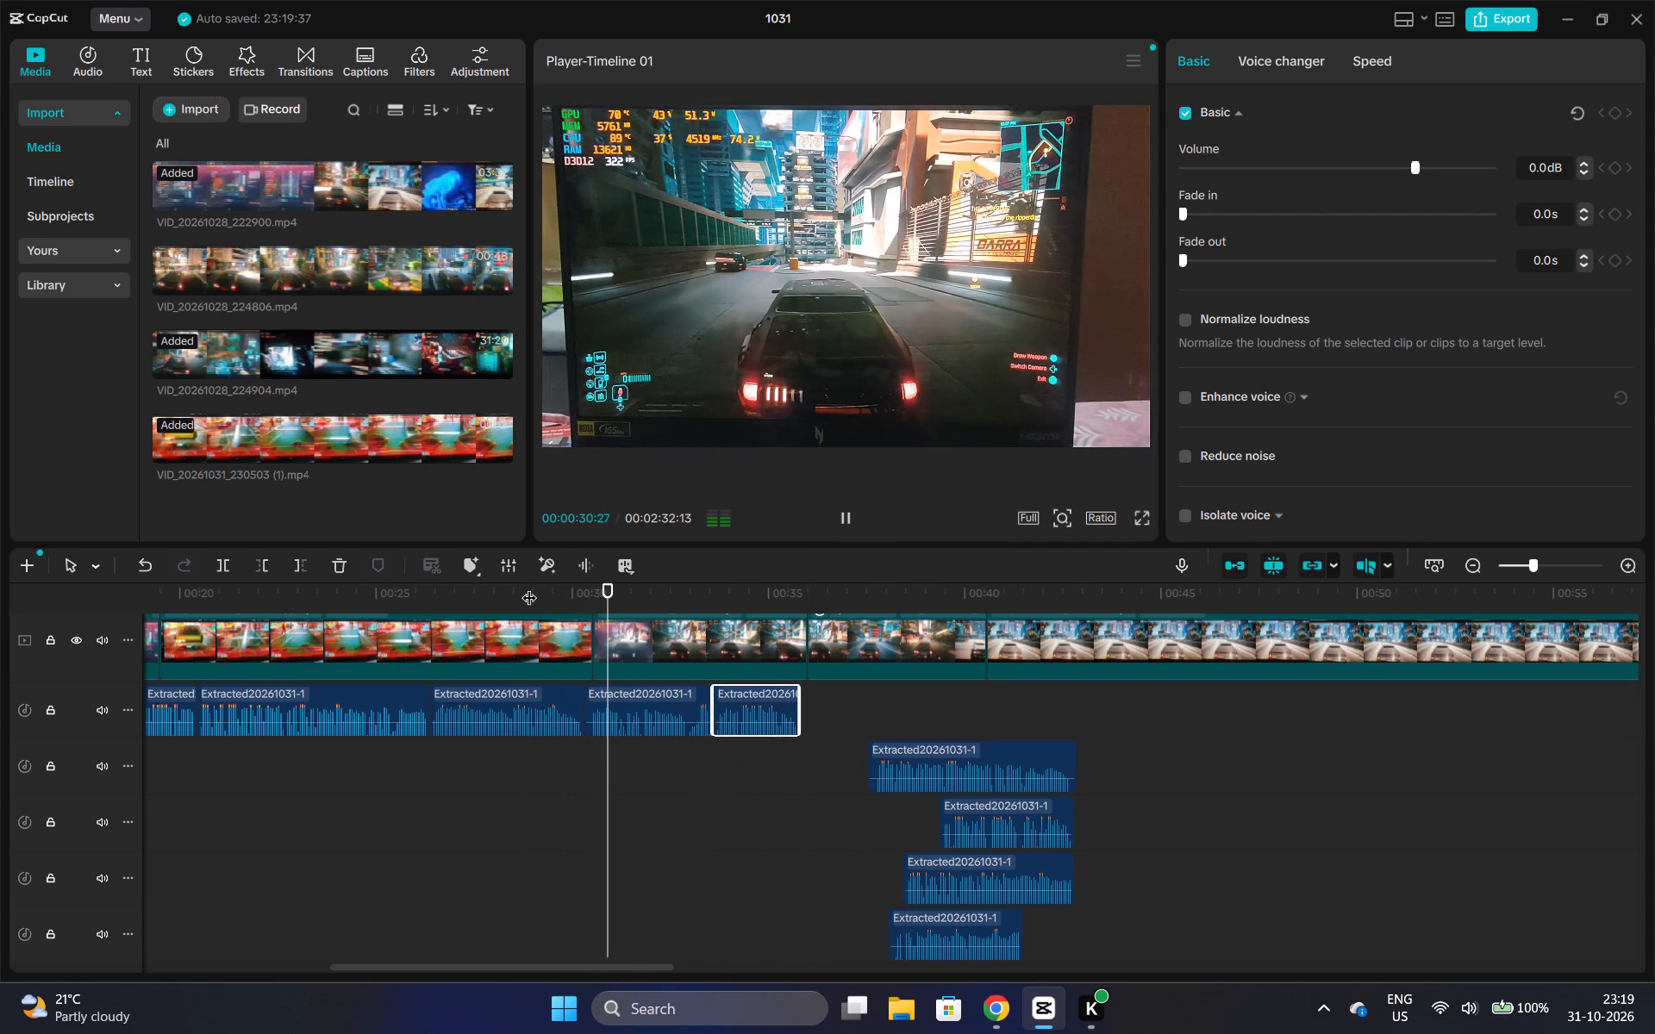
key(space)
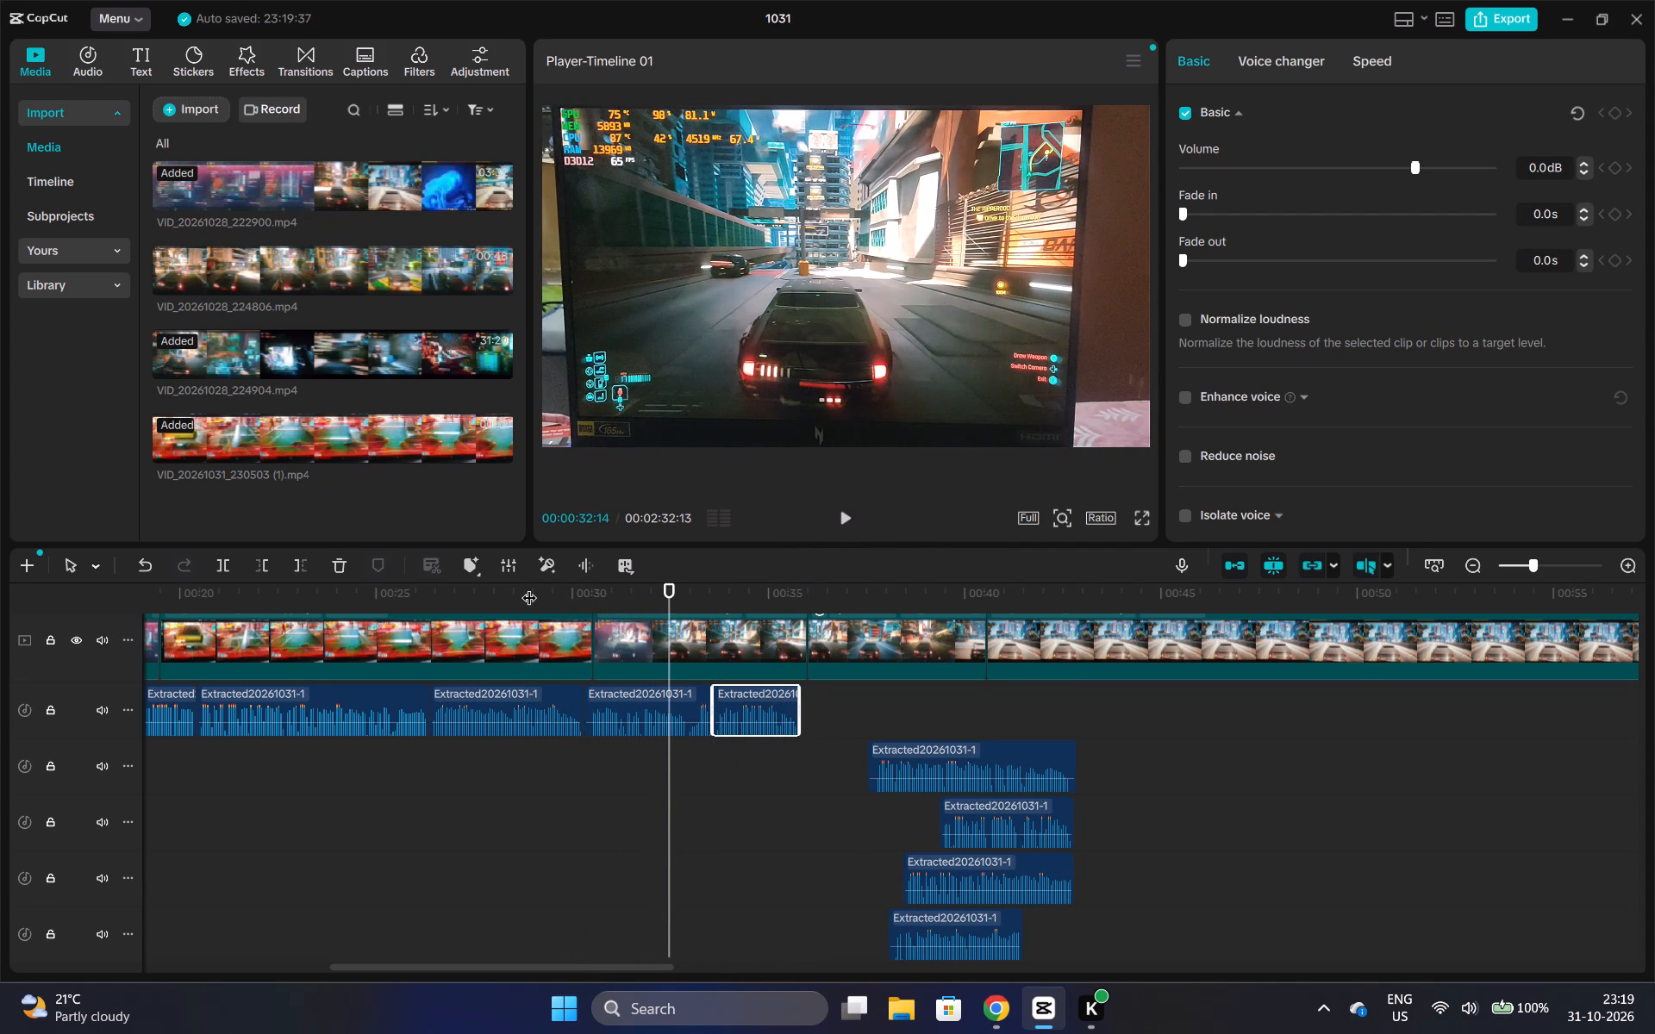
click(375, 594)
key(space)
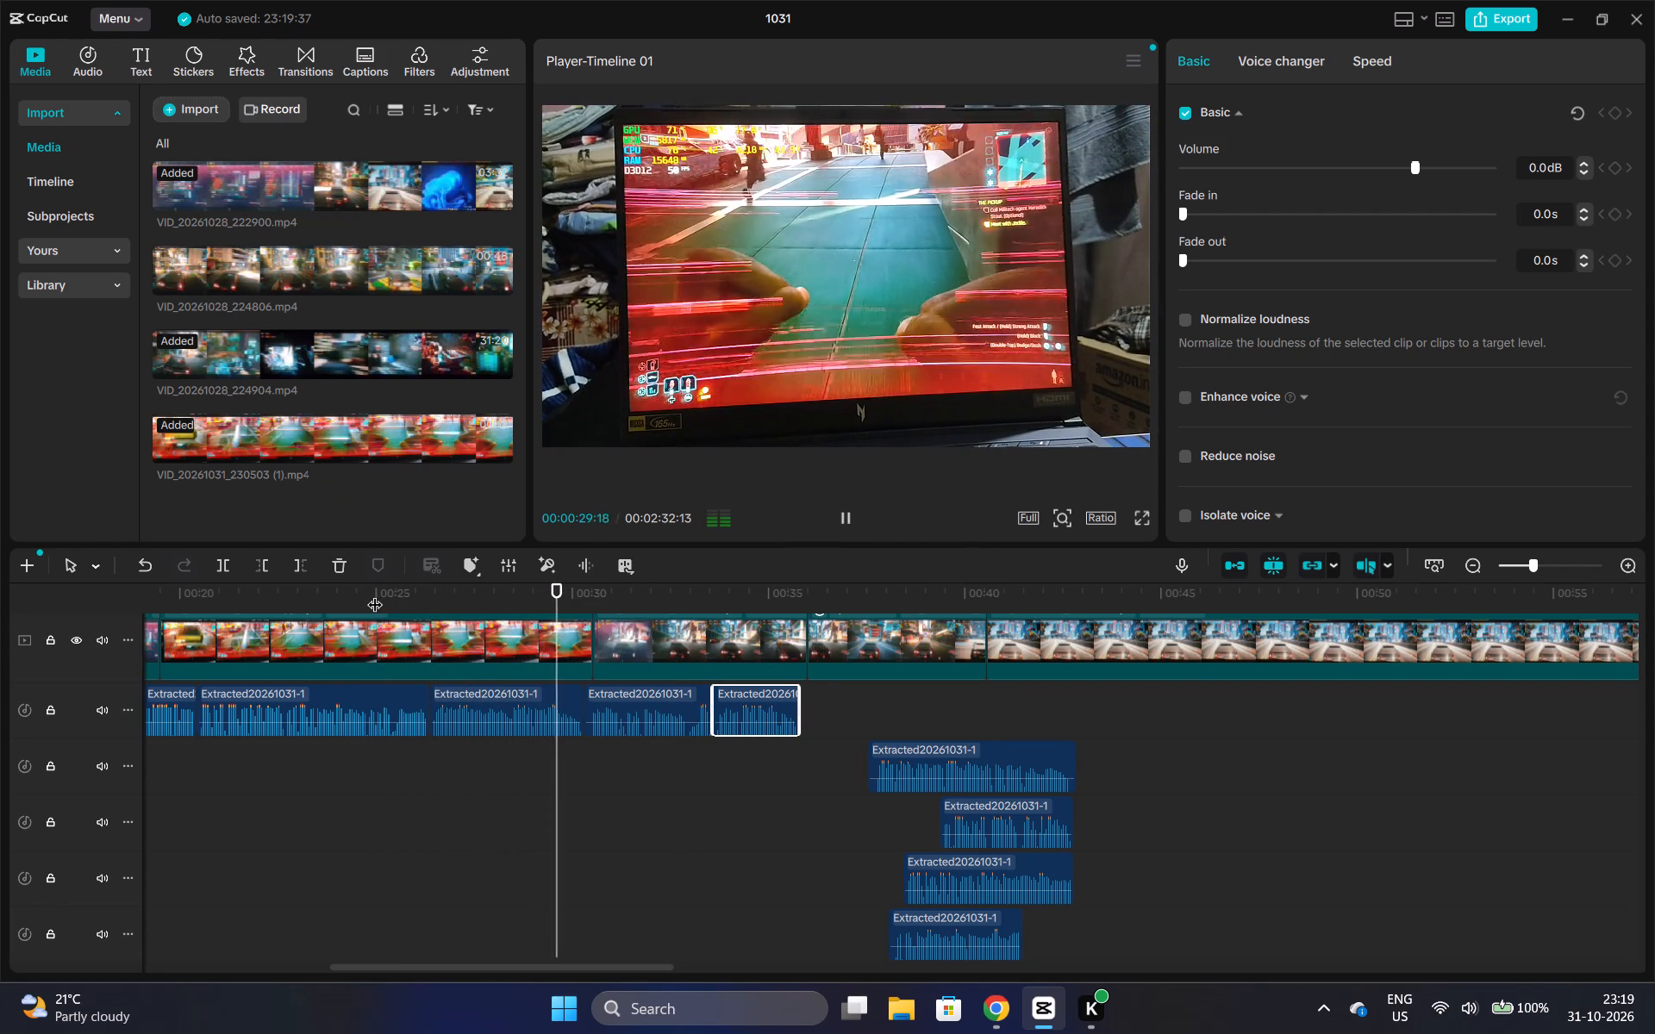
key(space)
key(space)
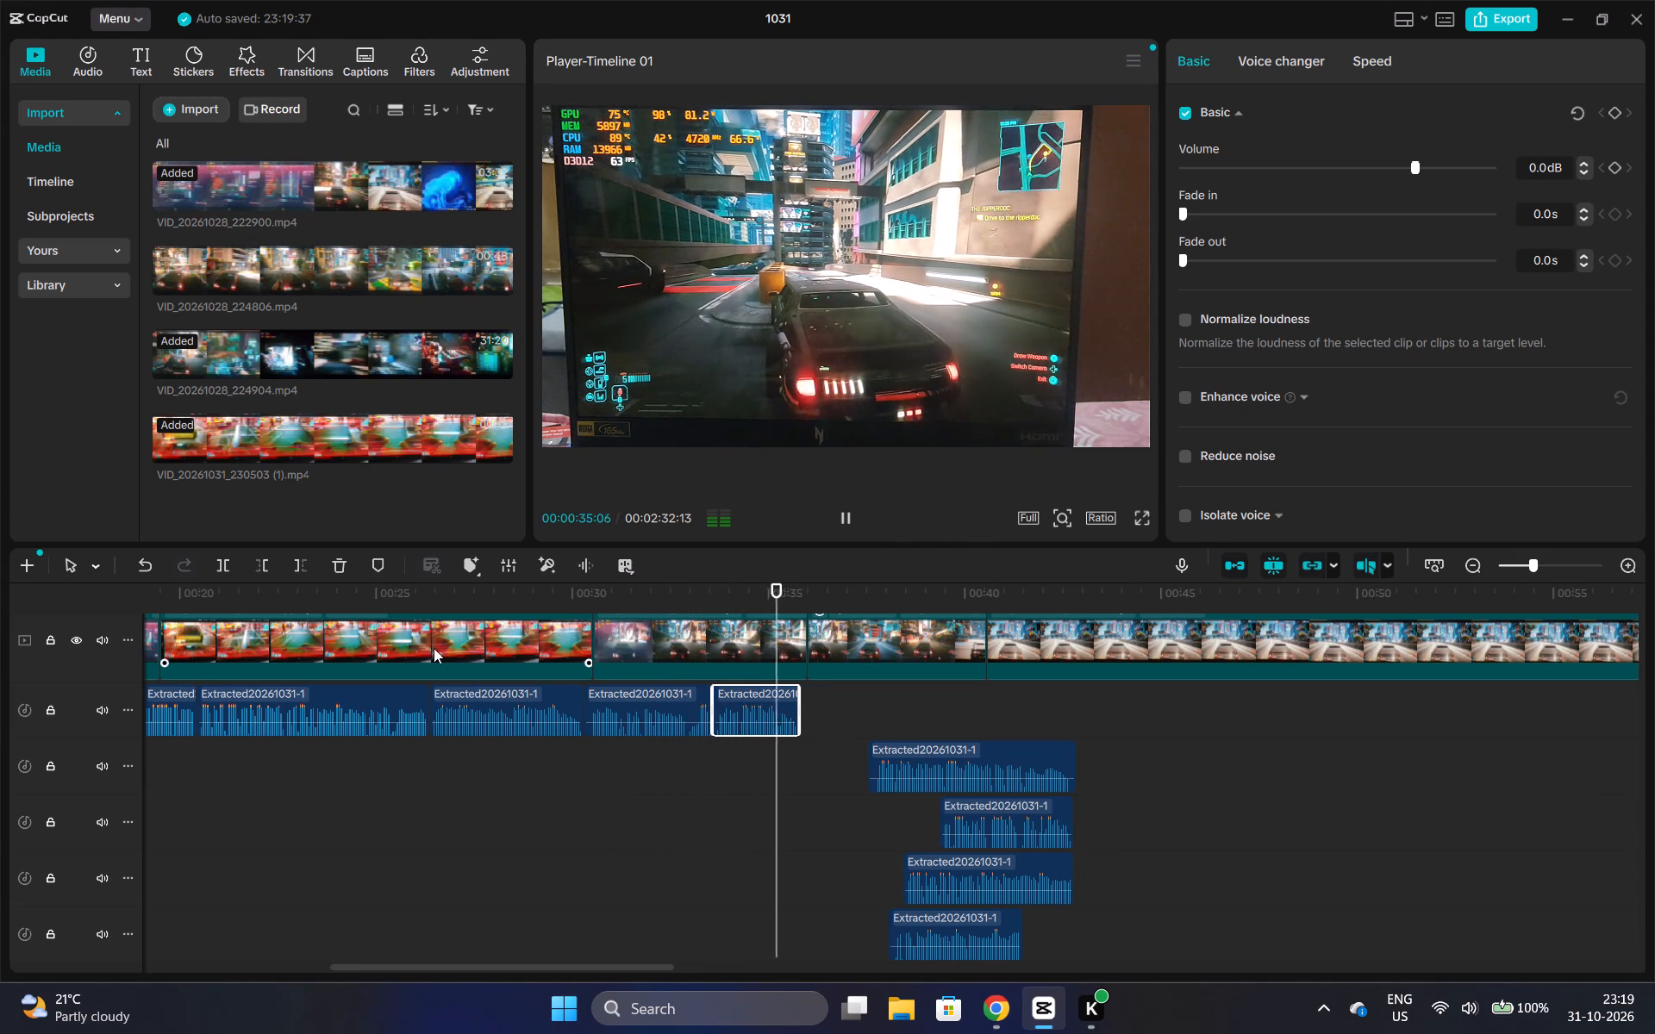
key(space)
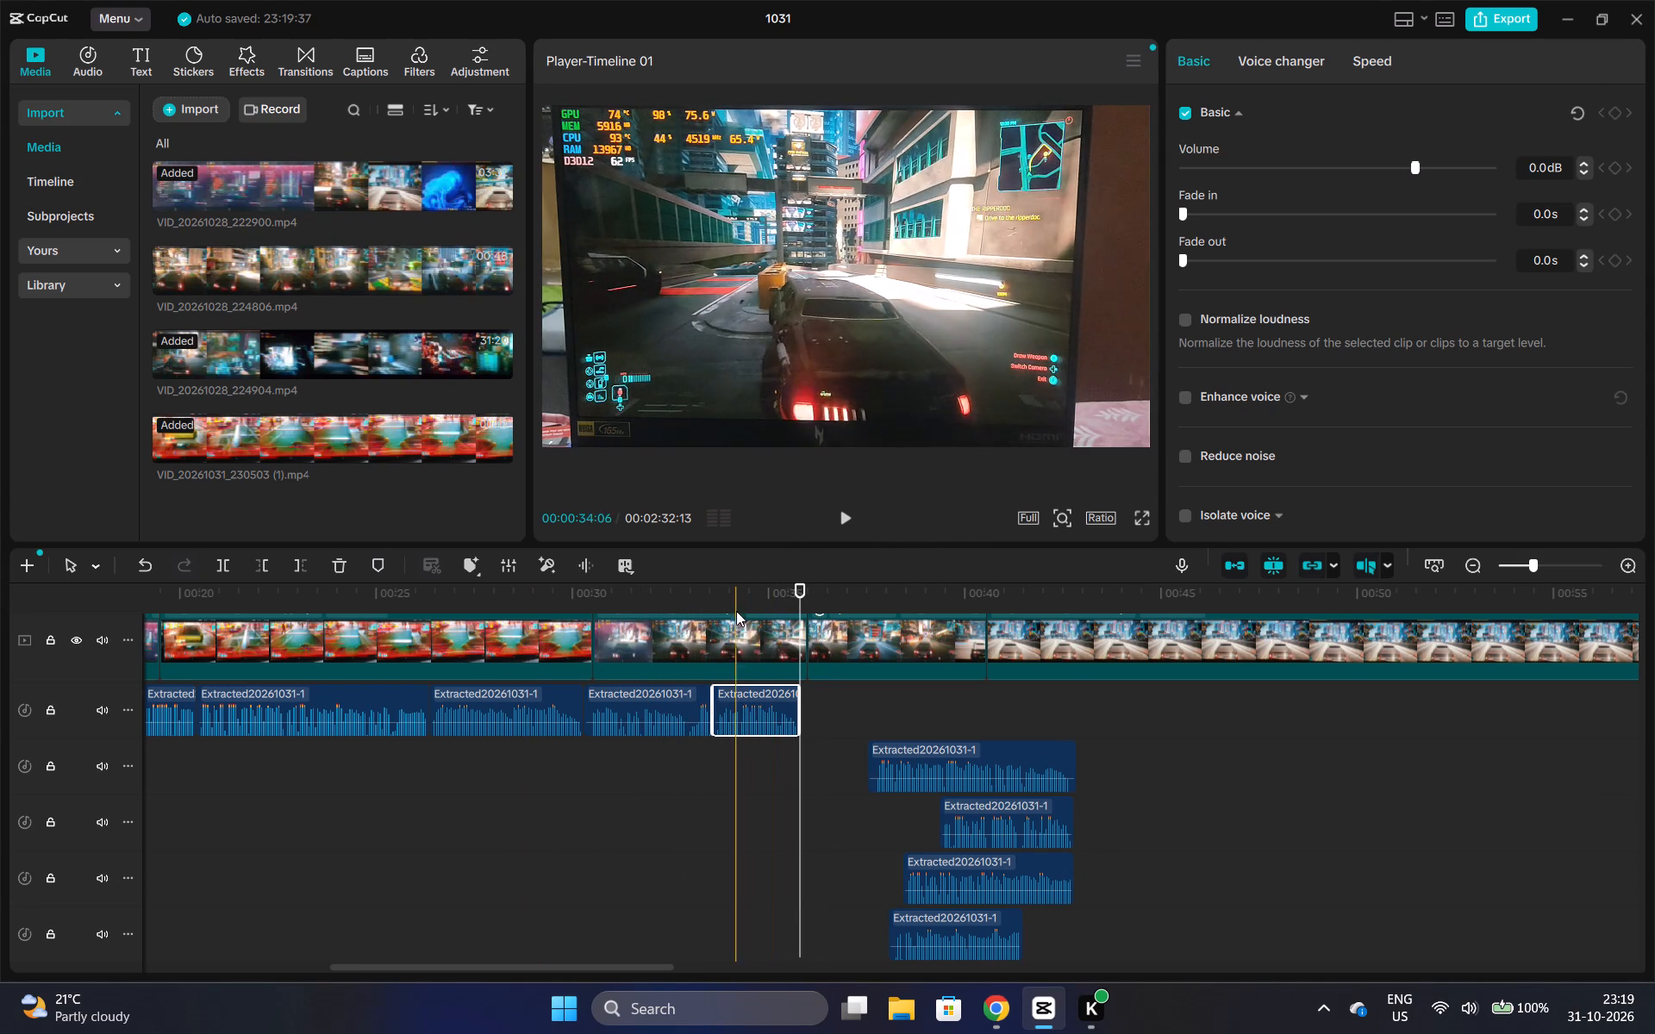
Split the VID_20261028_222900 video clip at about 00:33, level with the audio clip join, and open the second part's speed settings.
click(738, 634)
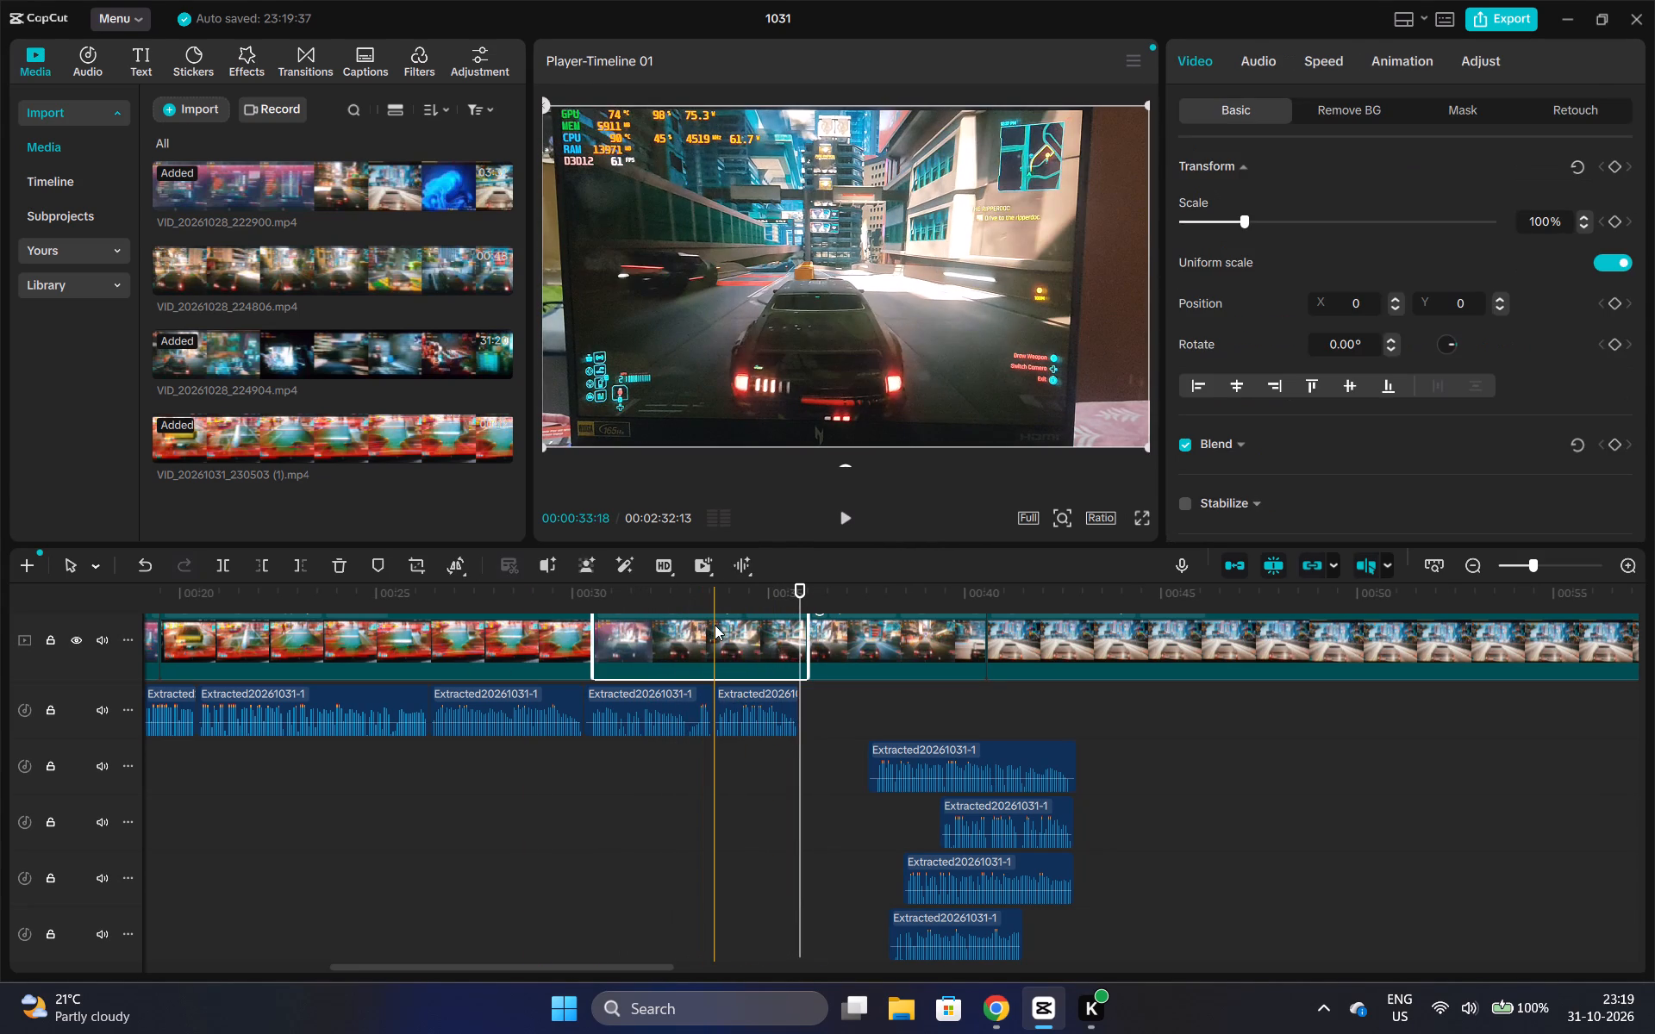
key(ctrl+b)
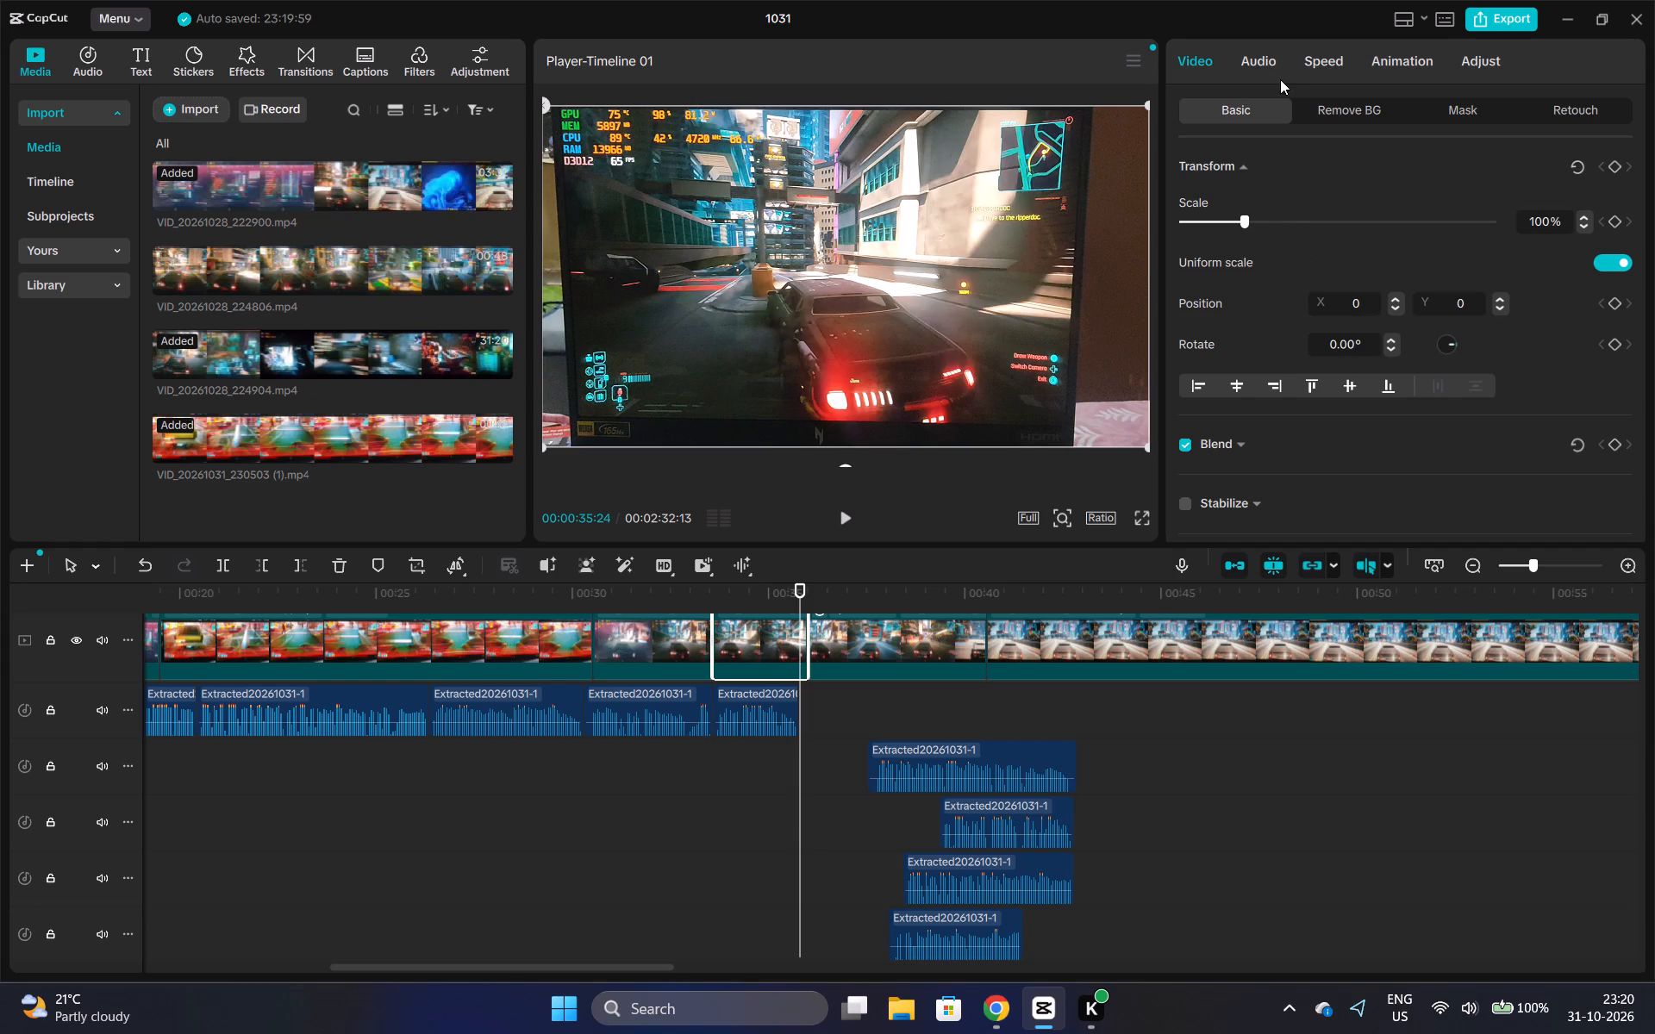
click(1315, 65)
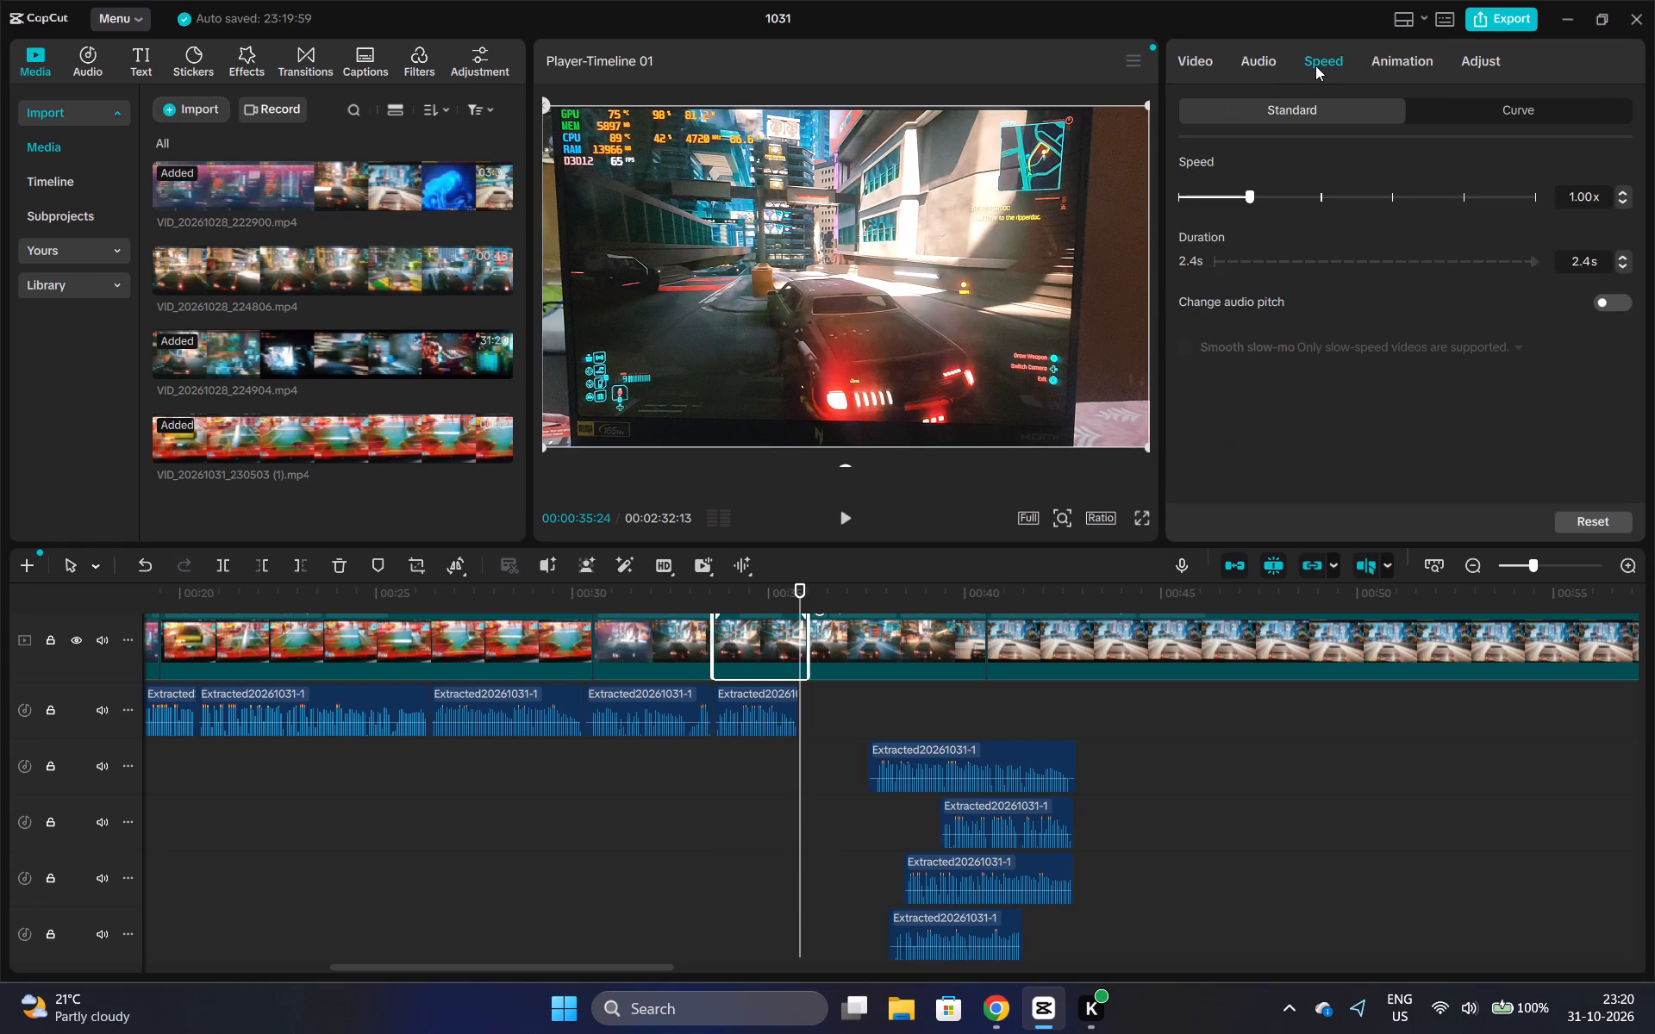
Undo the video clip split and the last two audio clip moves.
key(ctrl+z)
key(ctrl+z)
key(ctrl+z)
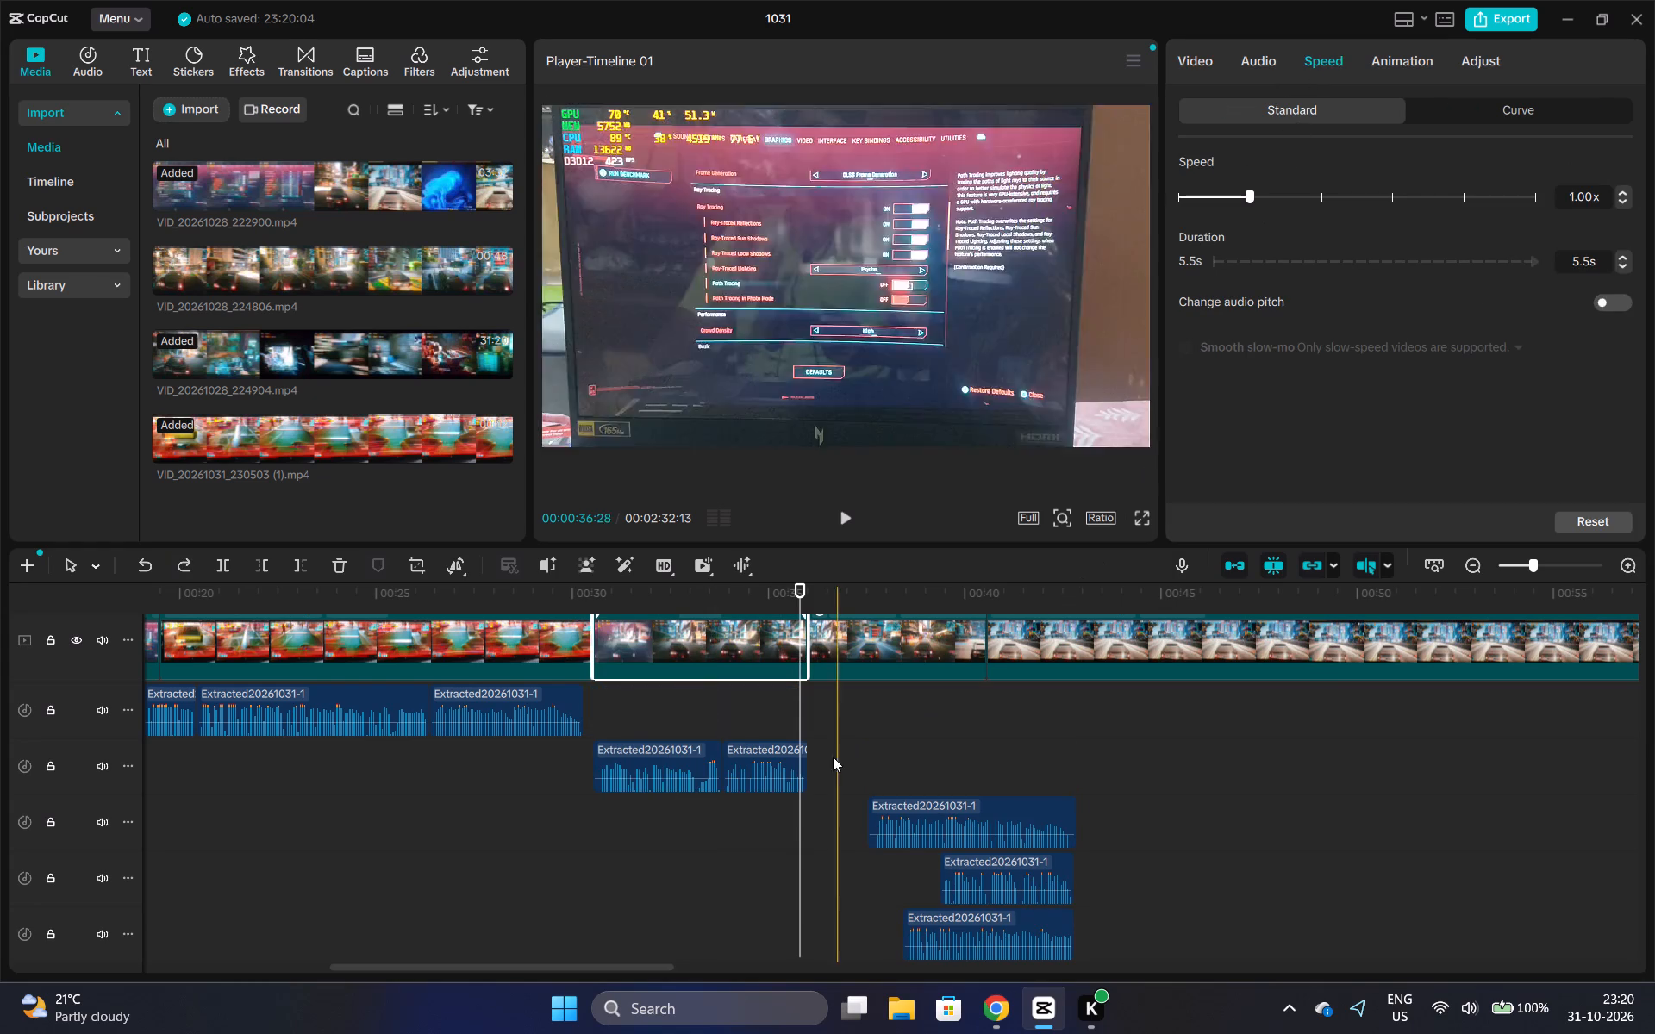
Move the two extracted audio clips between about 00:30 and 00:36 back onto the upper audio track, directly following its last clip.
drag(653, 753, 645, 711)
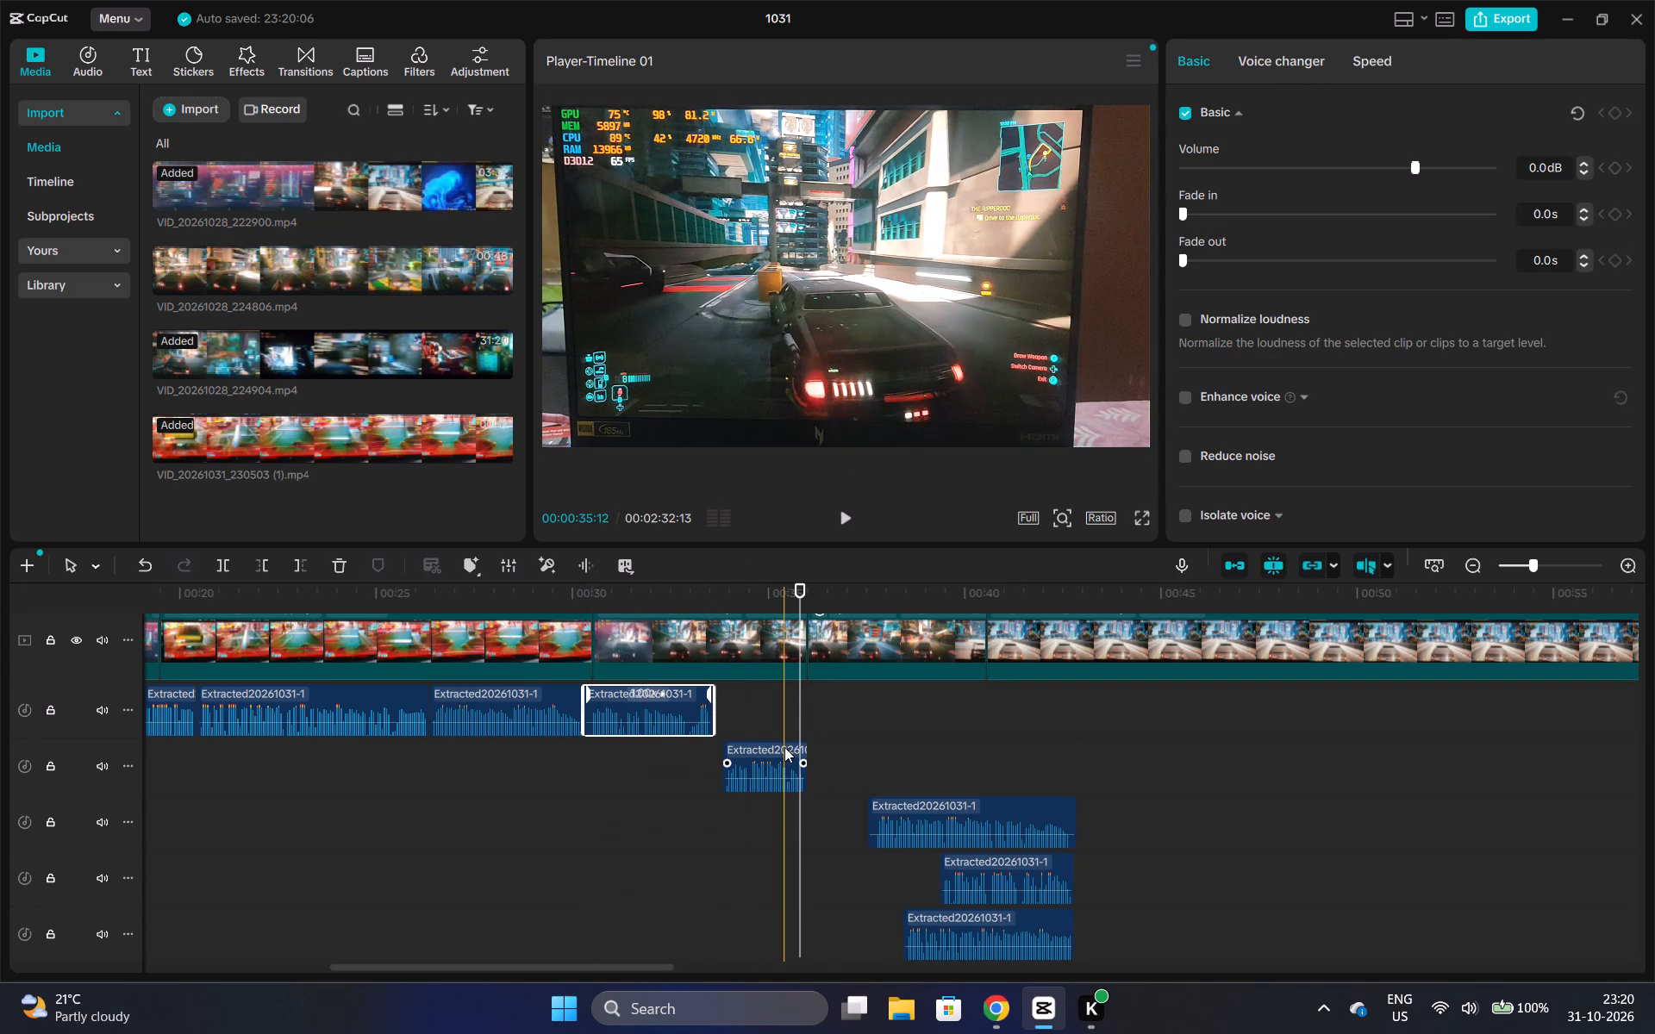
drag(784, 747, 774, 692)
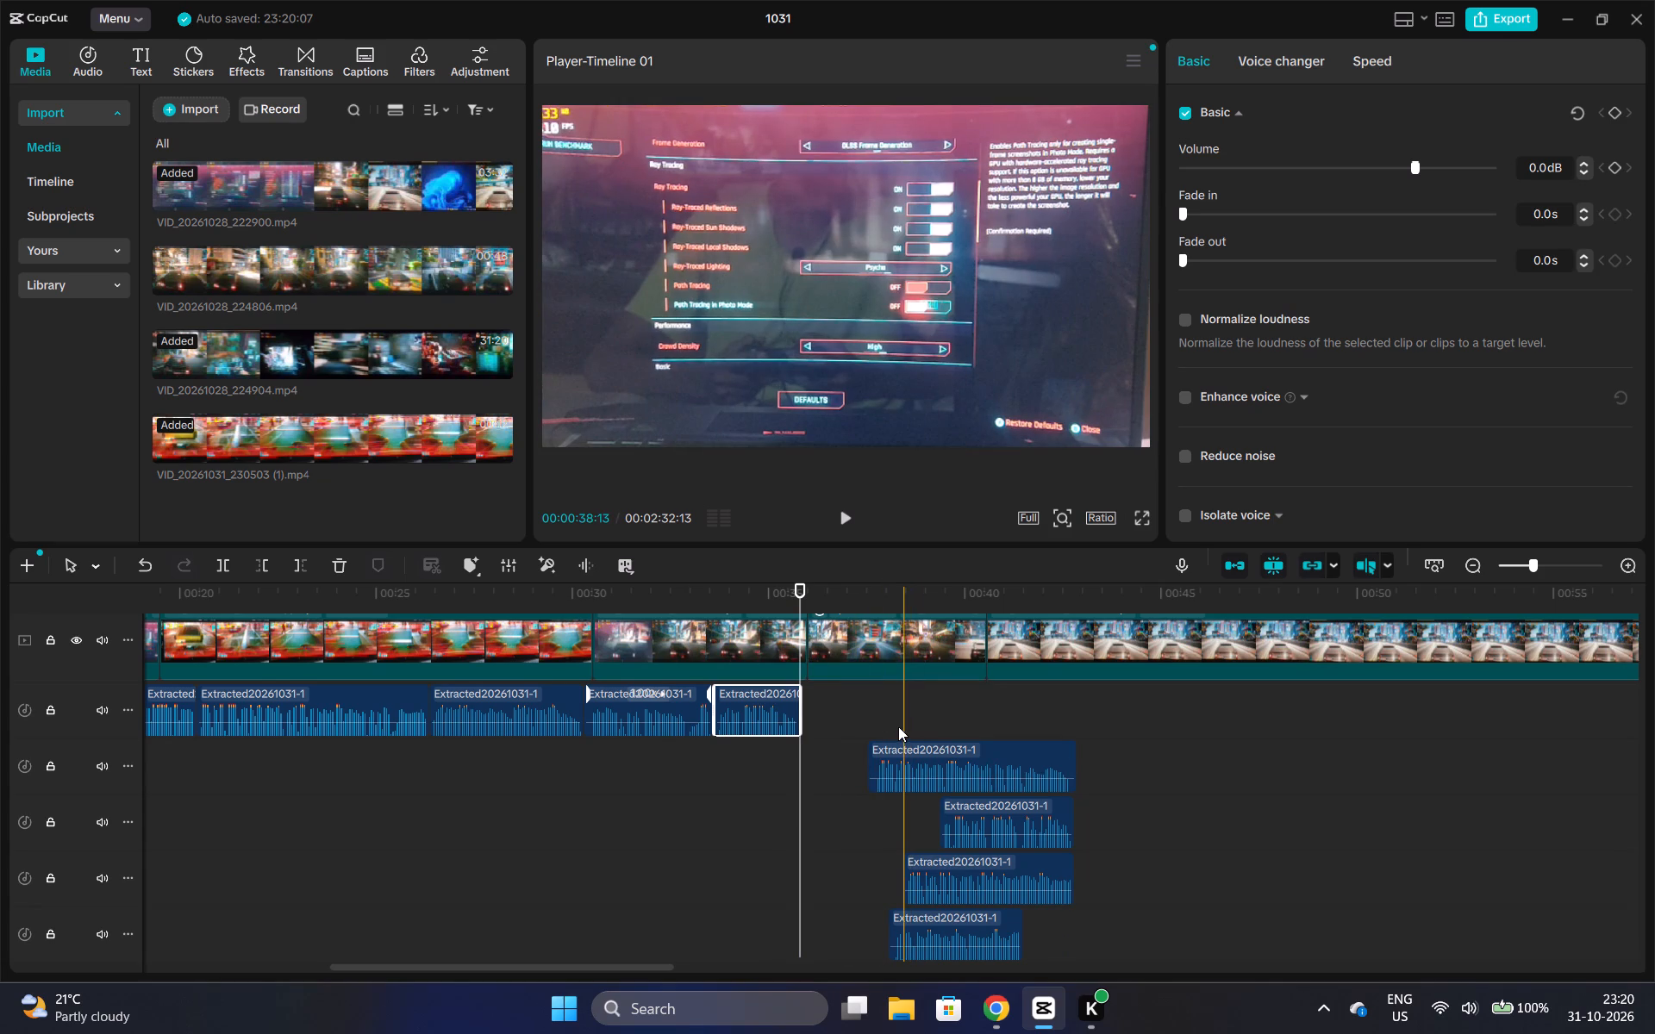
Move the extracted audio clip starting at about 00:37 onto the upper audio track, close behind the clip ending near 00:36.
drag(898, 744, 857, 699)
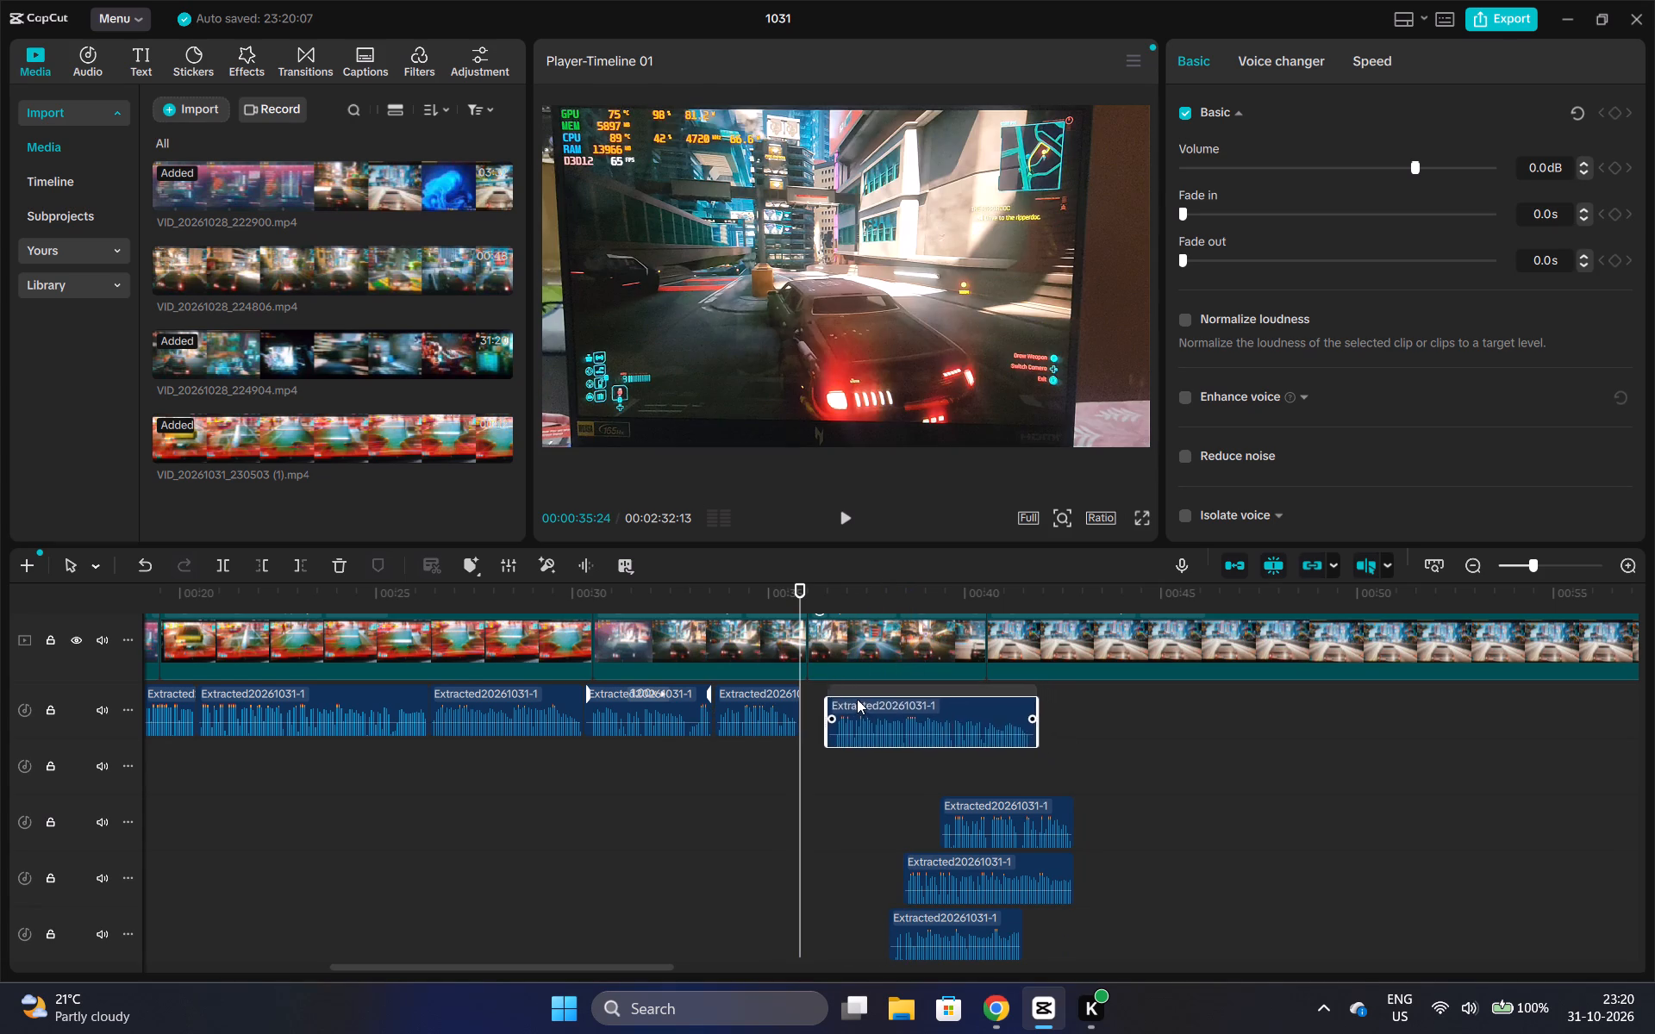
drag(857, 699, 827, 683)
drag(827, 691, 829, 738)
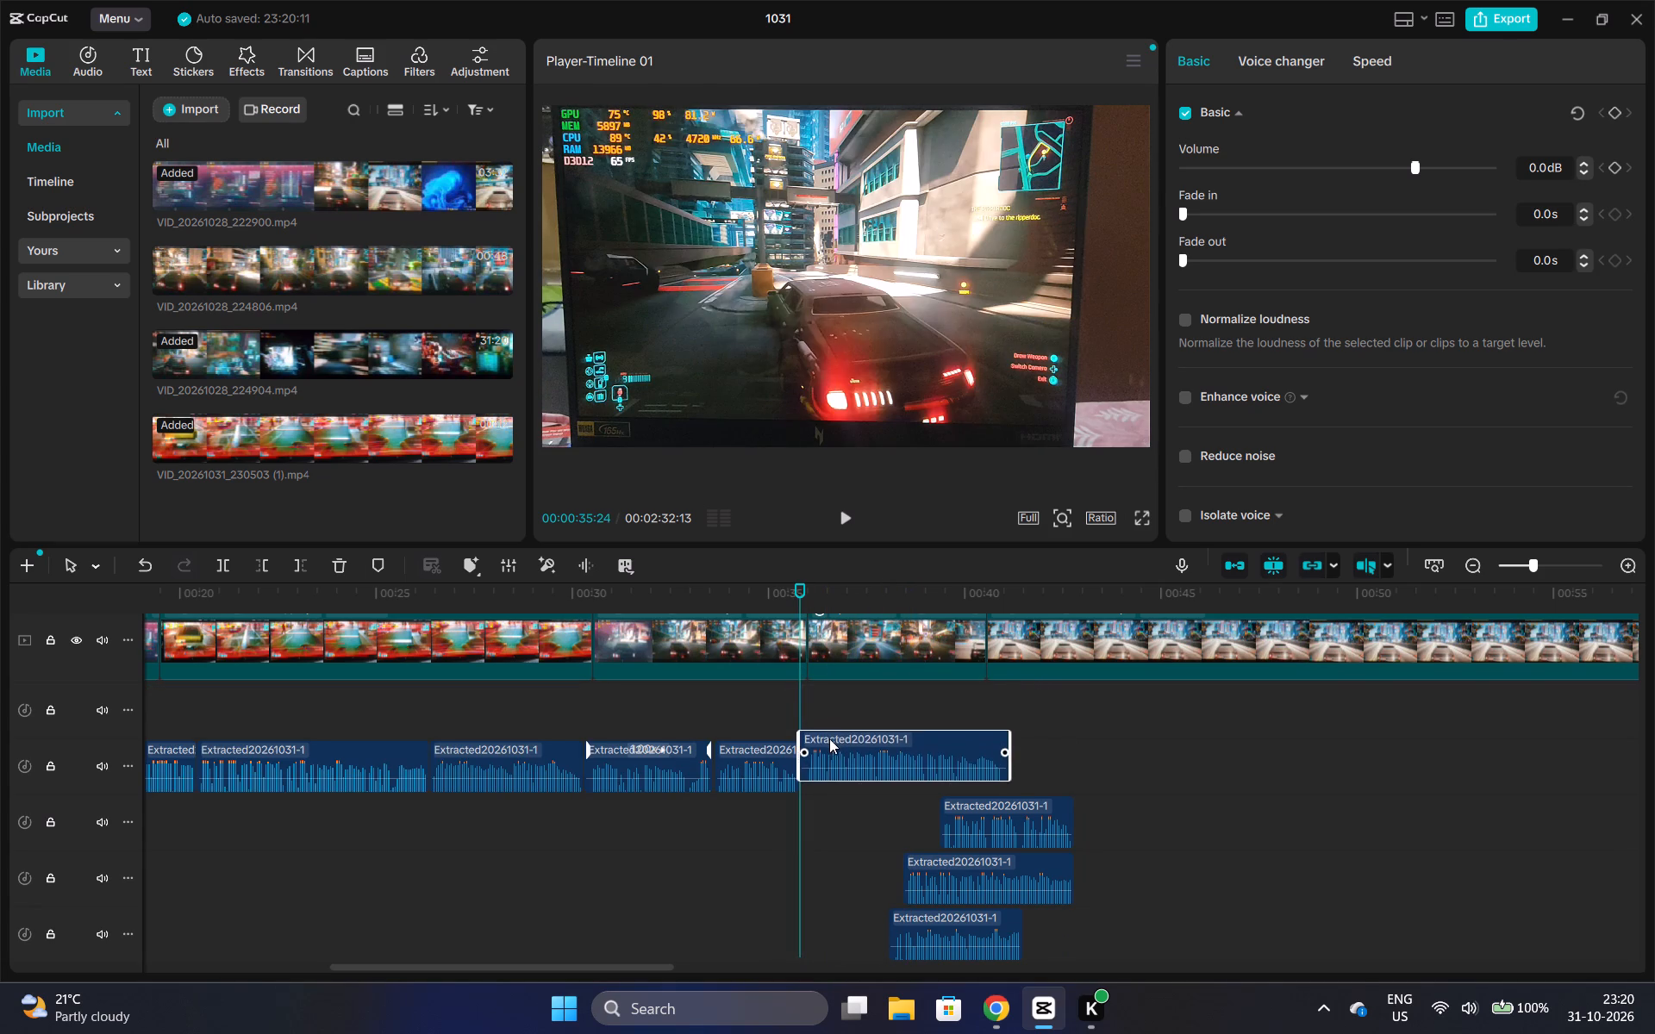
drag(829, 738, 838, 747)
Trim the start of the moved audio clip to about 00:36:06, close the gap to the previous clip and play the join.
key(space)
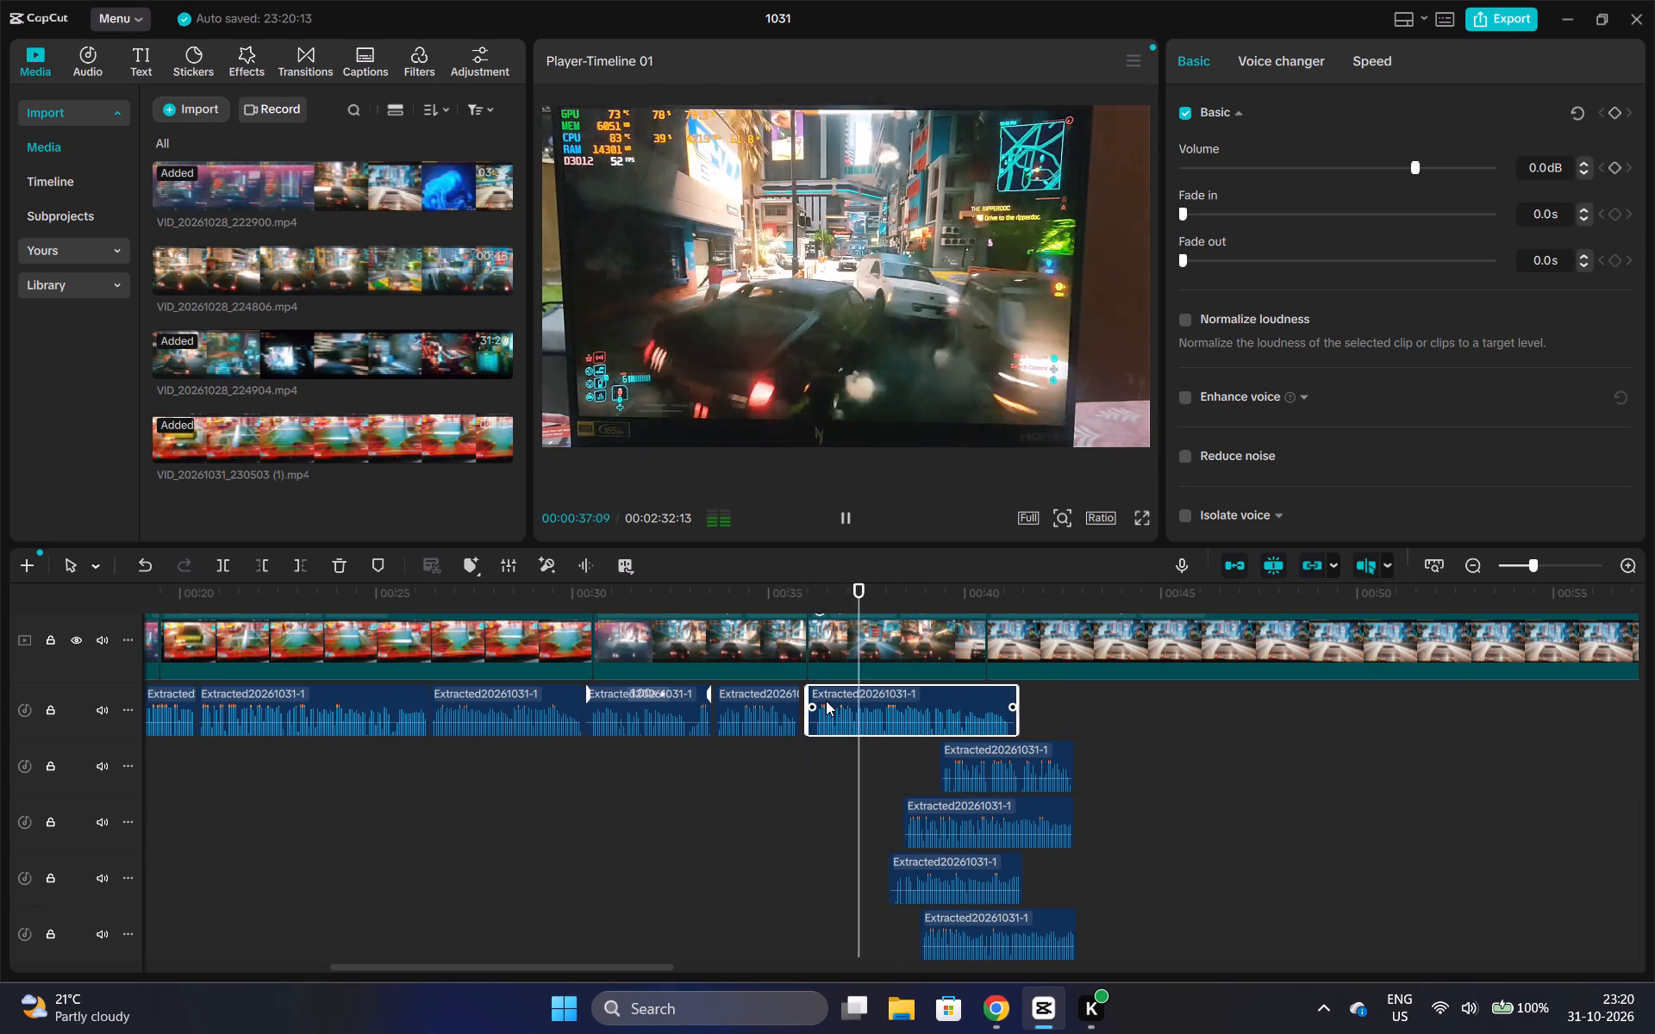
key(space)
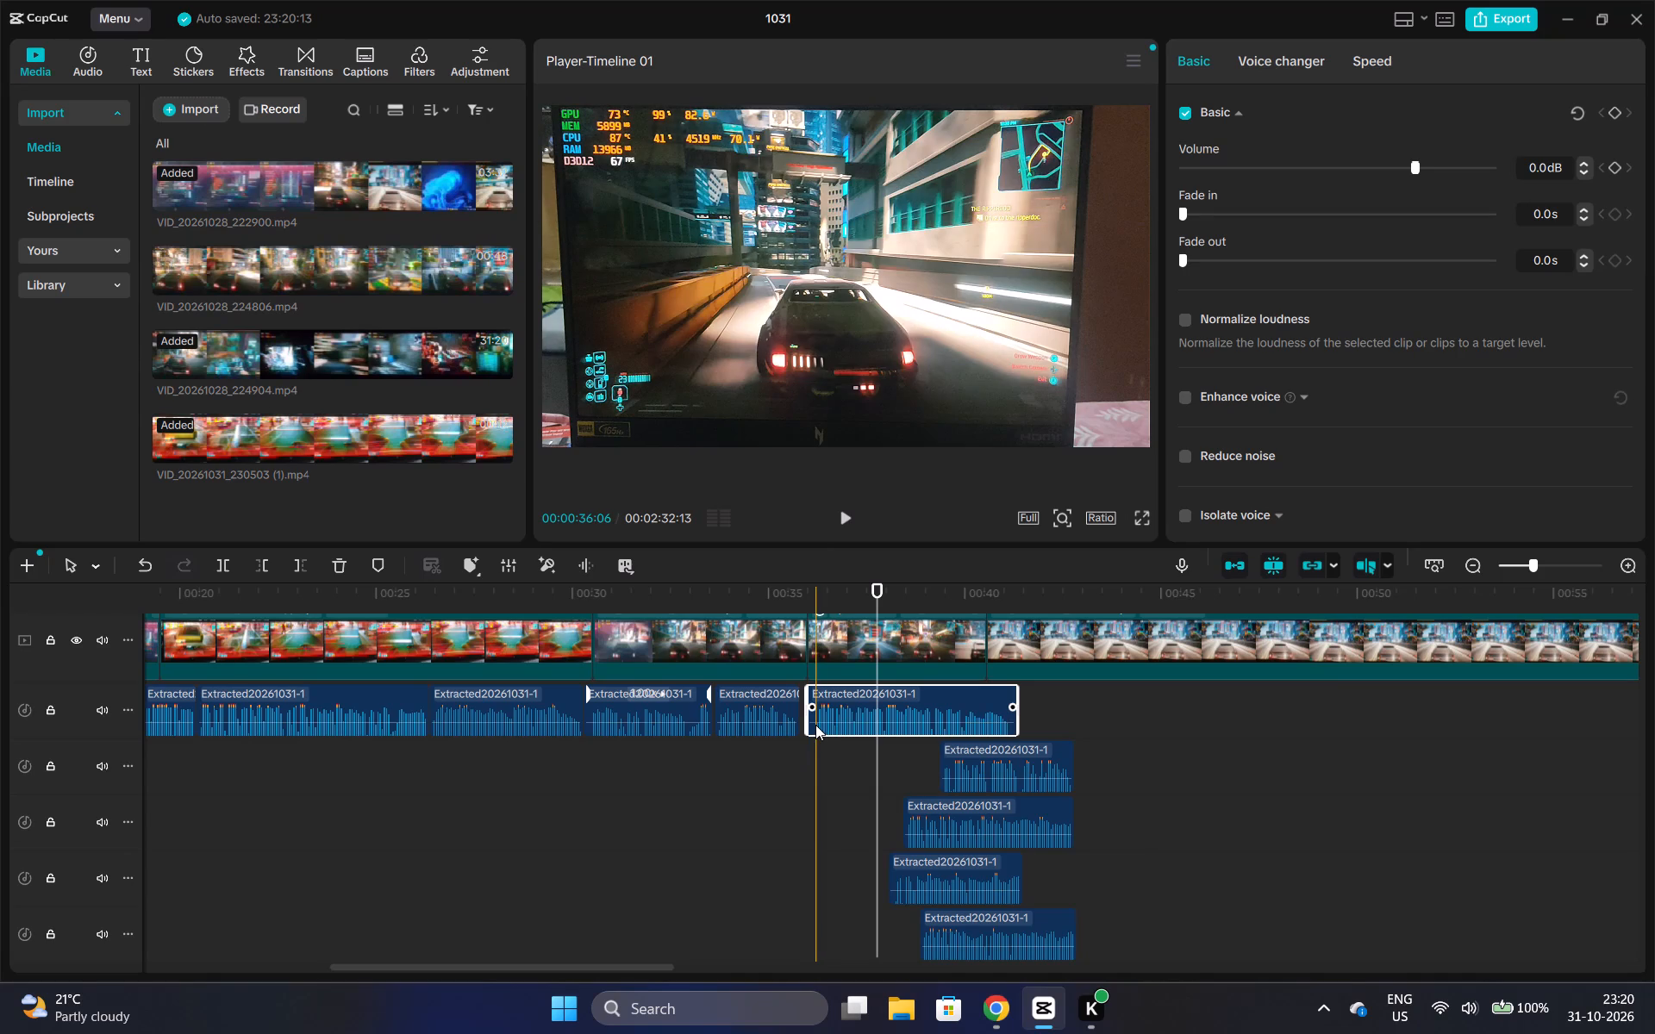
key(q)
drag(855, 691, 838, 691)
click(807, 626)
click(795, 604)
key(space)
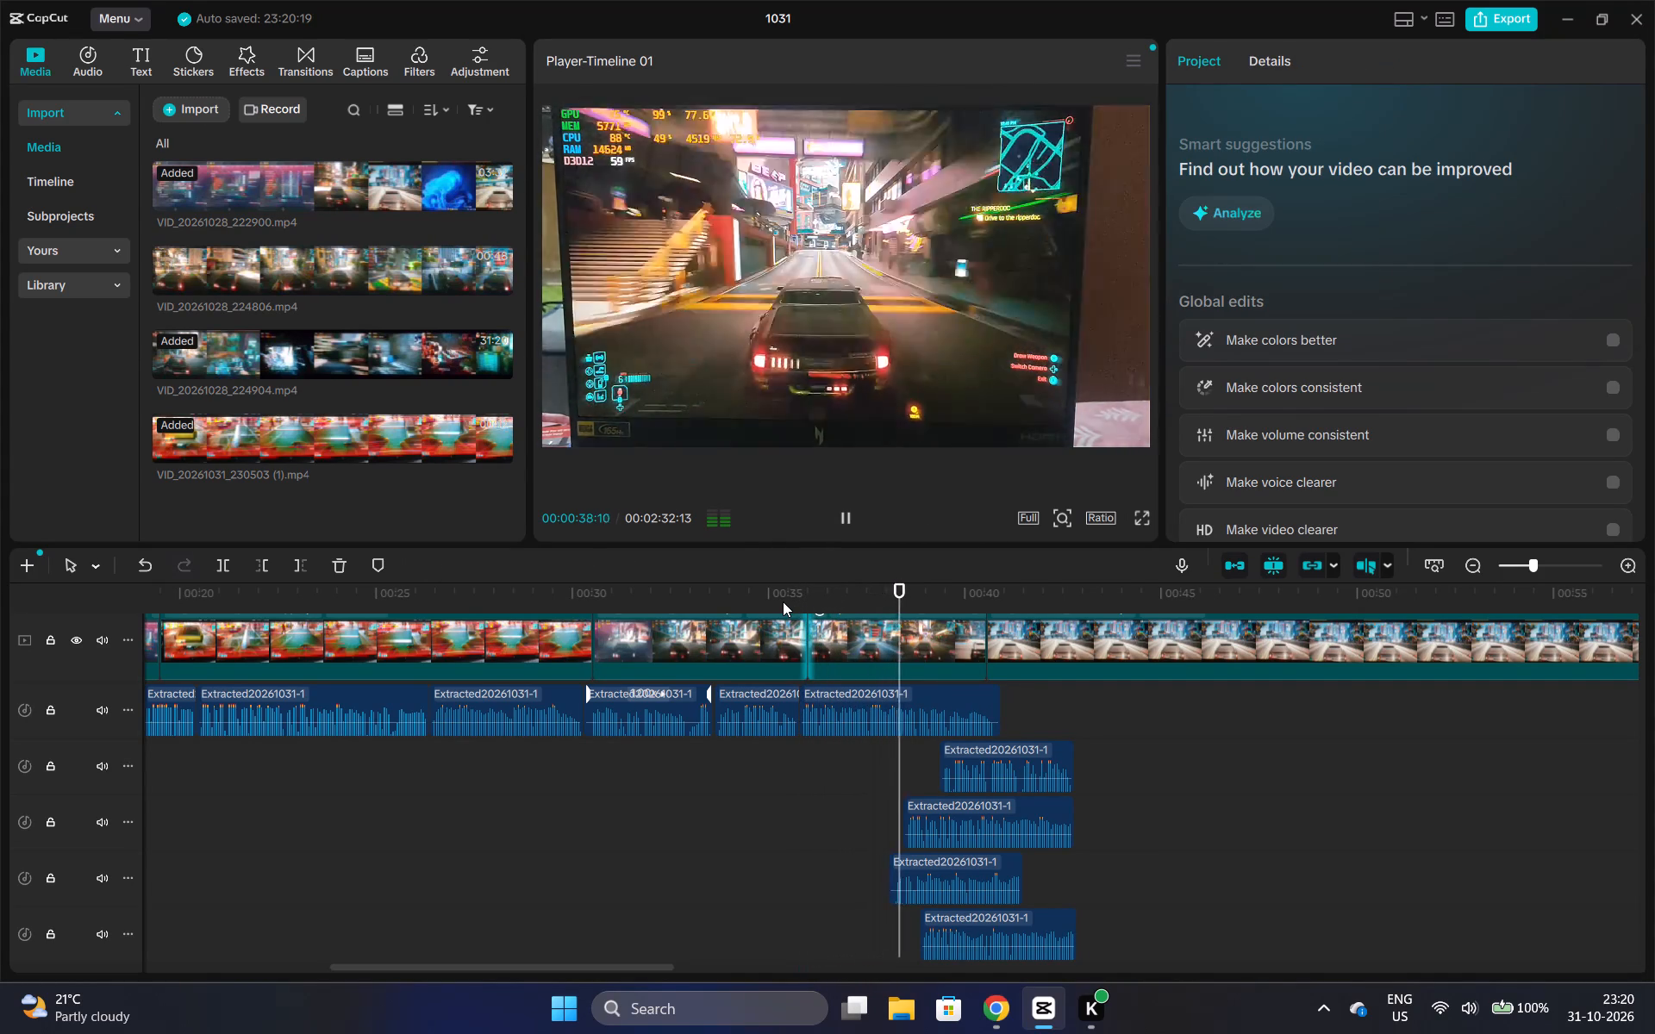
key(space)
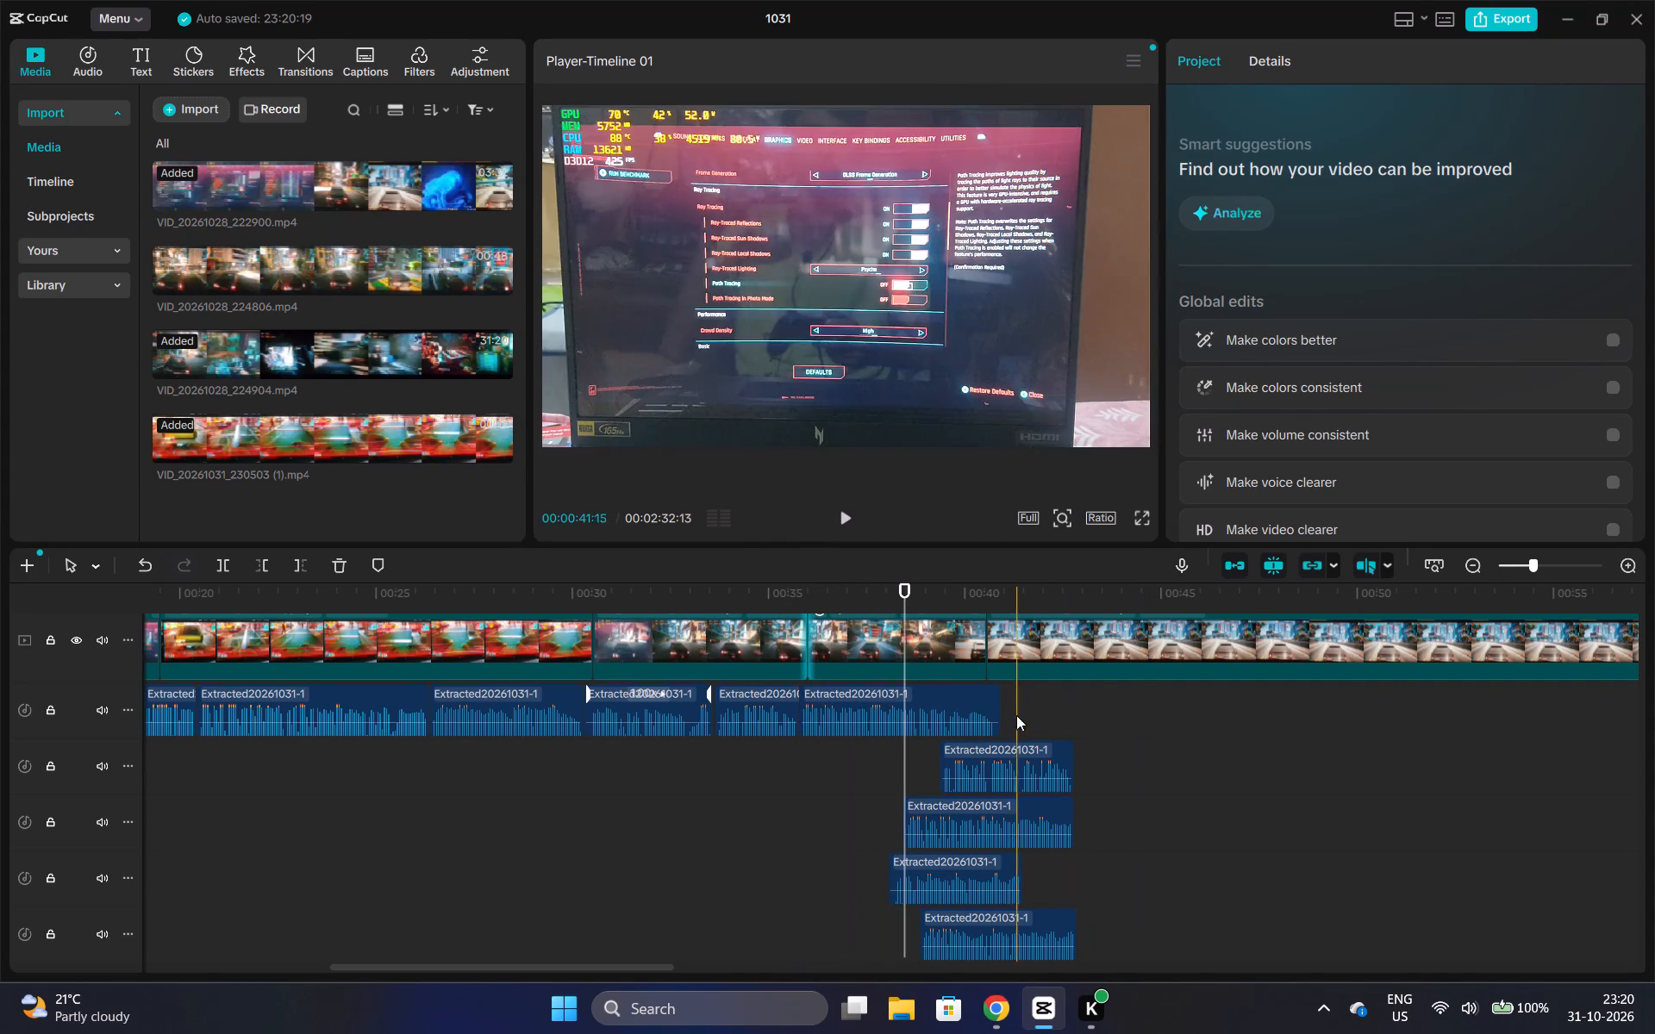
Move the third audio track's clip at about 00:38 to about 00:46 on the second audio track and listen to it.
drag(959, 804, 1258, 782)
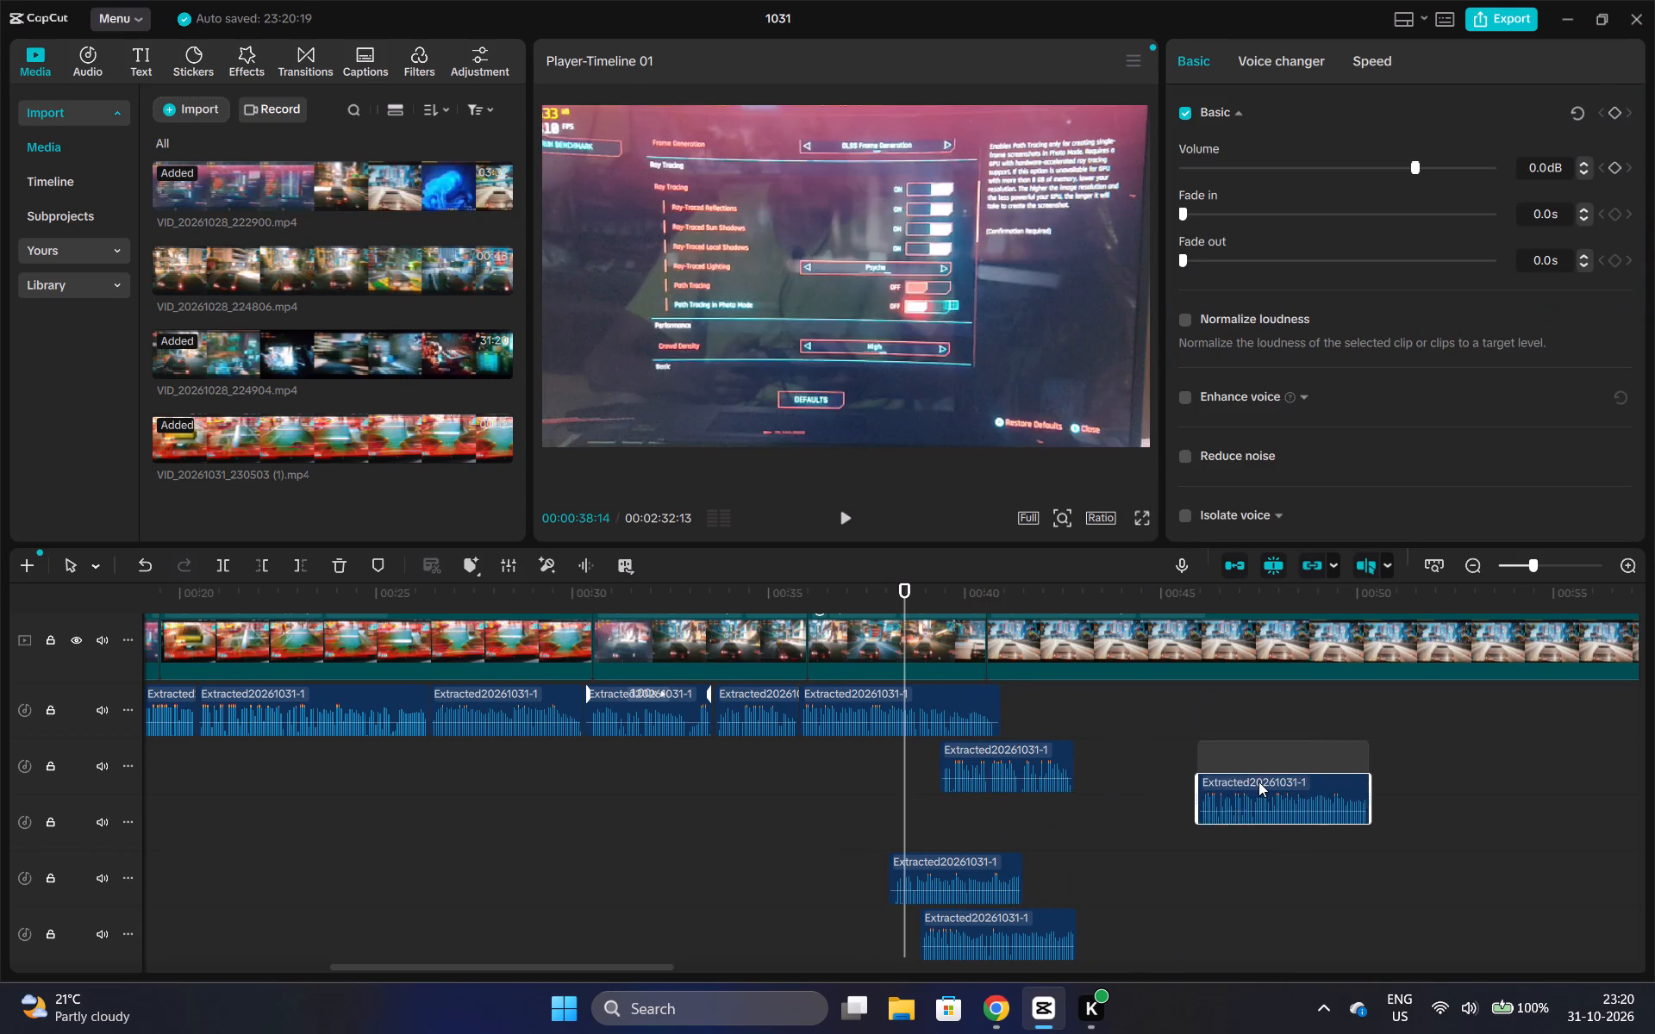
drag(1258, 782, 1259, 782)
click(1211, 684)
click(1208, 620)
click(1204, 598)
key(space)
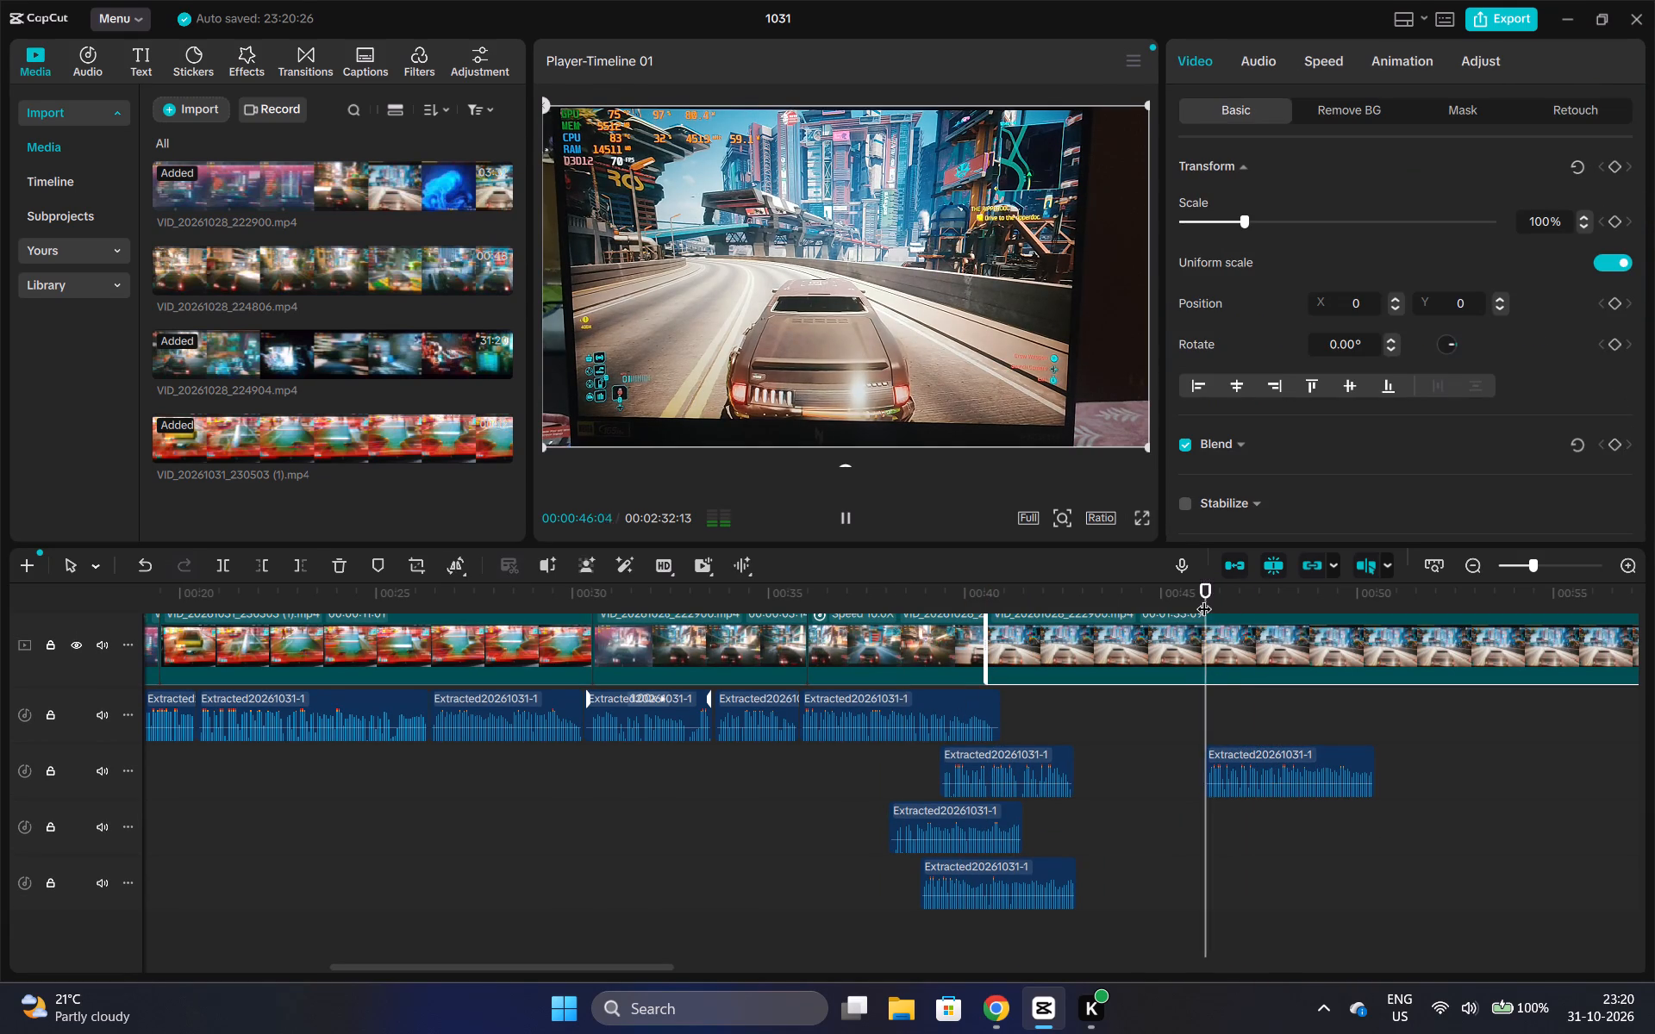
key(space)
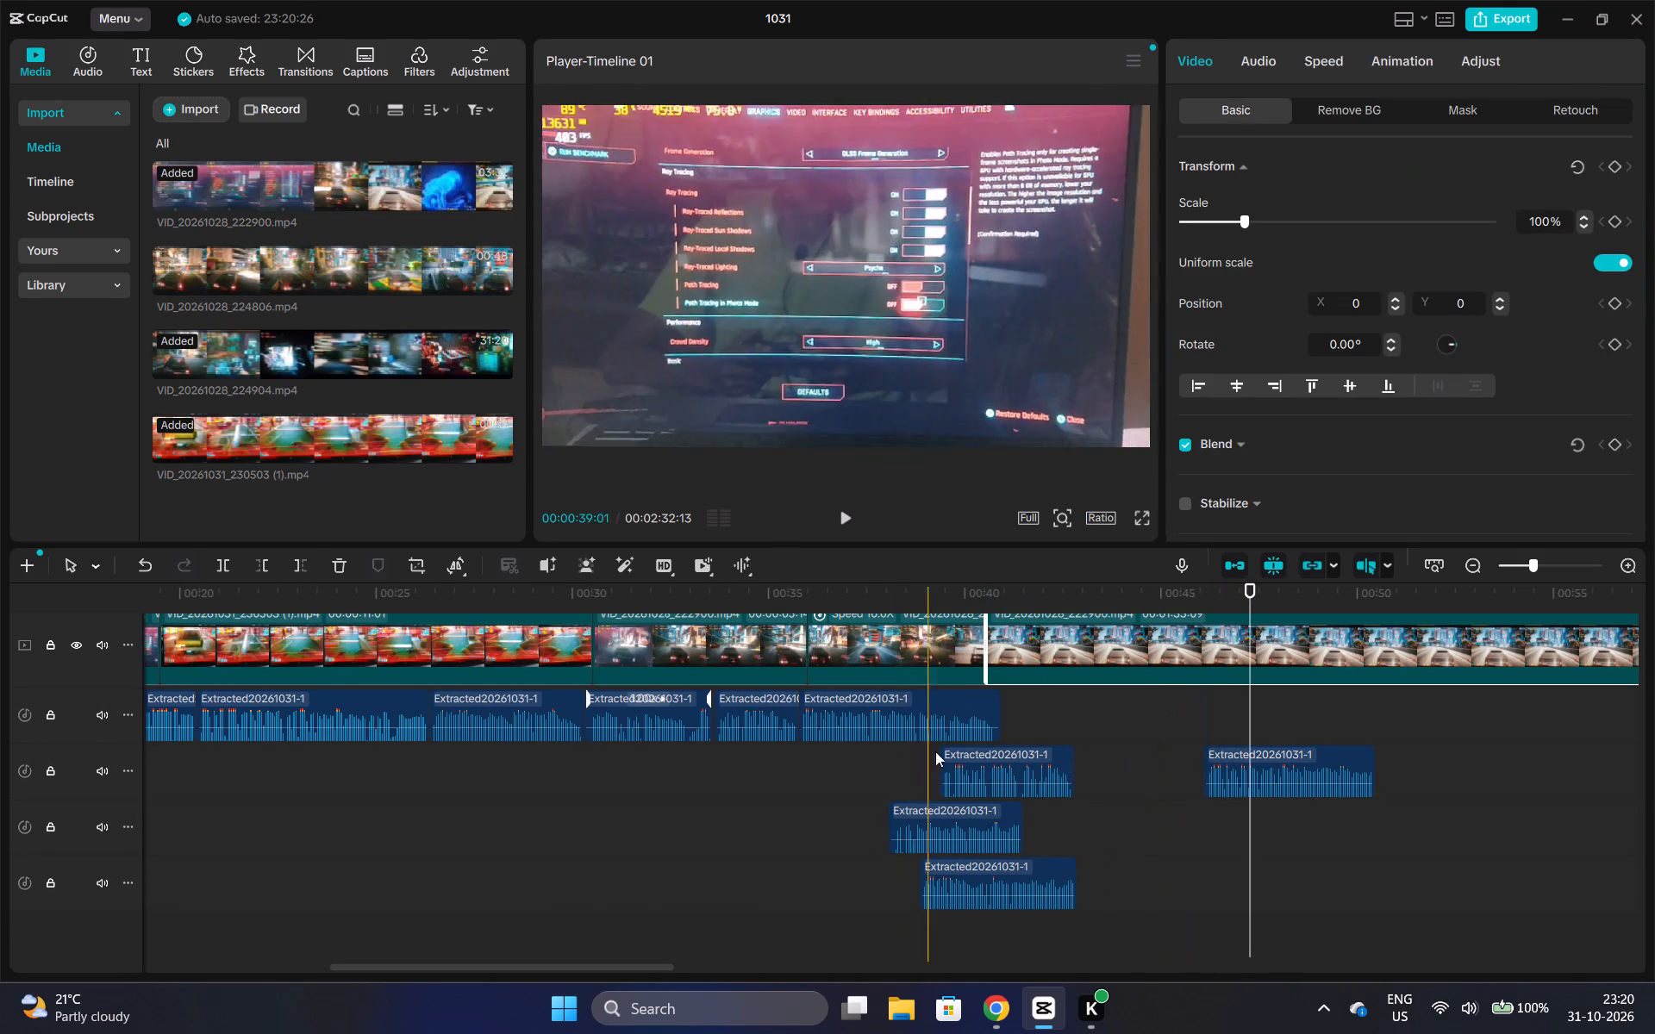
Listen to the second audio track's clip from about 00:39 on its own, and place it directly after the clip at 00:46.
drag(968, 750, 1110, 706)
click(1071, 588)
key(space)
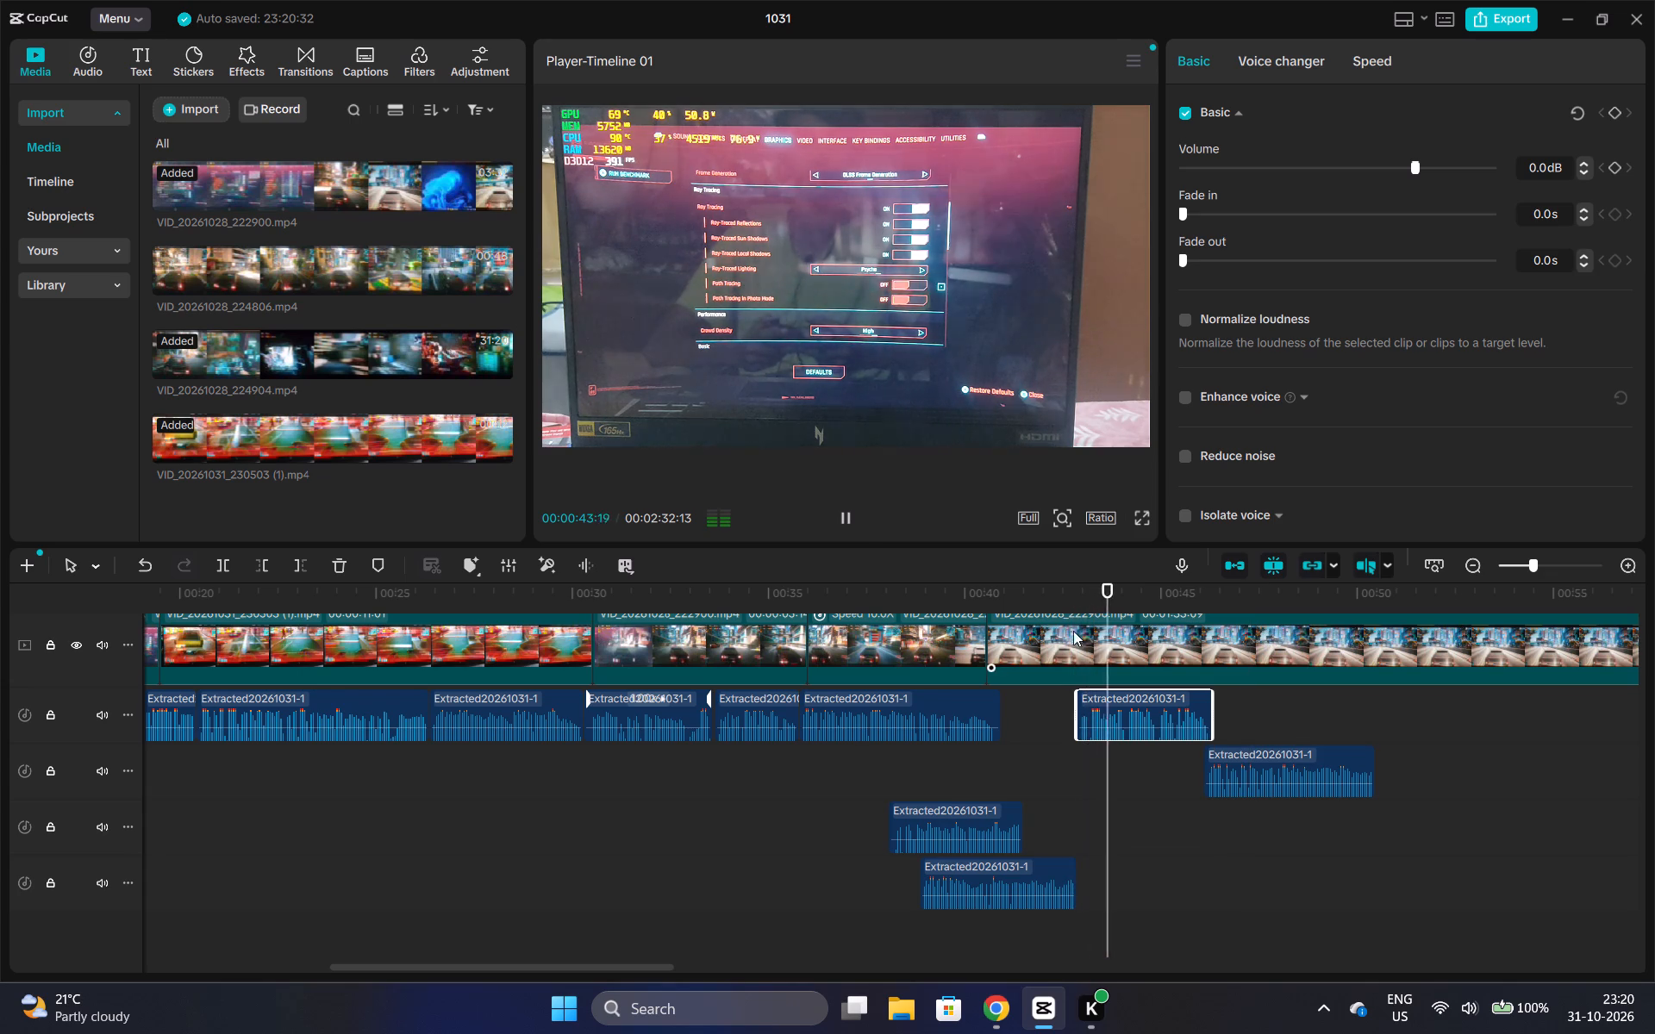
key(space)
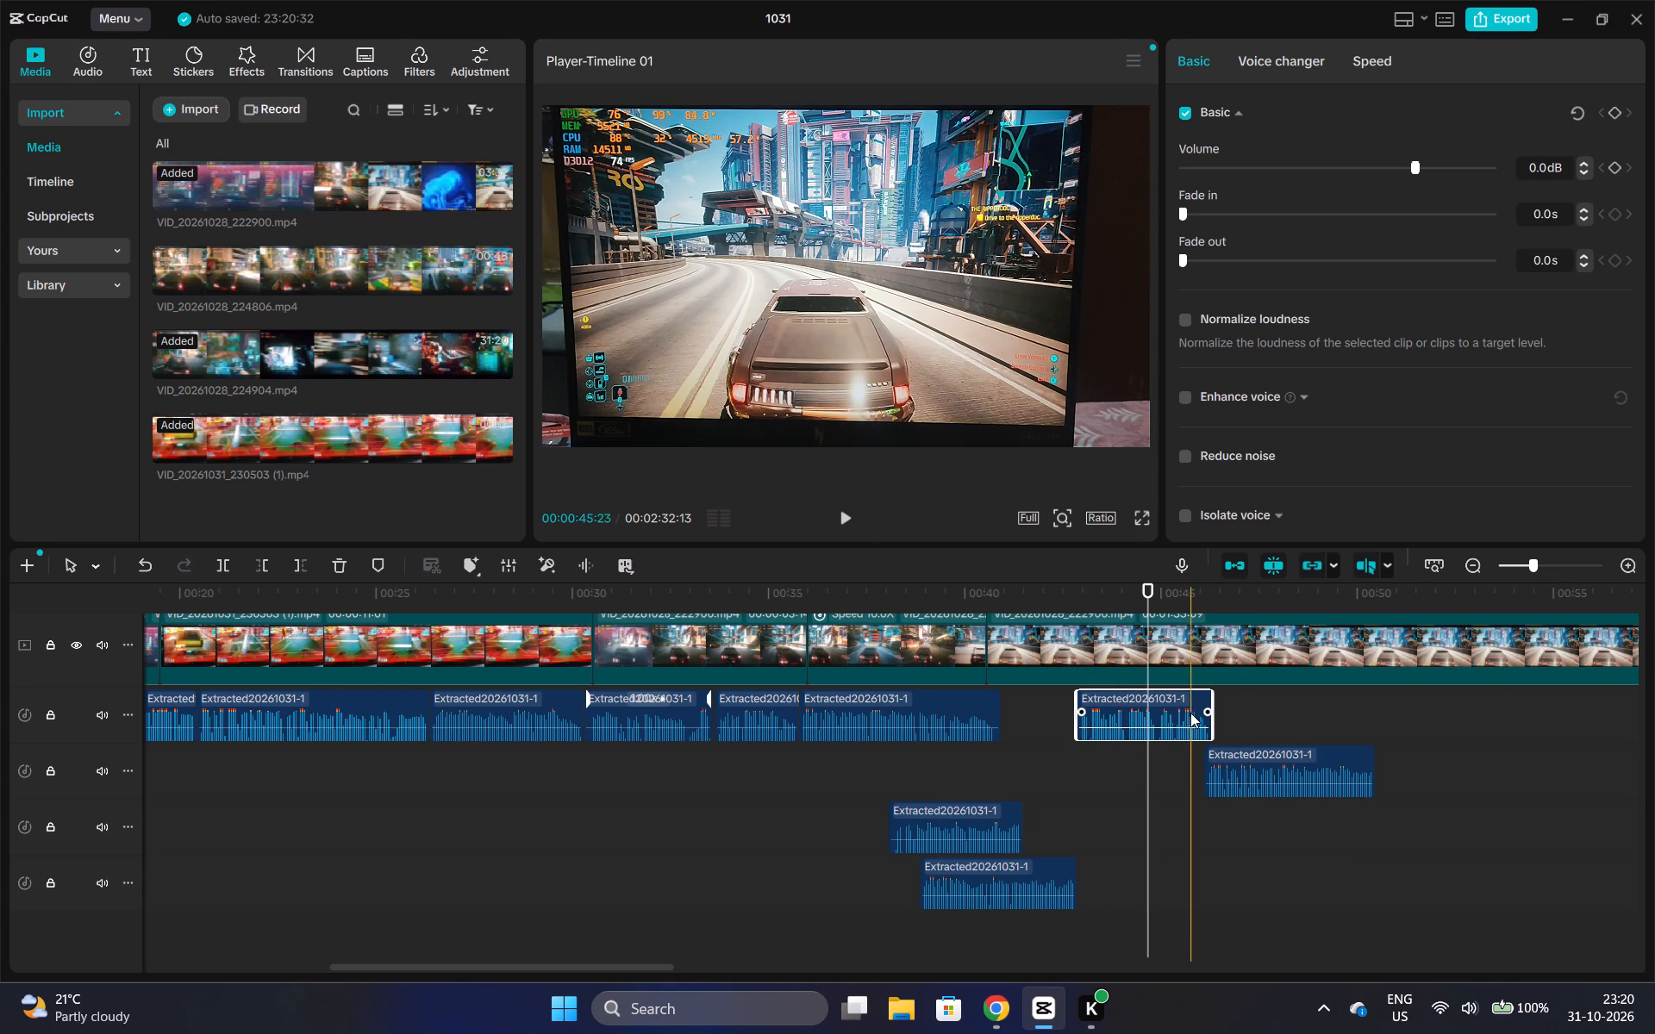
drag(1174, 696, 1469, 754)
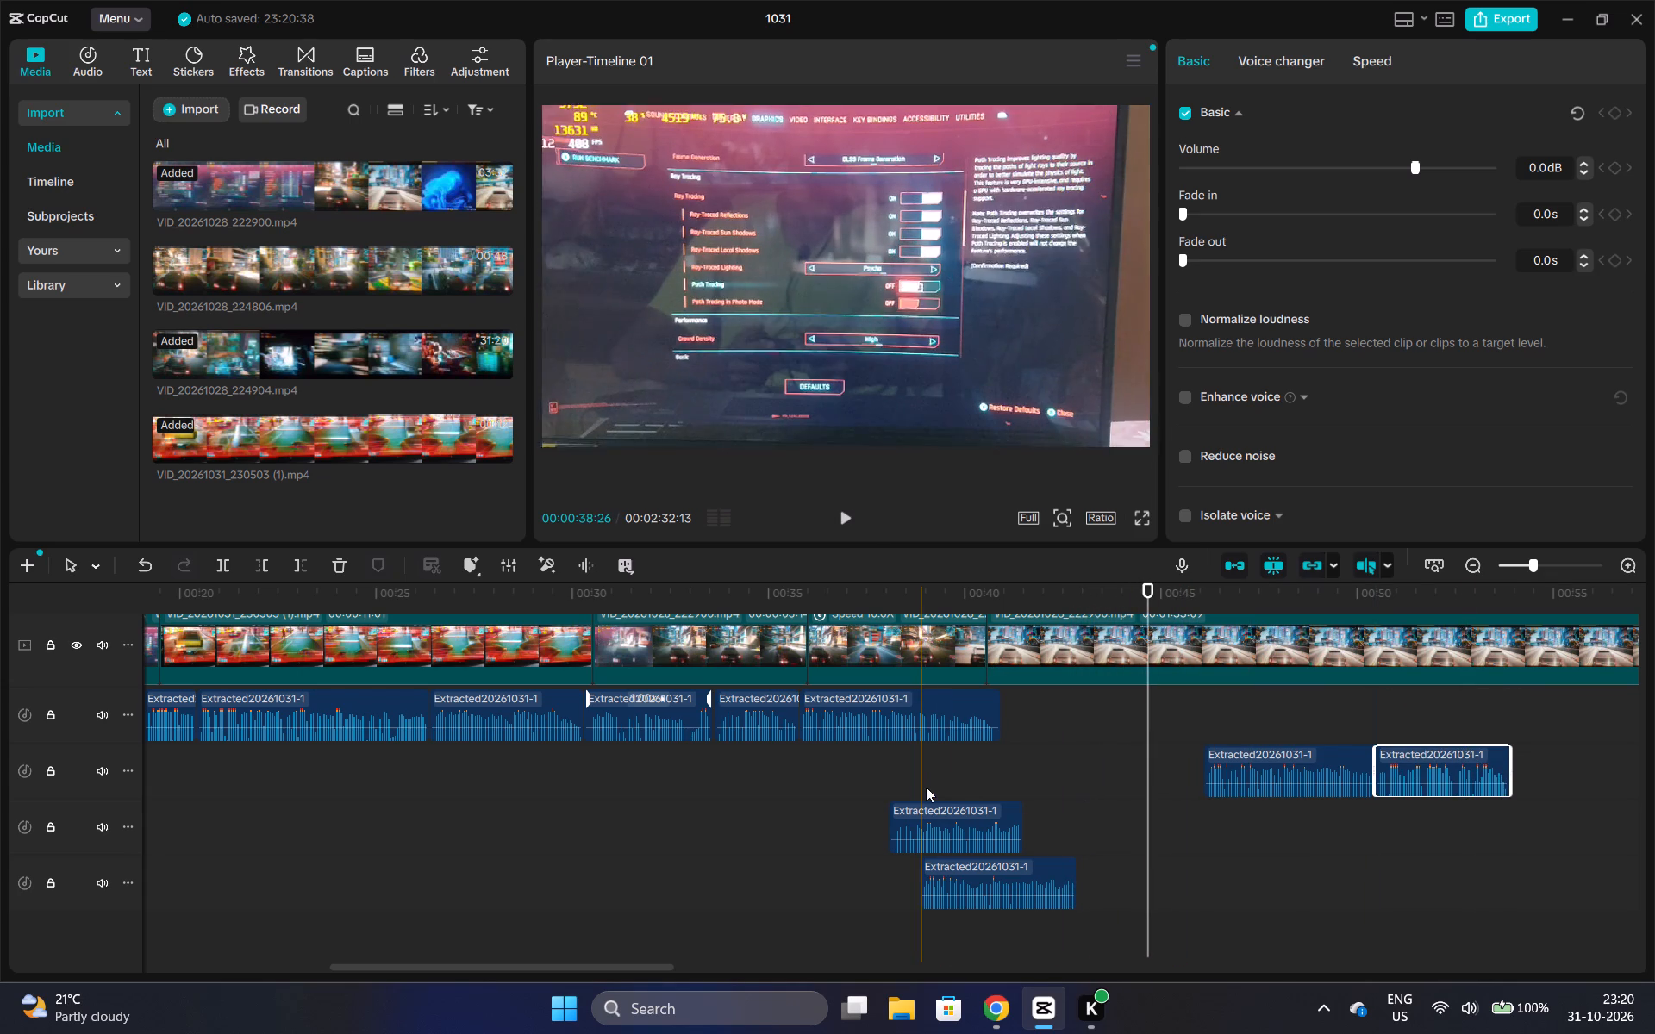
Move the third audio track's clip from about 00:38 along to about 00:42 and listen to it.
drag(921, 812, 1105, 812)
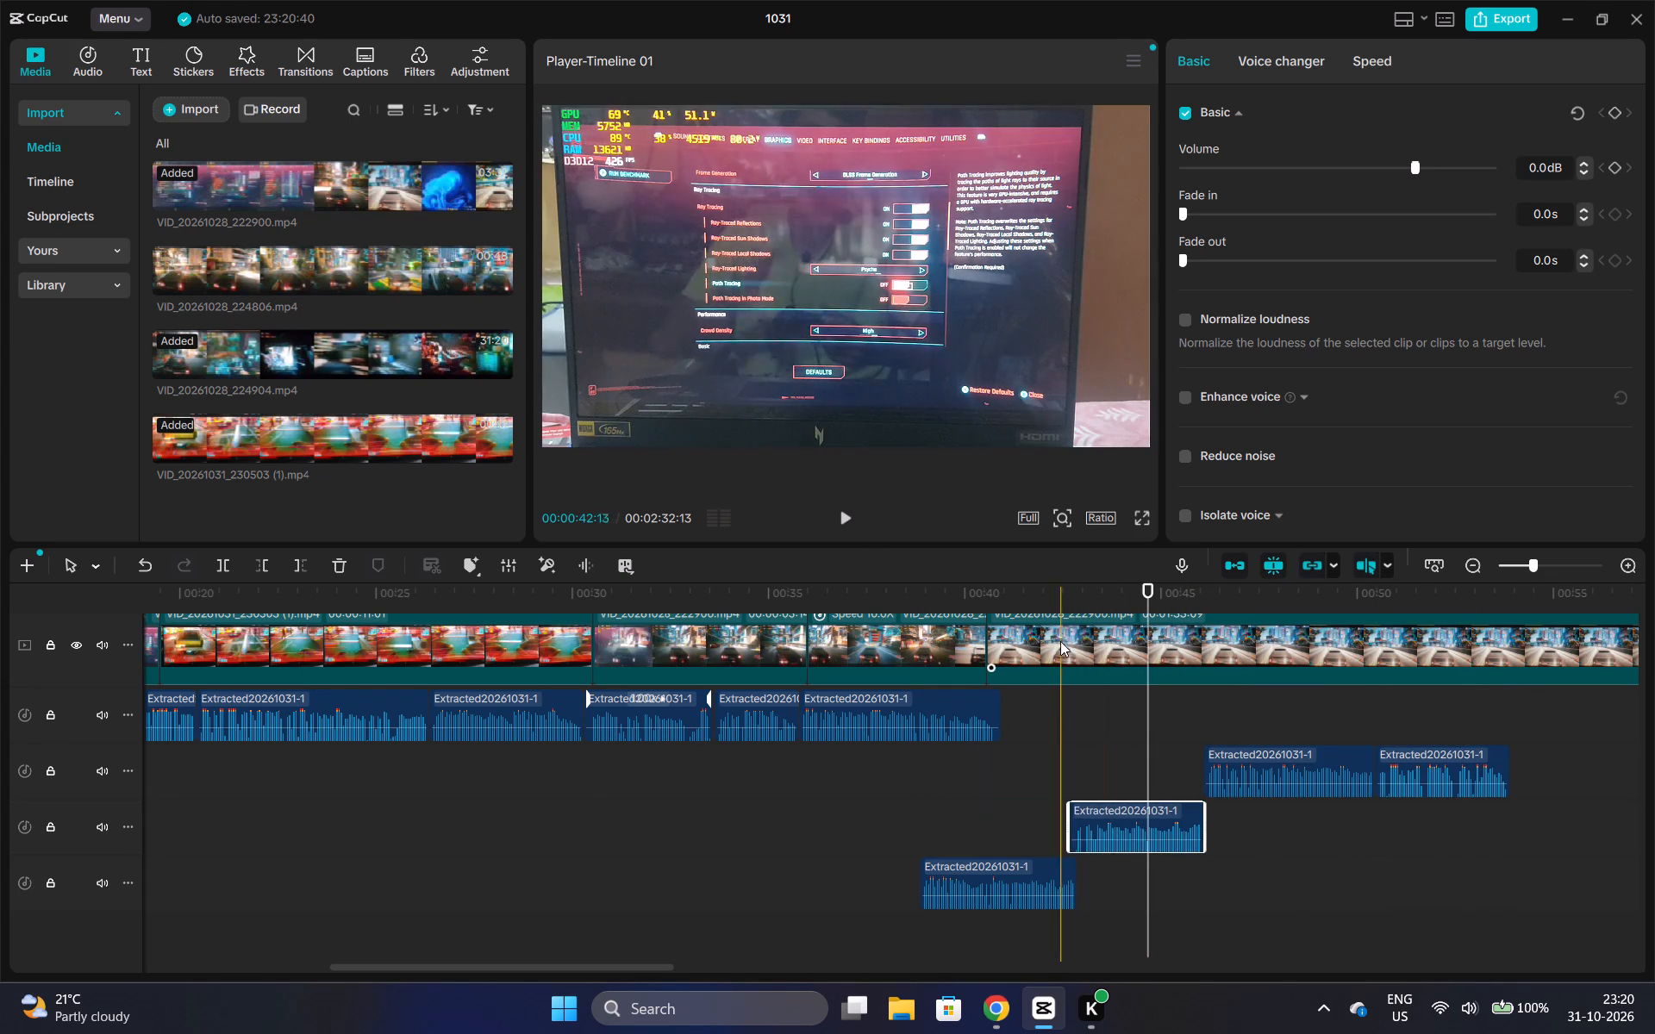
click(1061, 627)
click(1084, 614)
key(space)
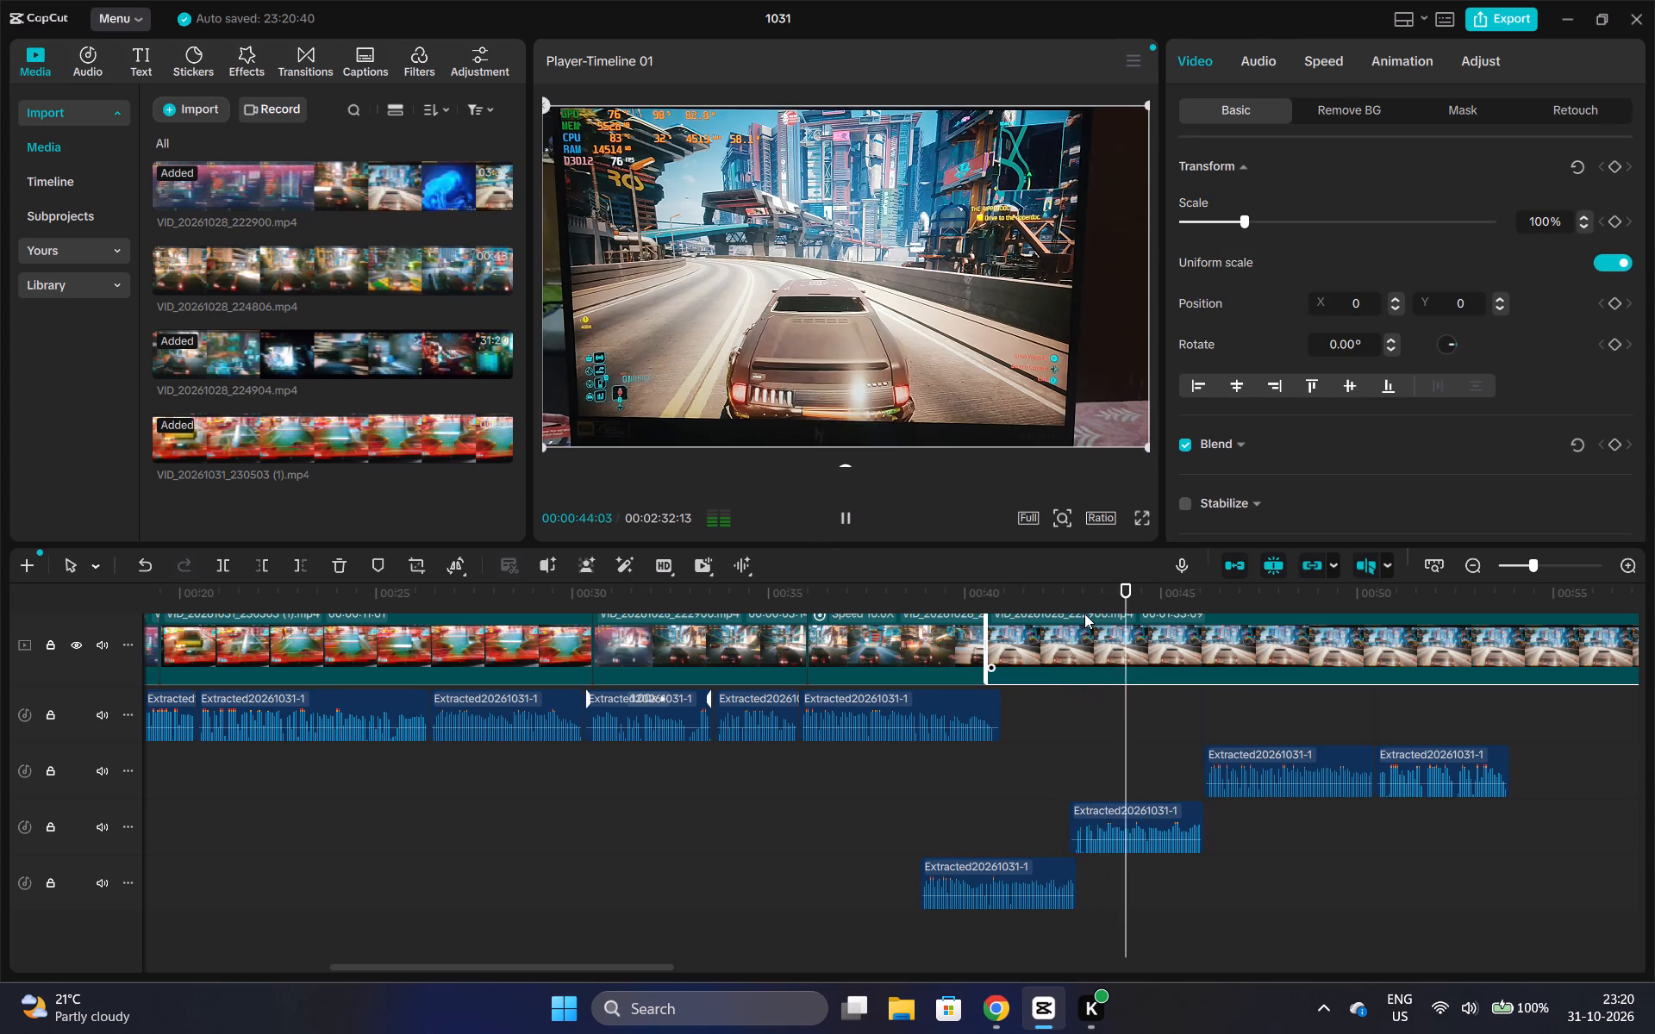
key(space)
Listen to the lowest audio clip, starting at about 00:39, and move it to about 00:46 on the third audio track.
click(996, 865)
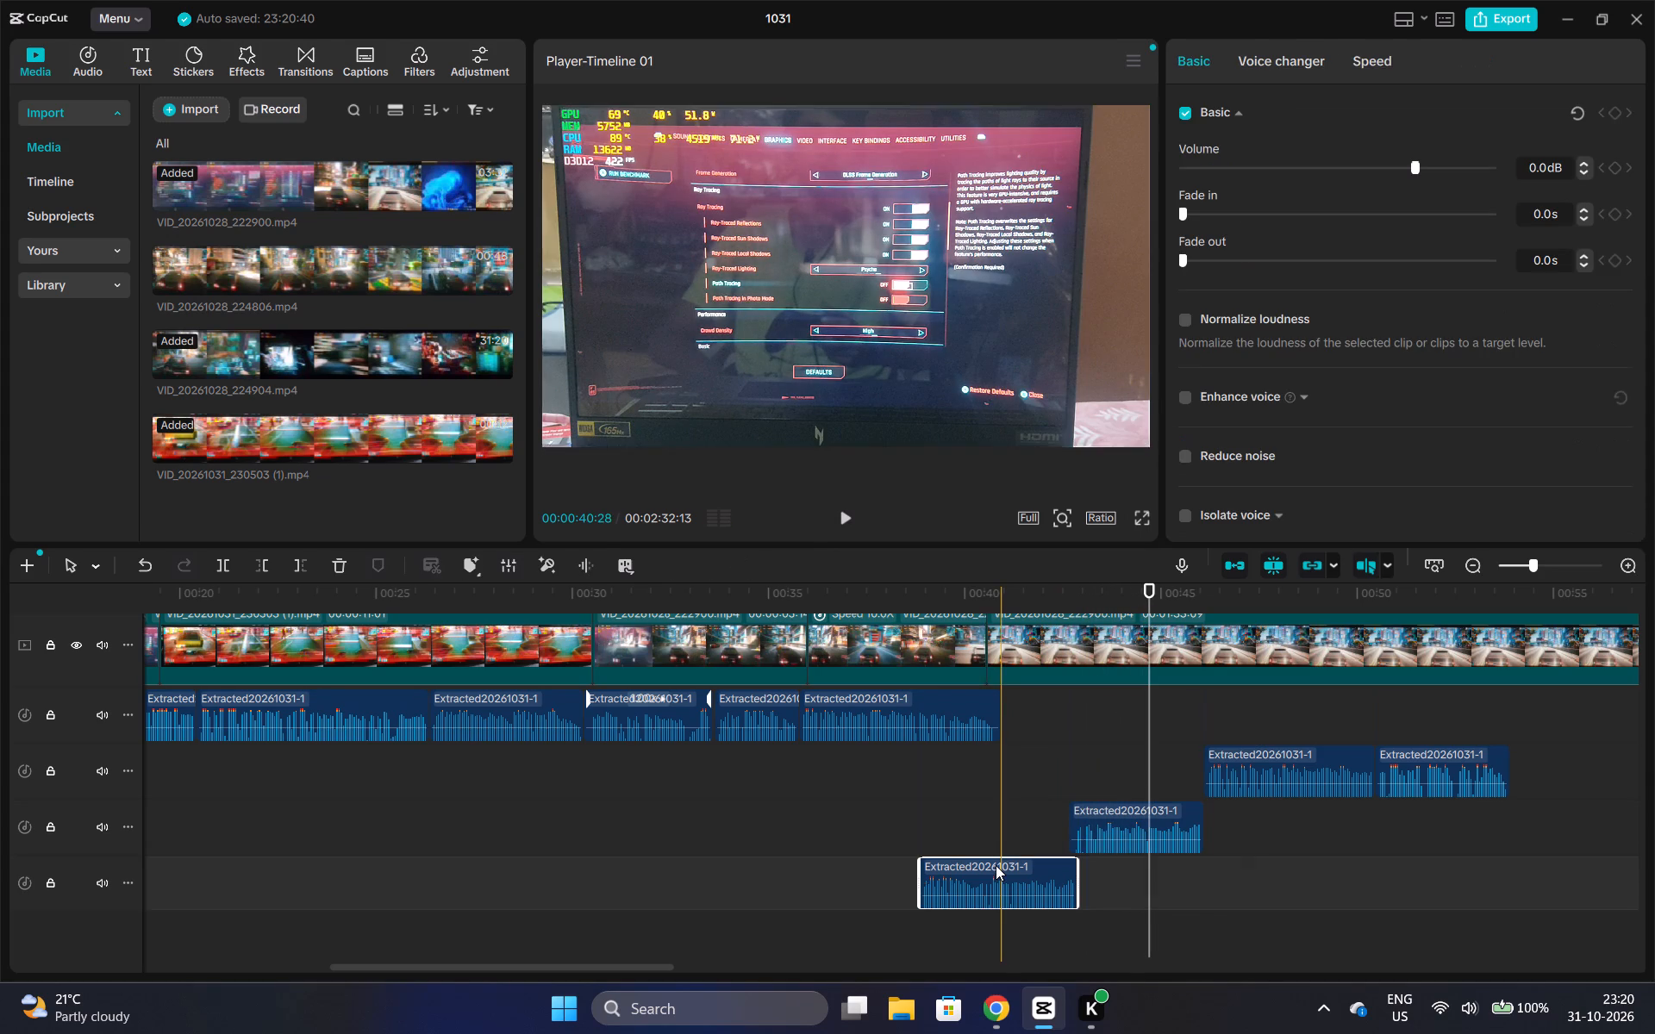
click(925, 670)
key(space)
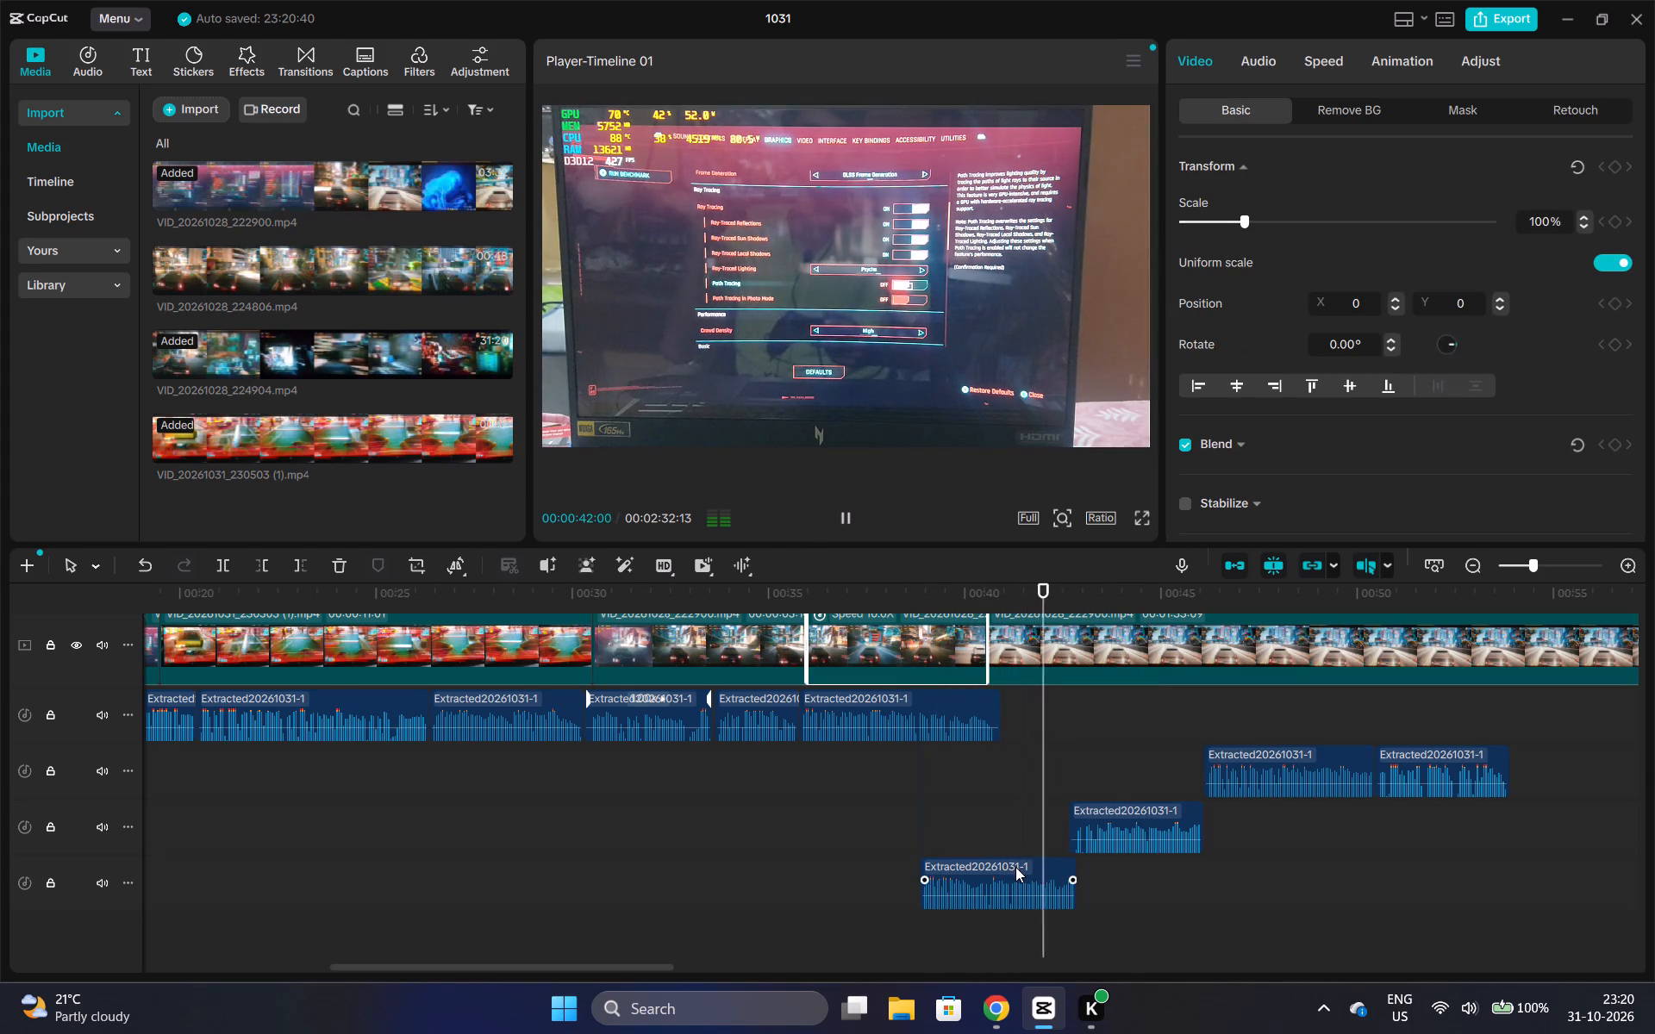
key(space)
drag(1003, 865, 1297, 841)
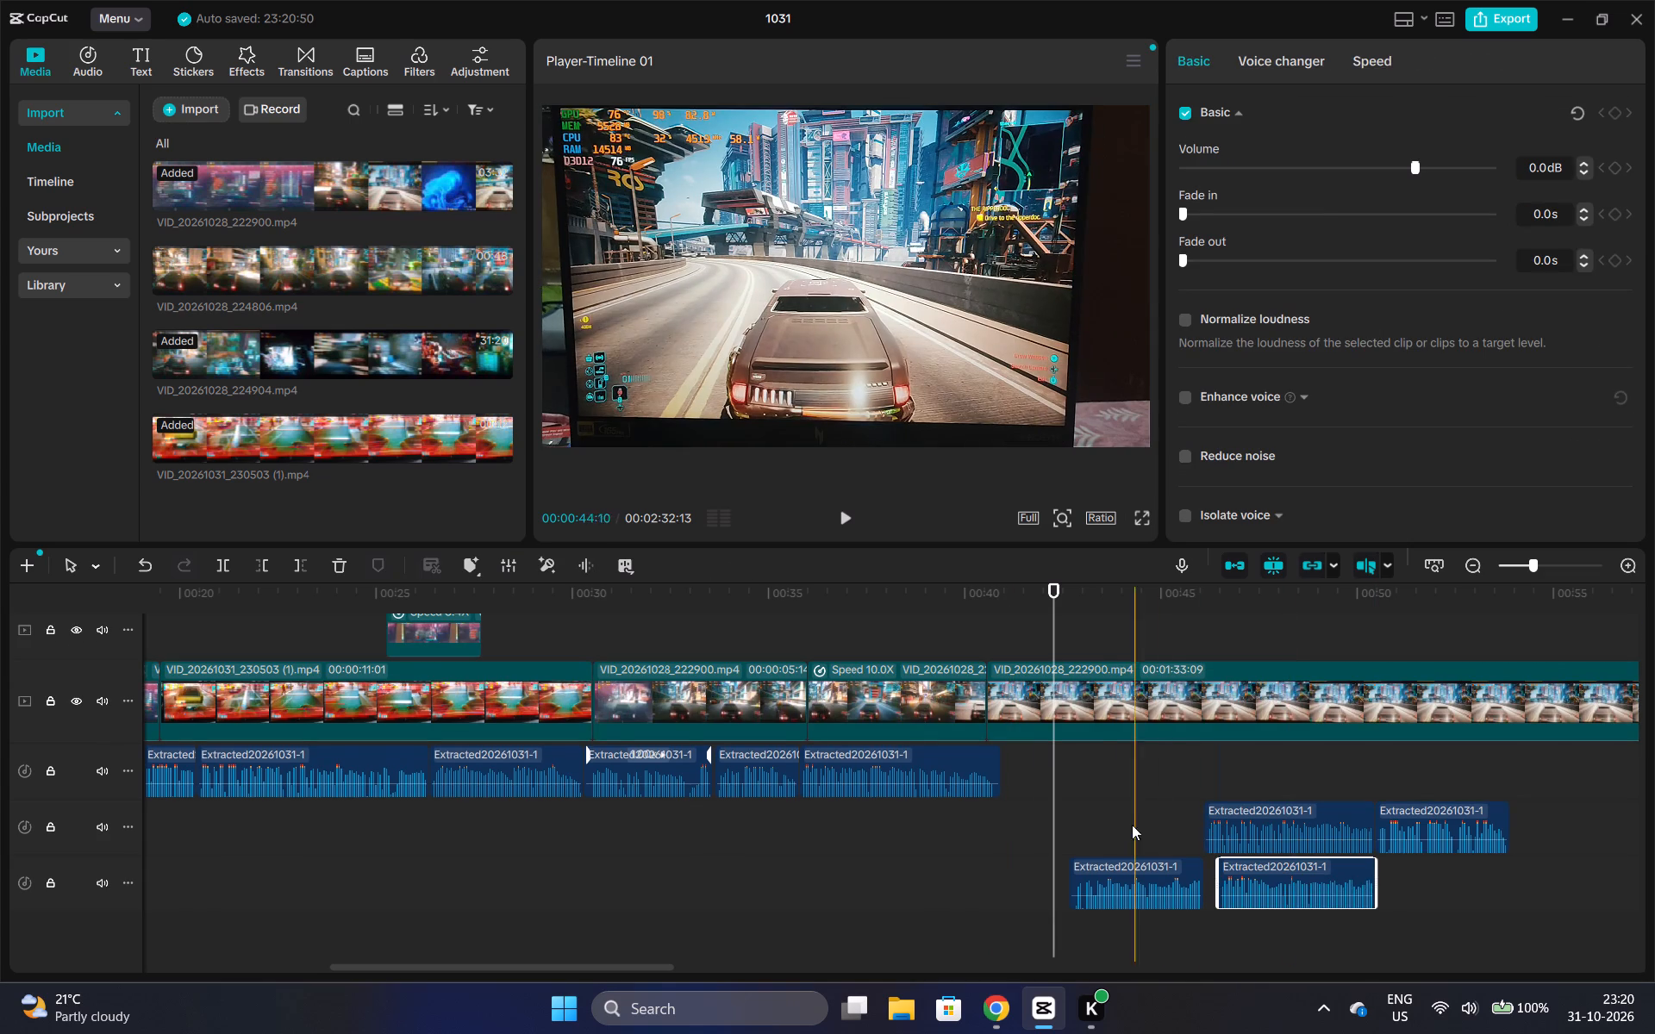
Move the audio clip at about 00:42 onto the upper audio track, directly after its last clip near 00:41.
drag(1116, 869, 1048, 761)
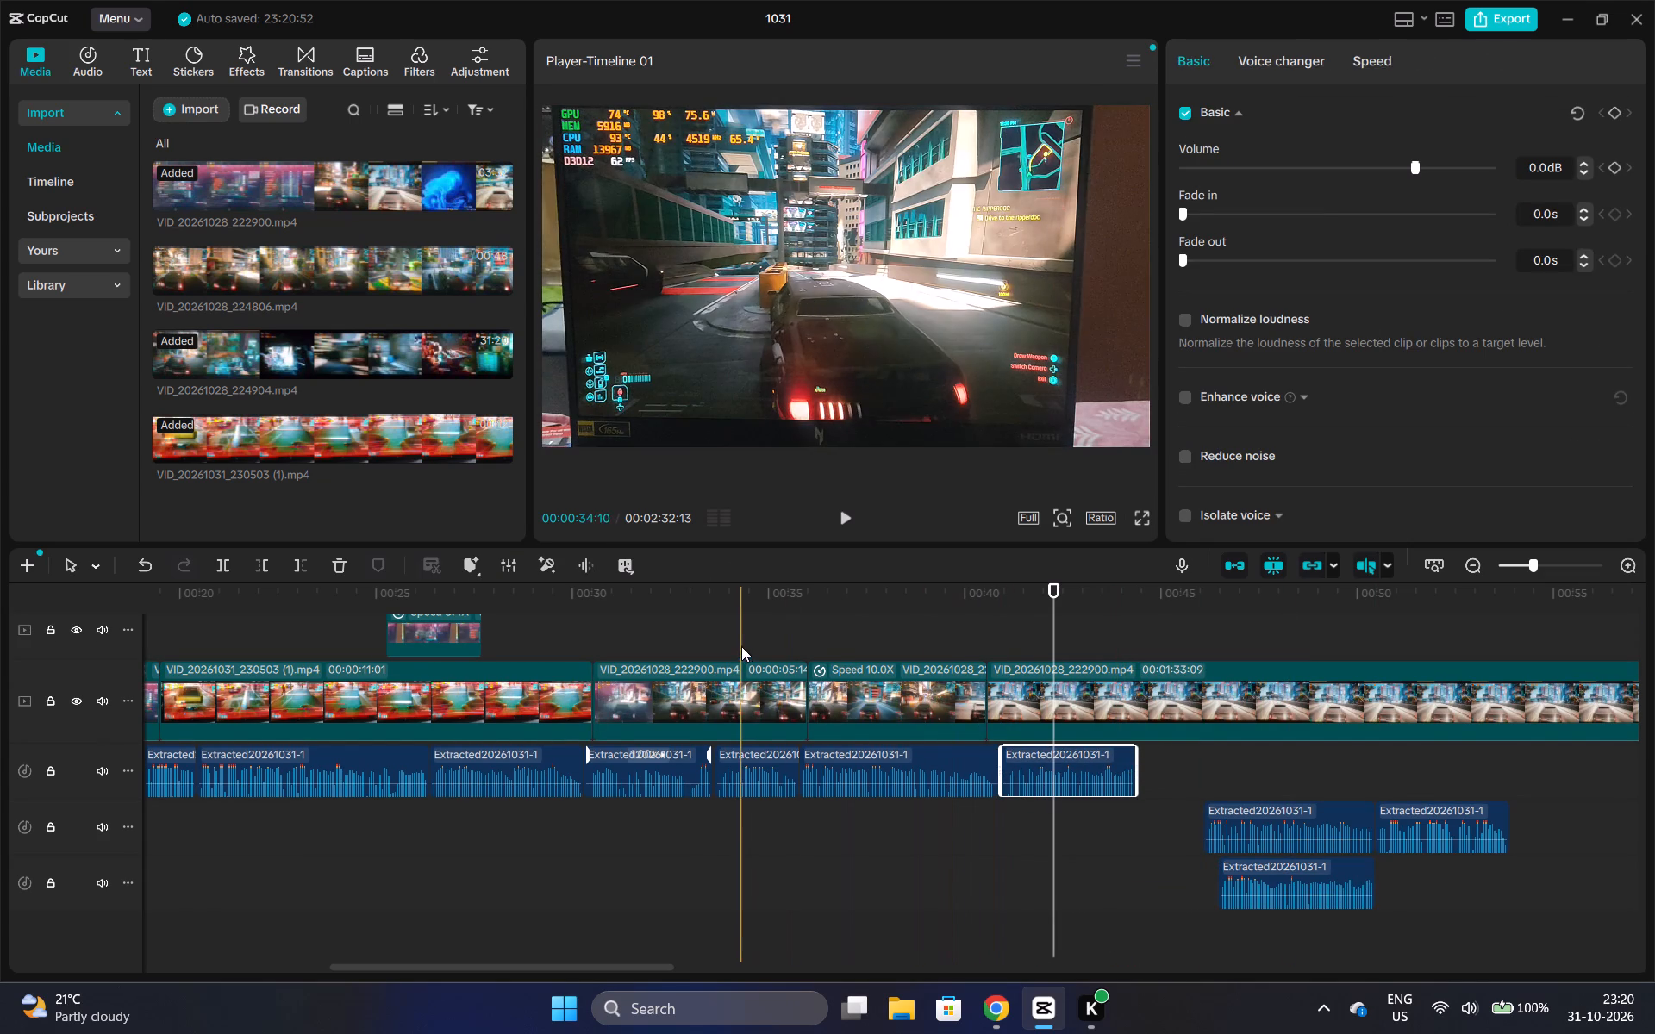
Play the section from about 00:32 and trim the end of the VID_20261028_222900.mp4 clip before the 10.0X clip to about 00:34.
click(739, 591)
key(space)
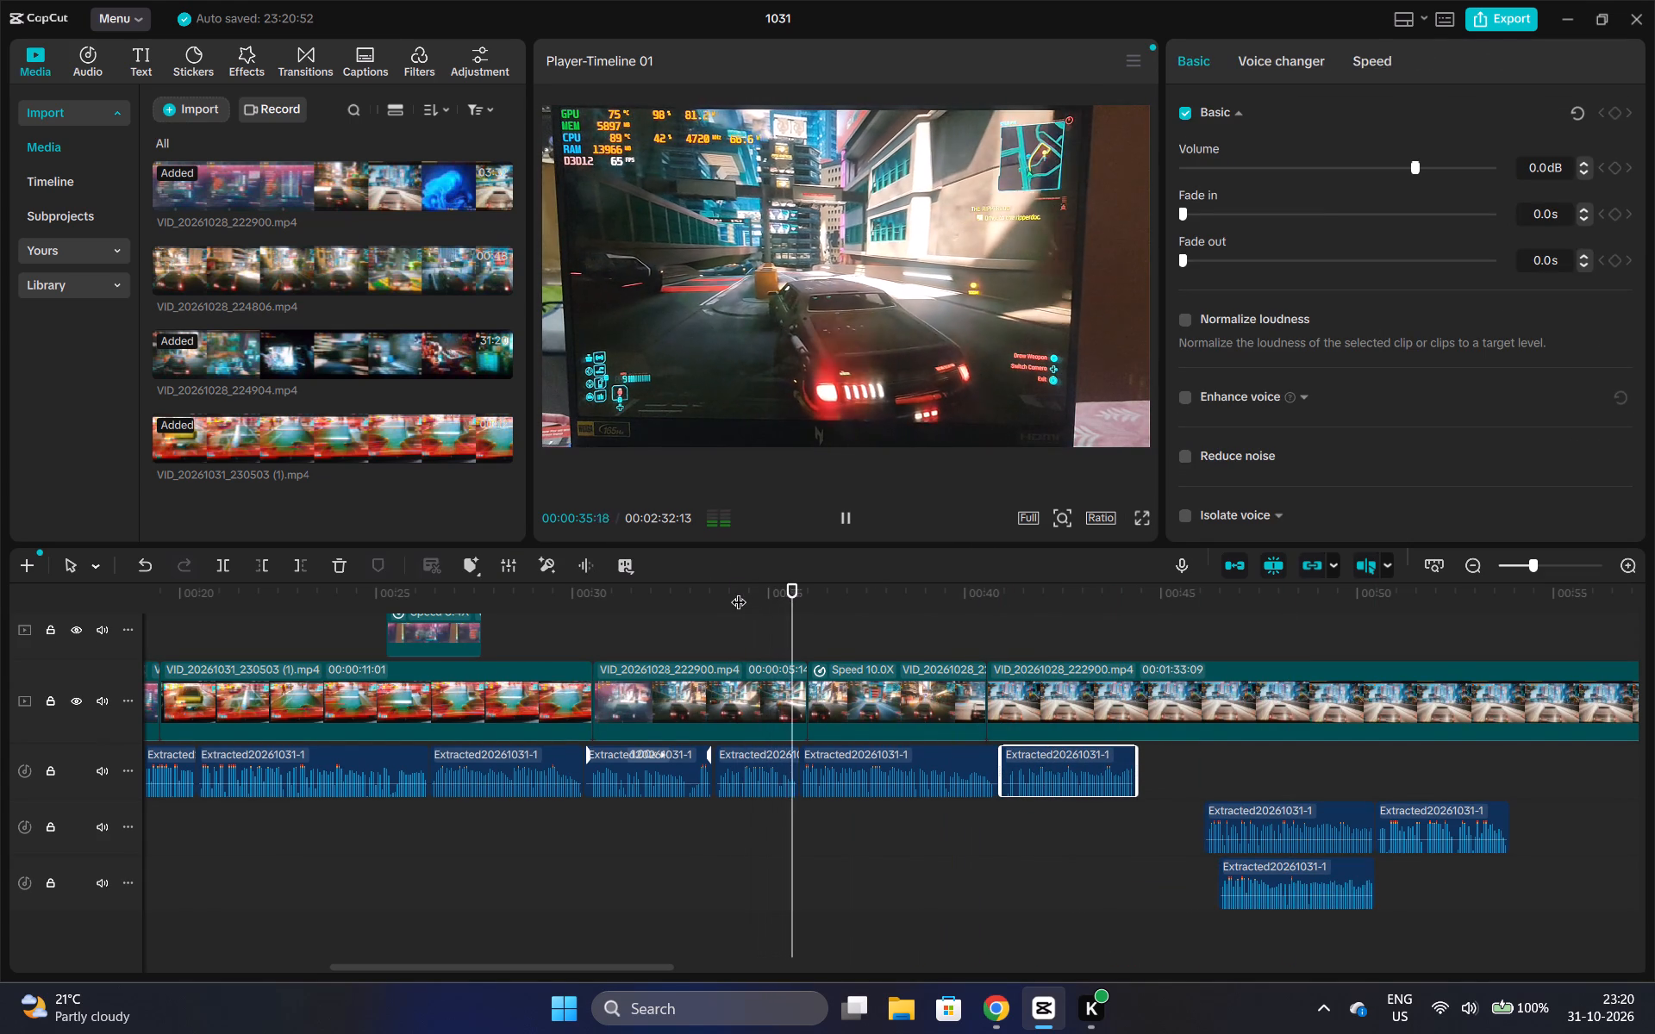
key(space)
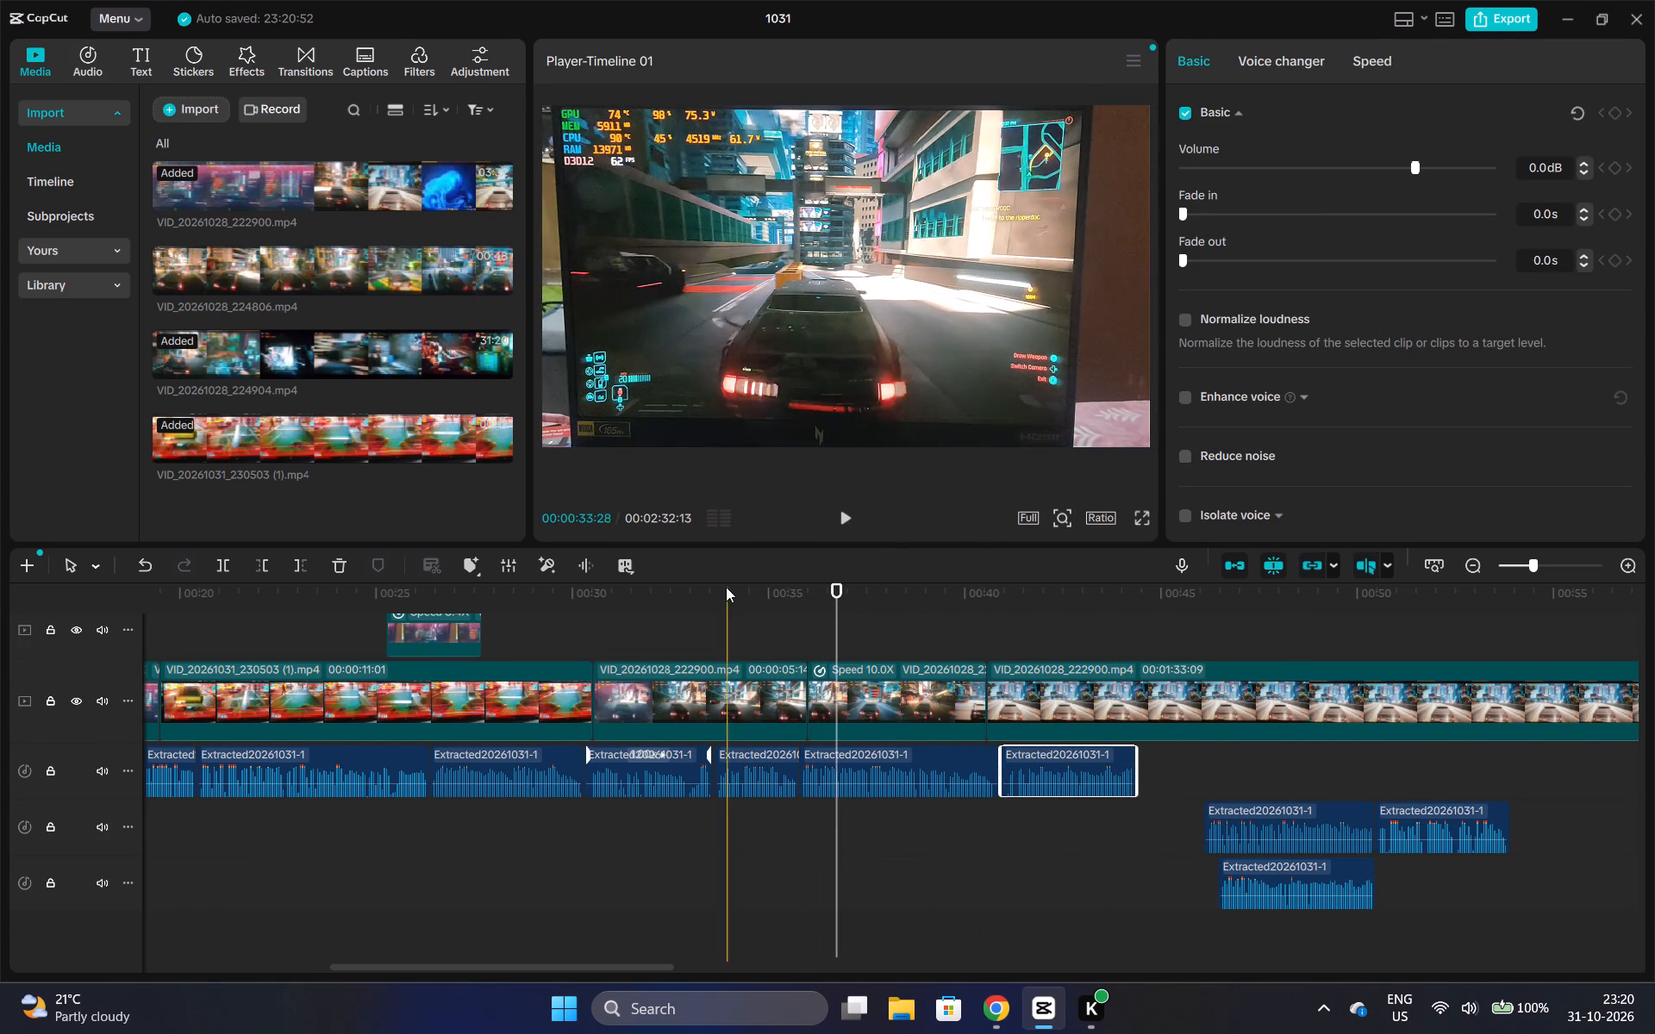
click(744, 670)
click(682, 589)
key(space)
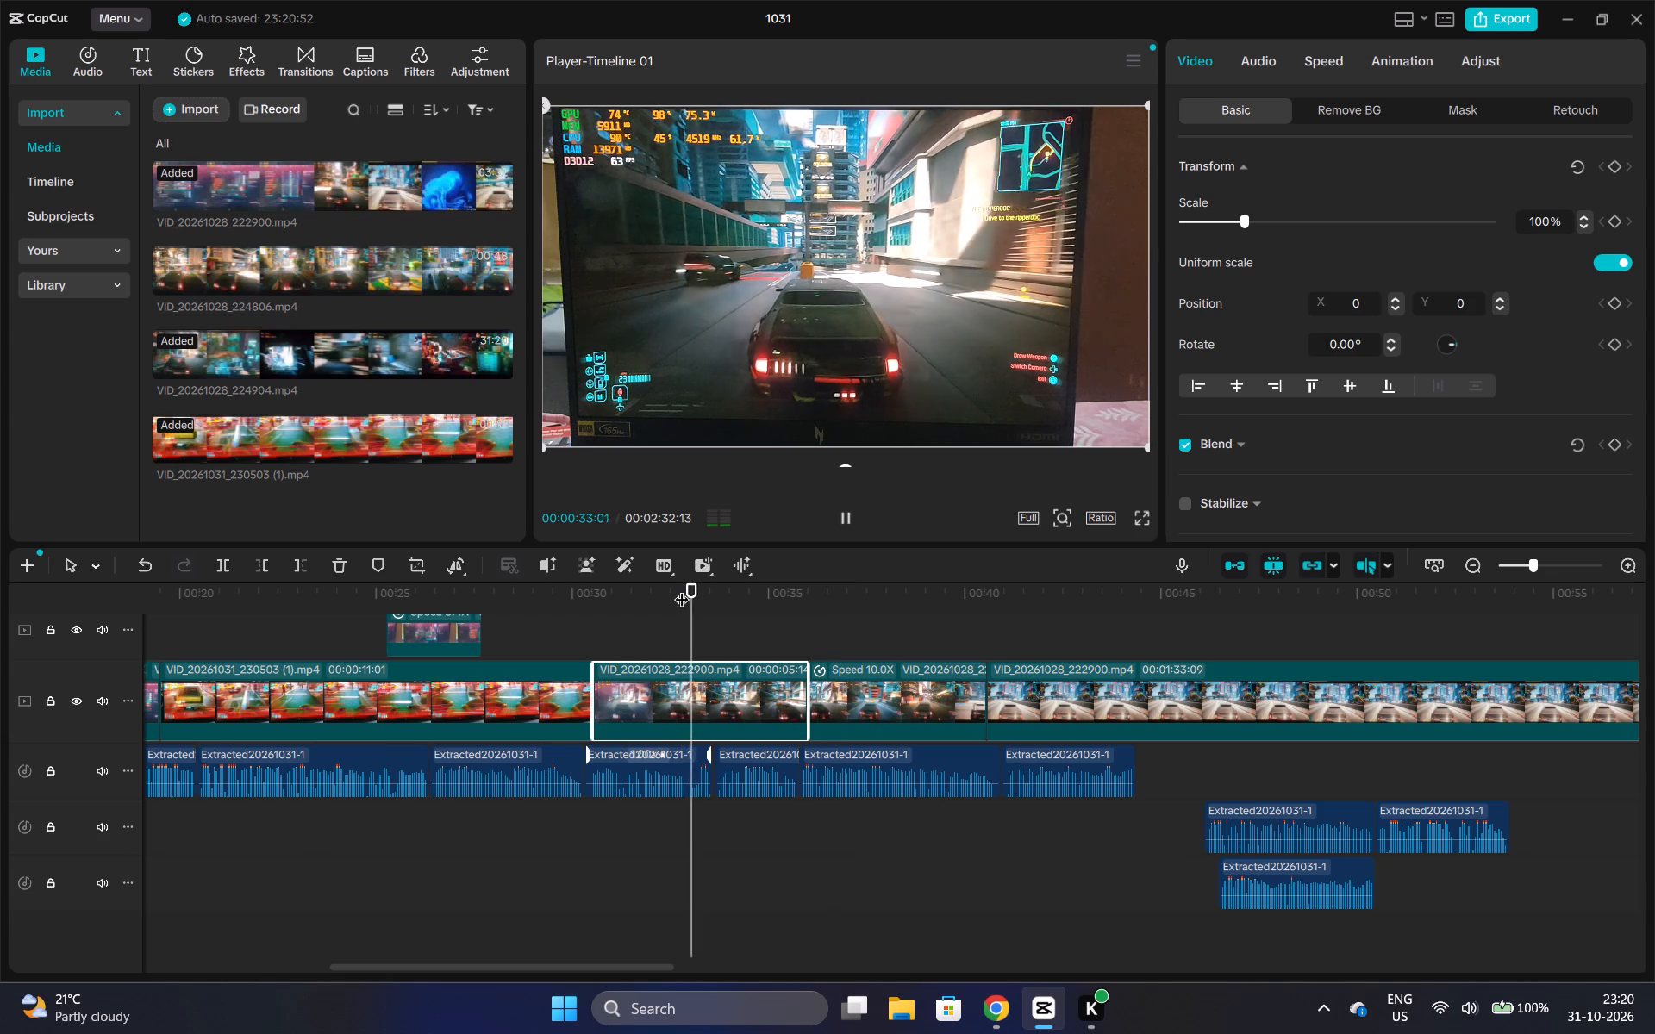
key(space)
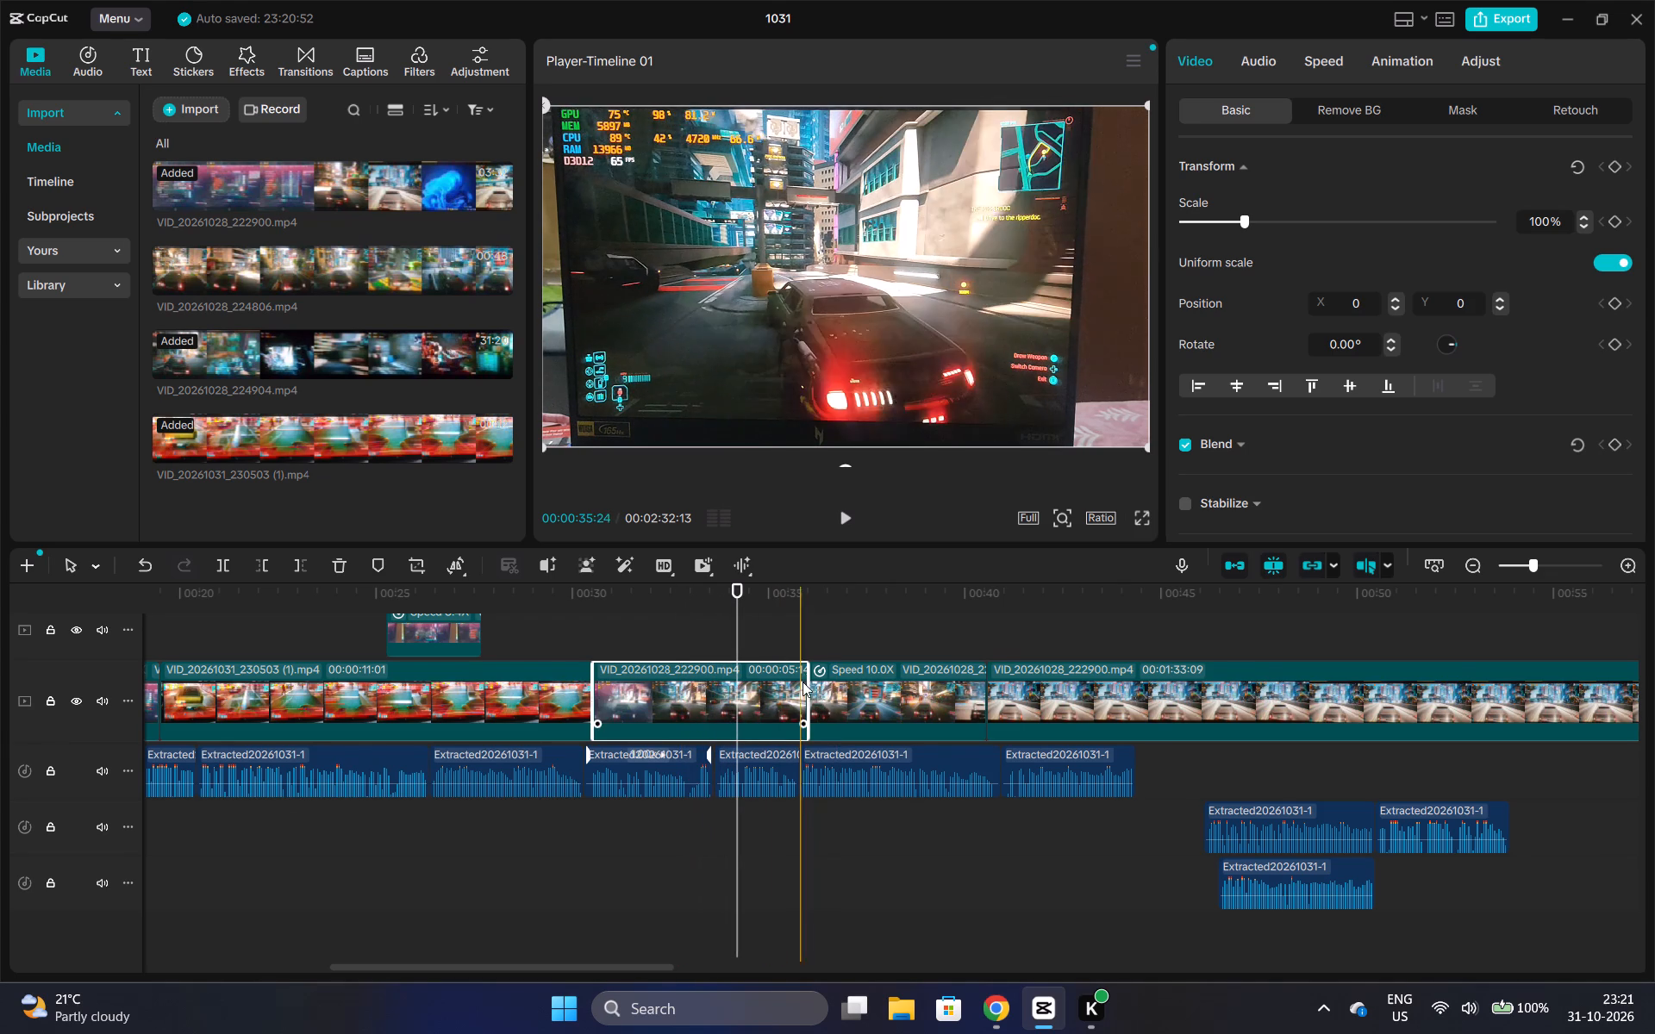
drag(808, 701, 737, 683)
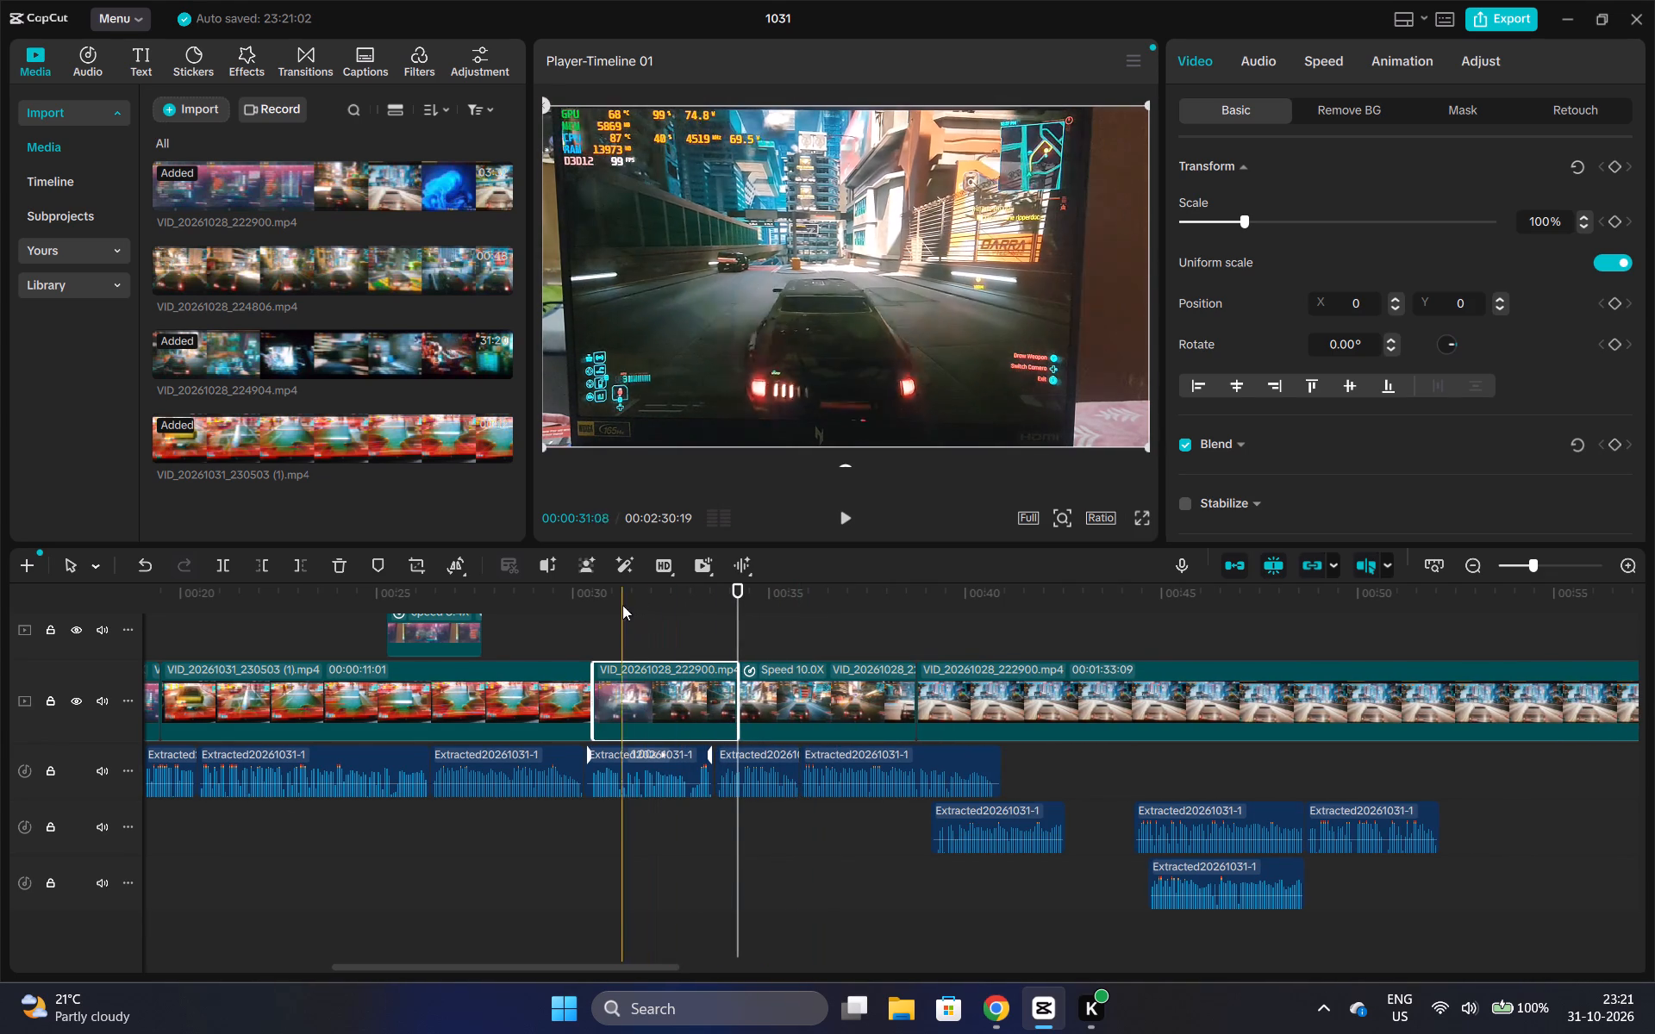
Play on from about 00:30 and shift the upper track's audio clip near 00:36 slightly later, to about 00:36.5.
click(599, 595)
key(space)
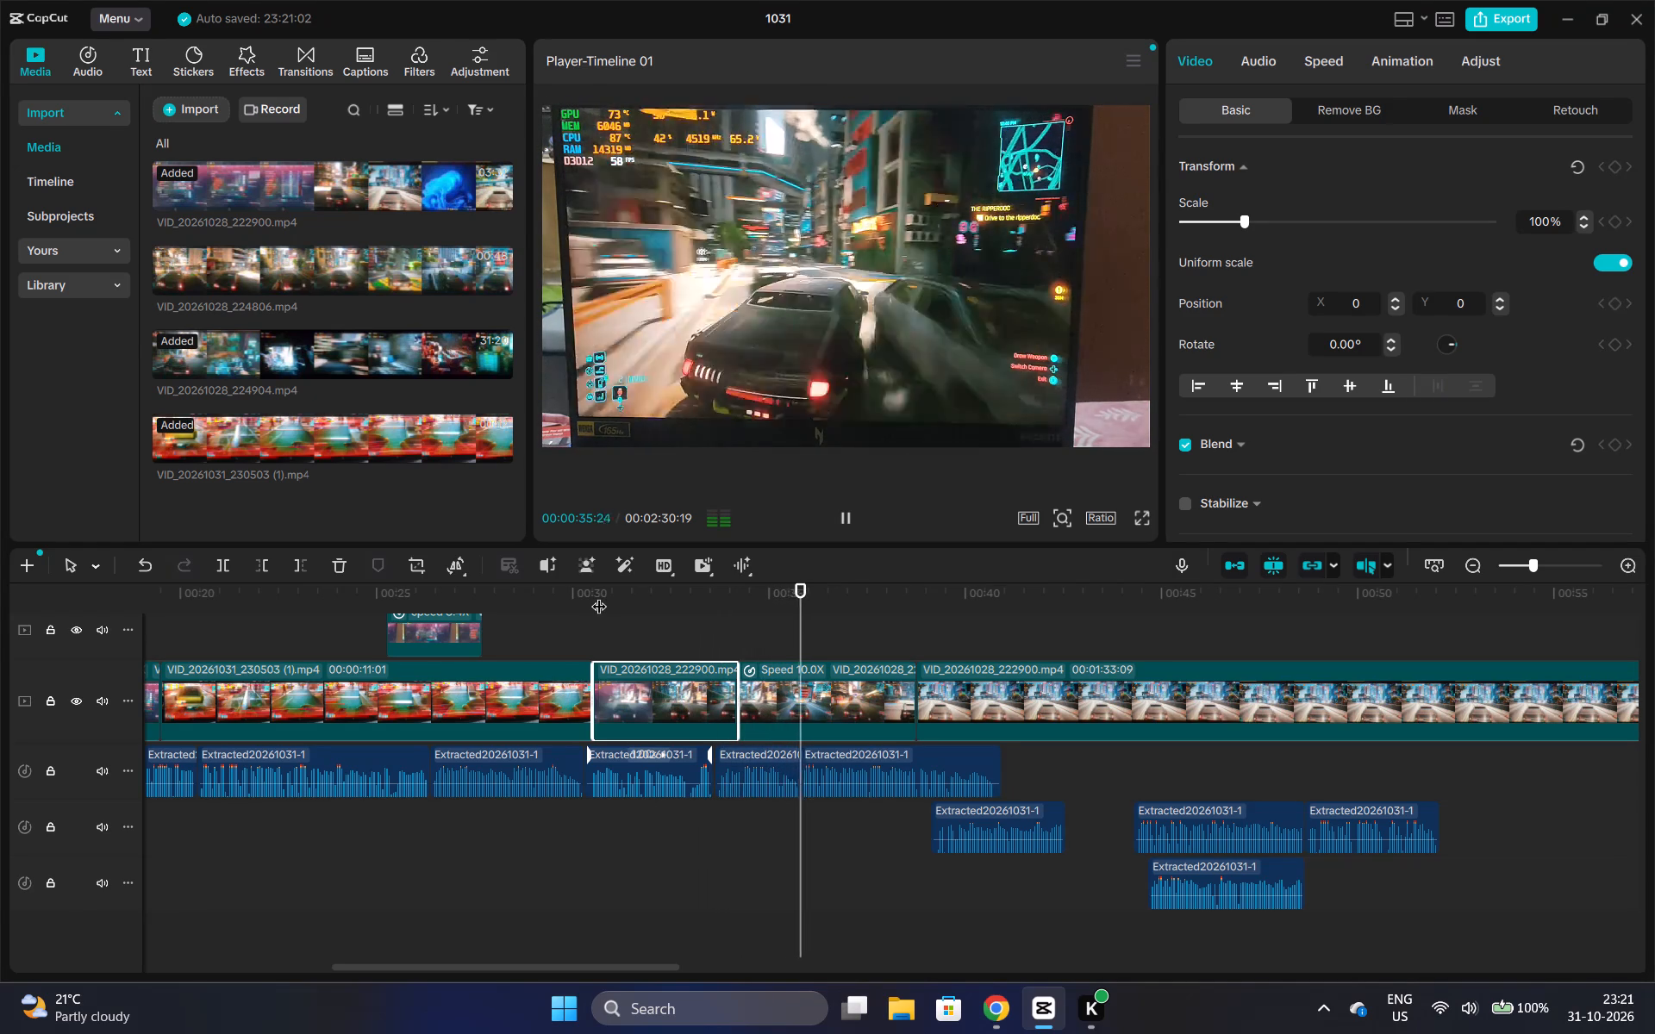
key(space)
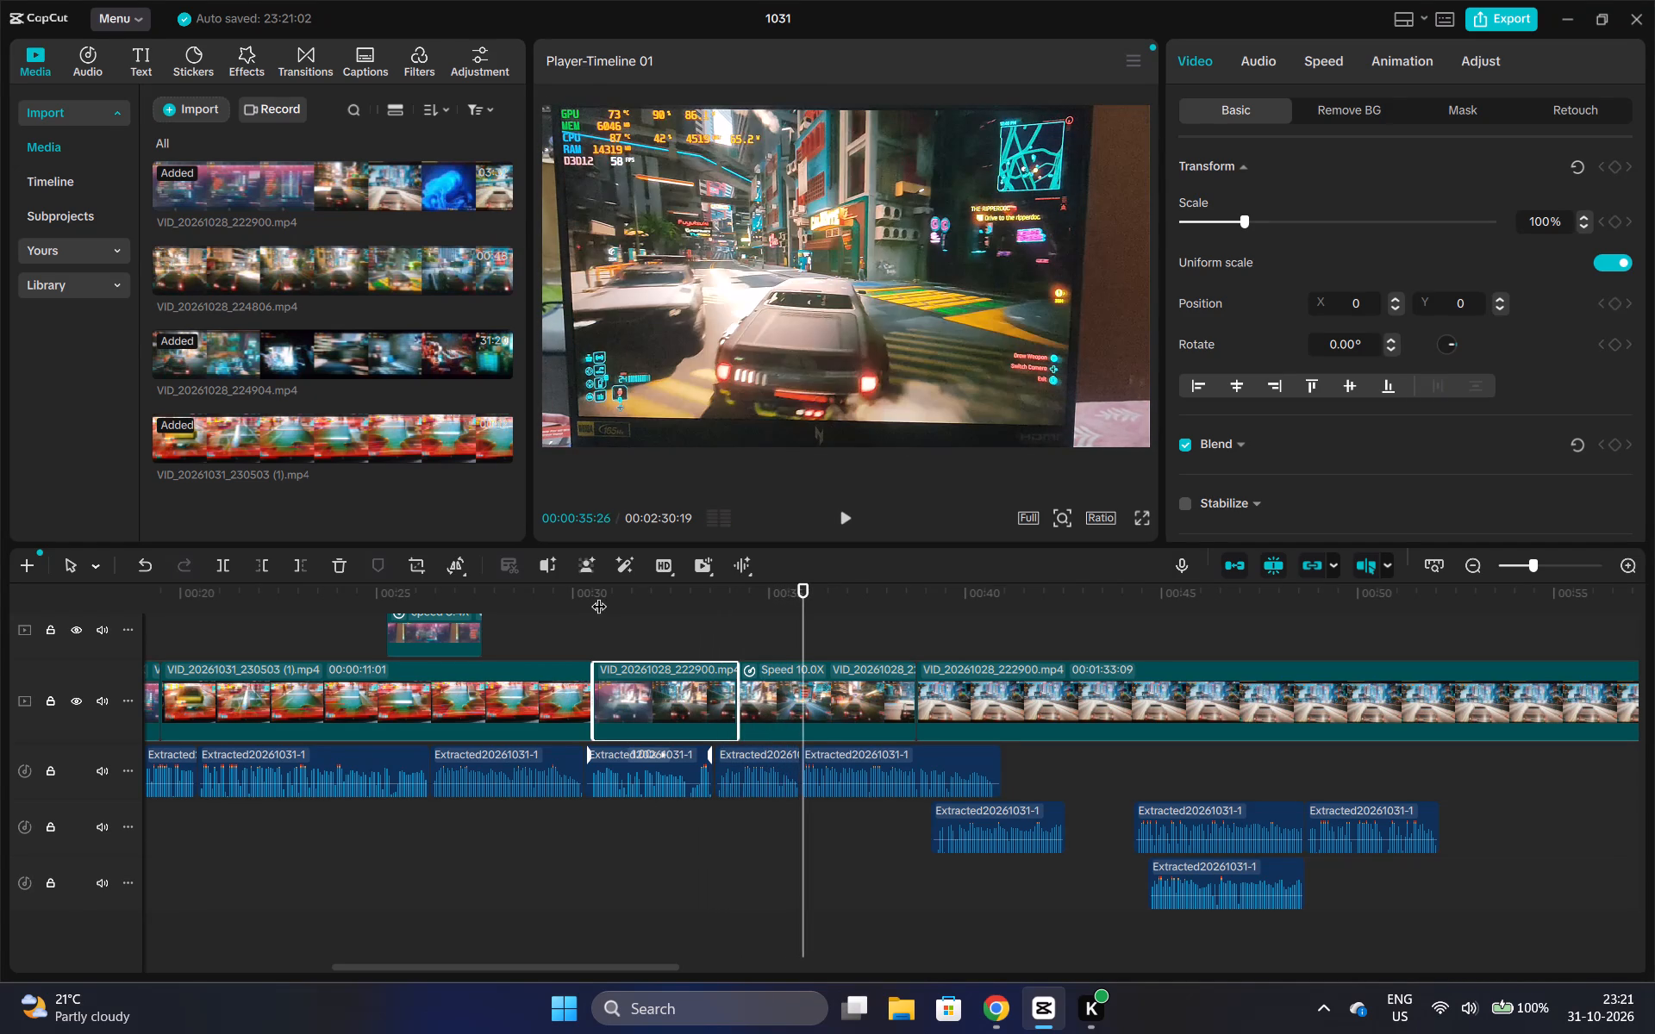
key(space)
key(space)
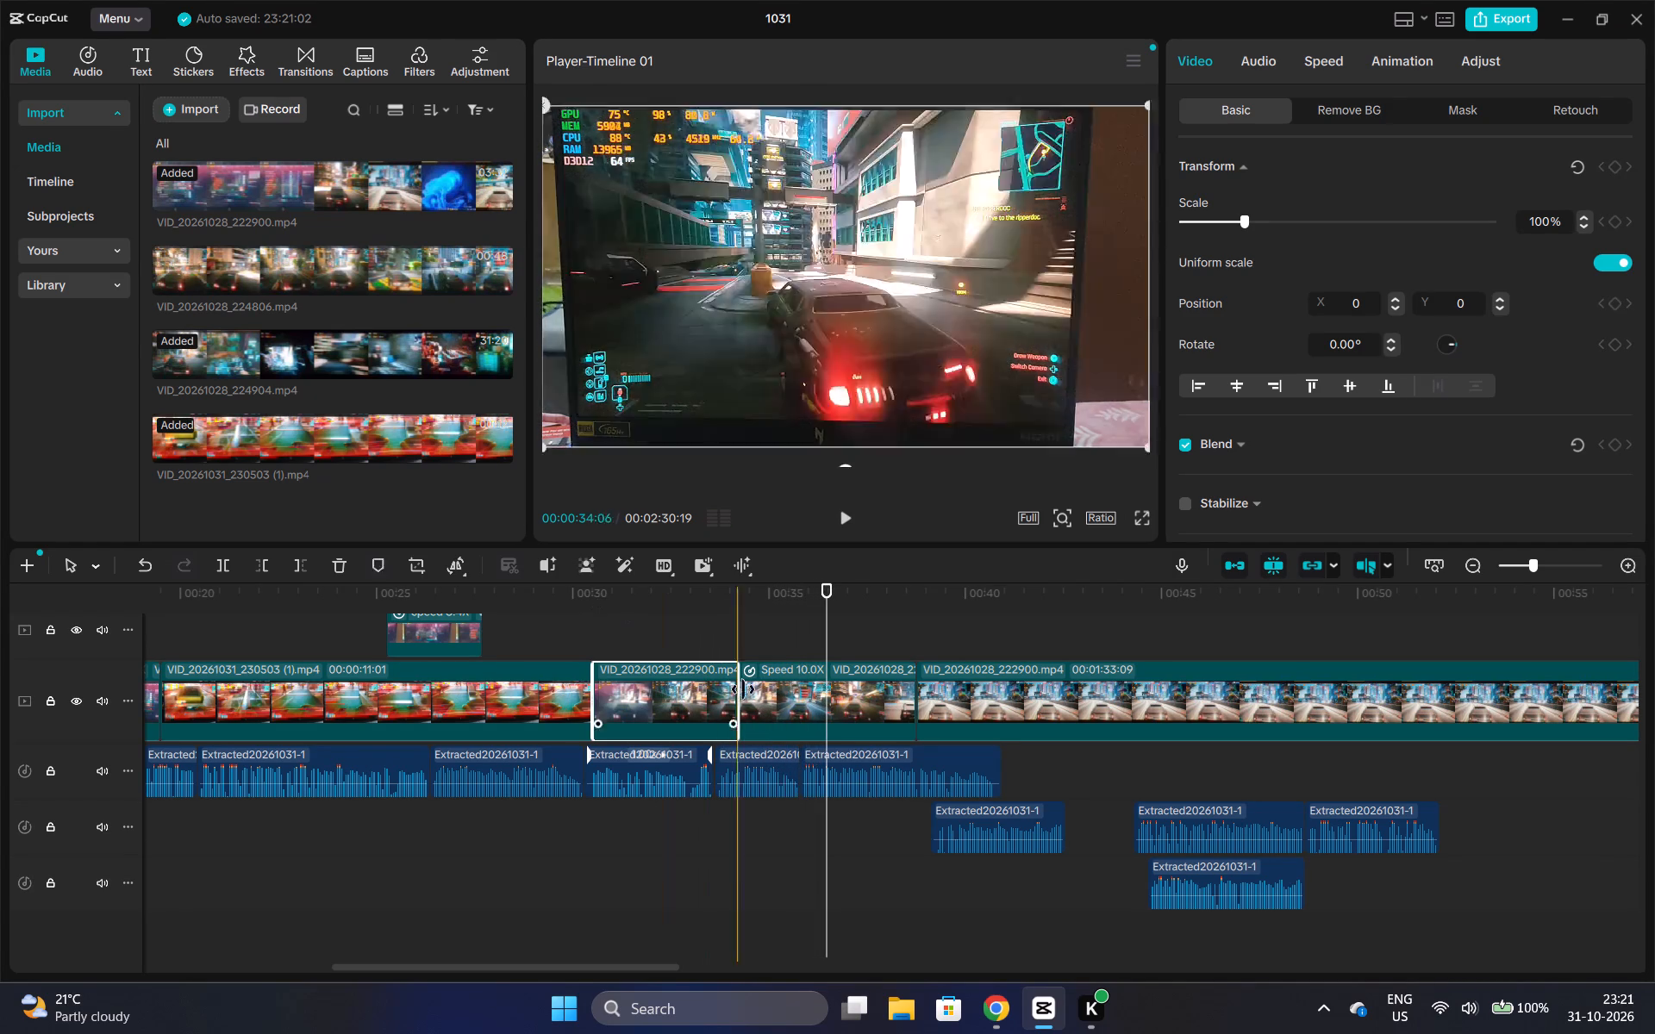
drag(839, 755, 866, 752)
Play the 10.0X video clip starting at about 00:34, try several faster speeds, and set its speed to 22.00x.
click(834, 680)
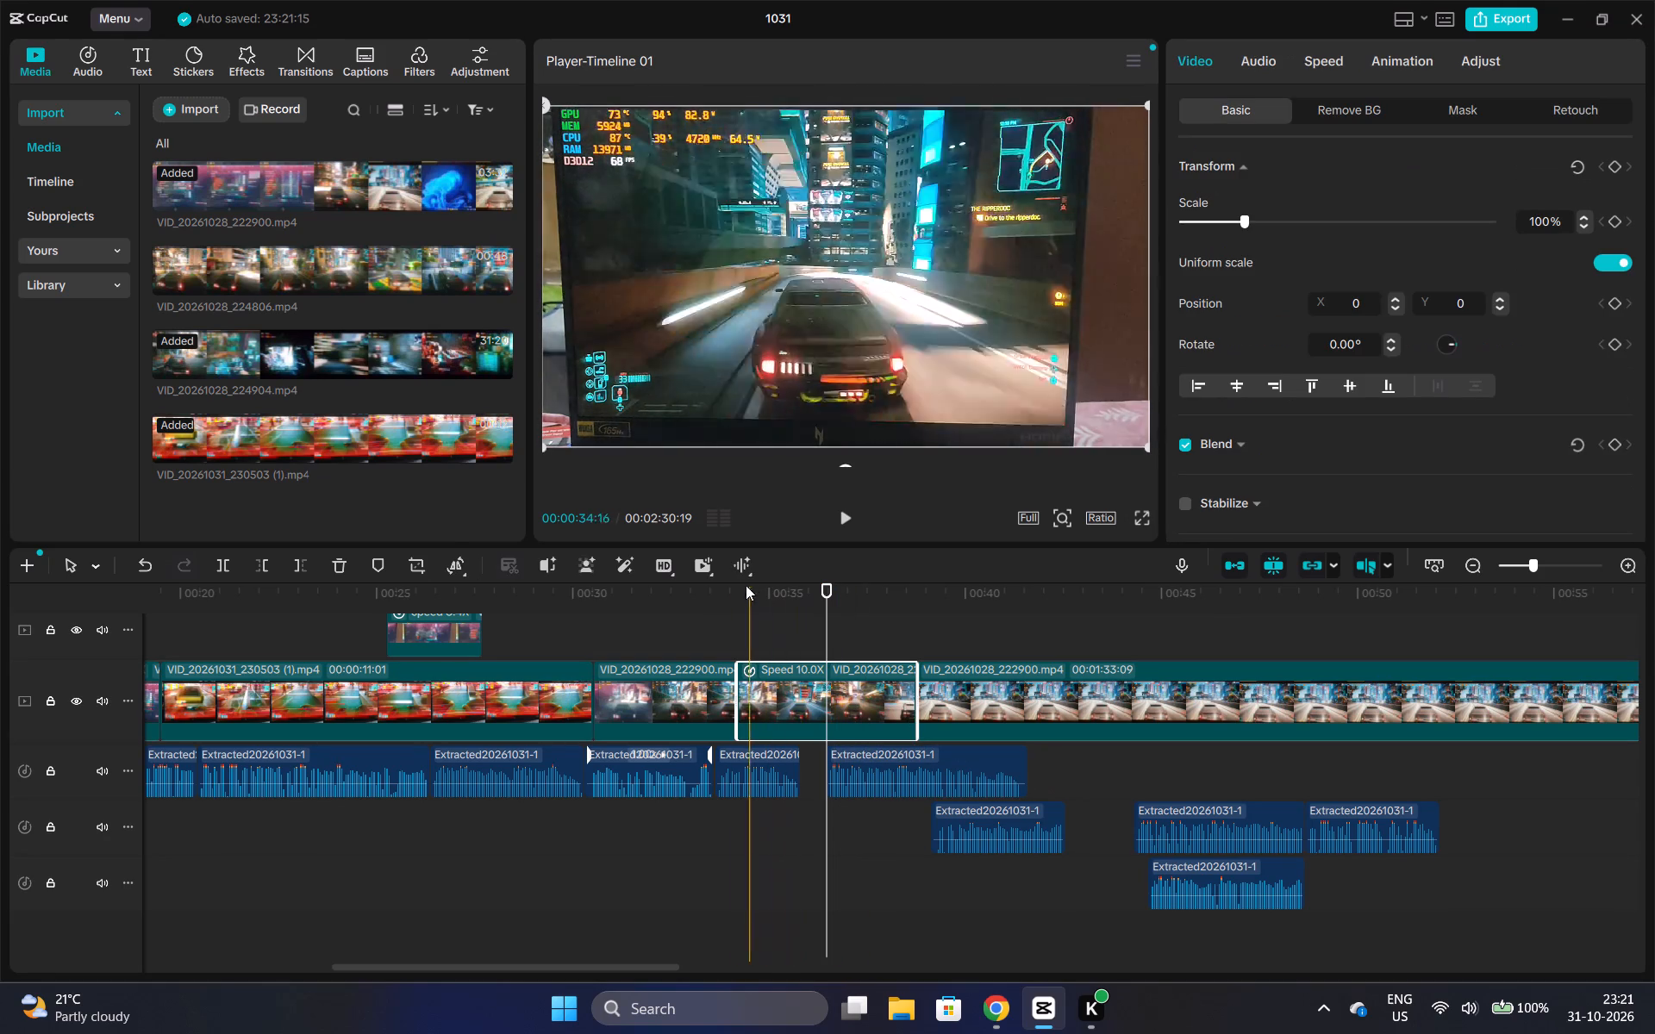
click(693, 596)
key(space)
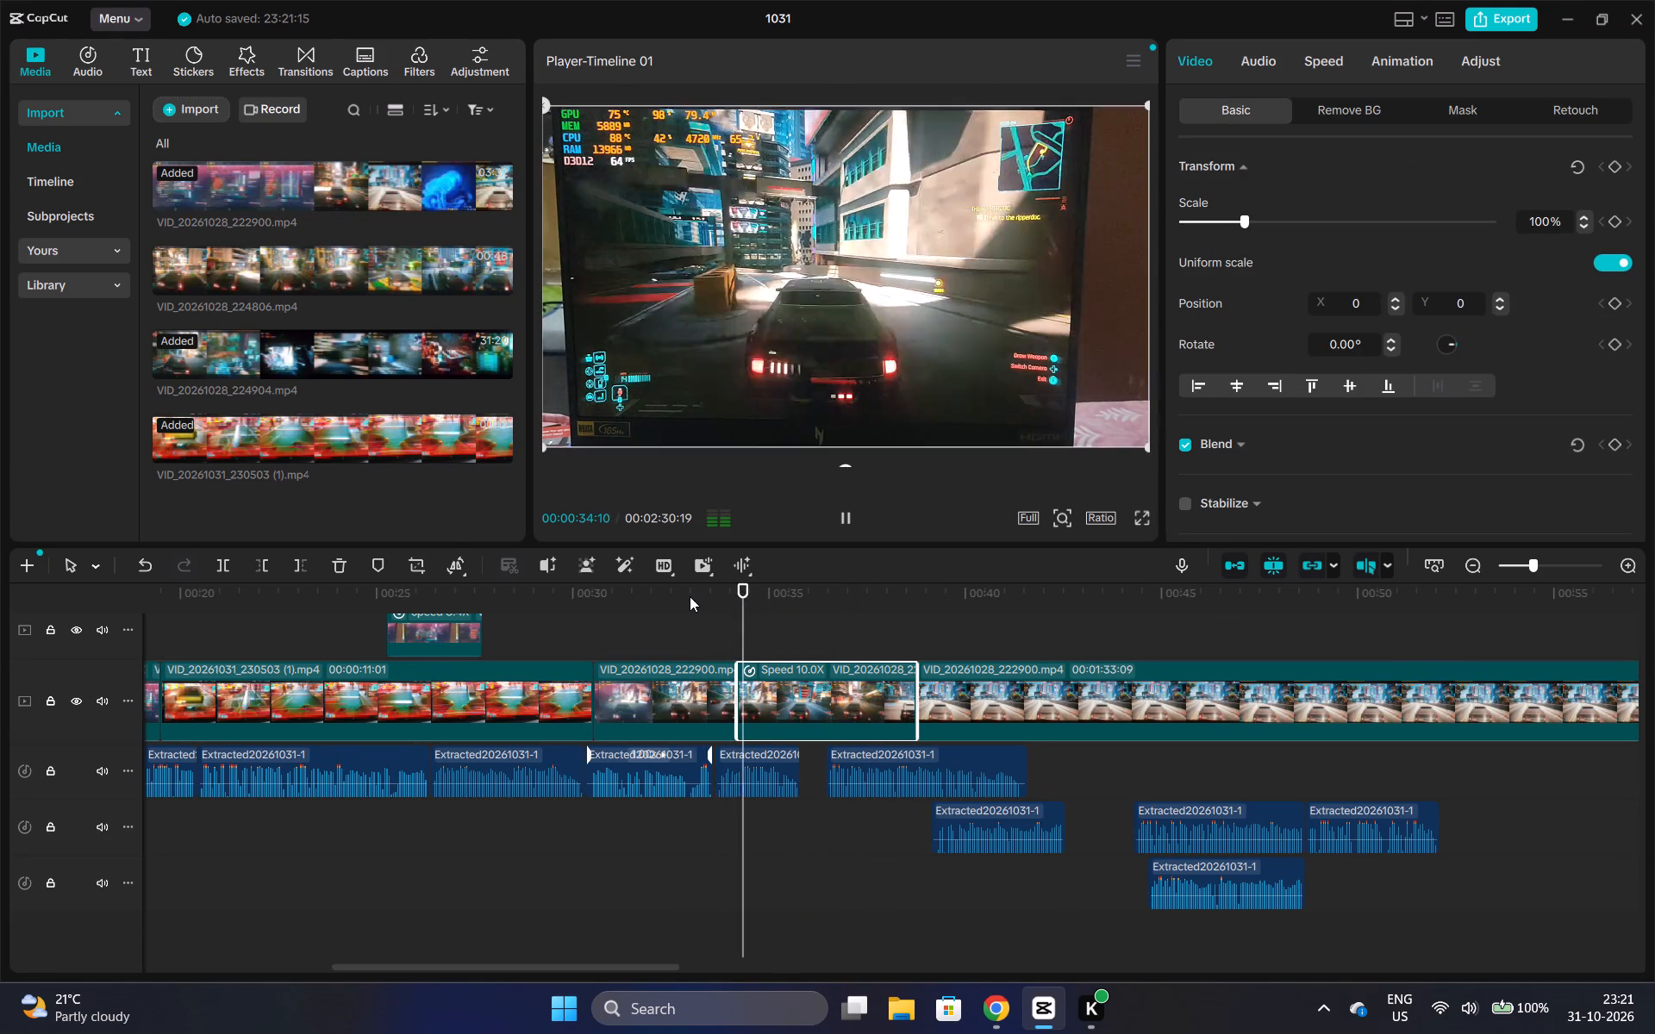
key(space)
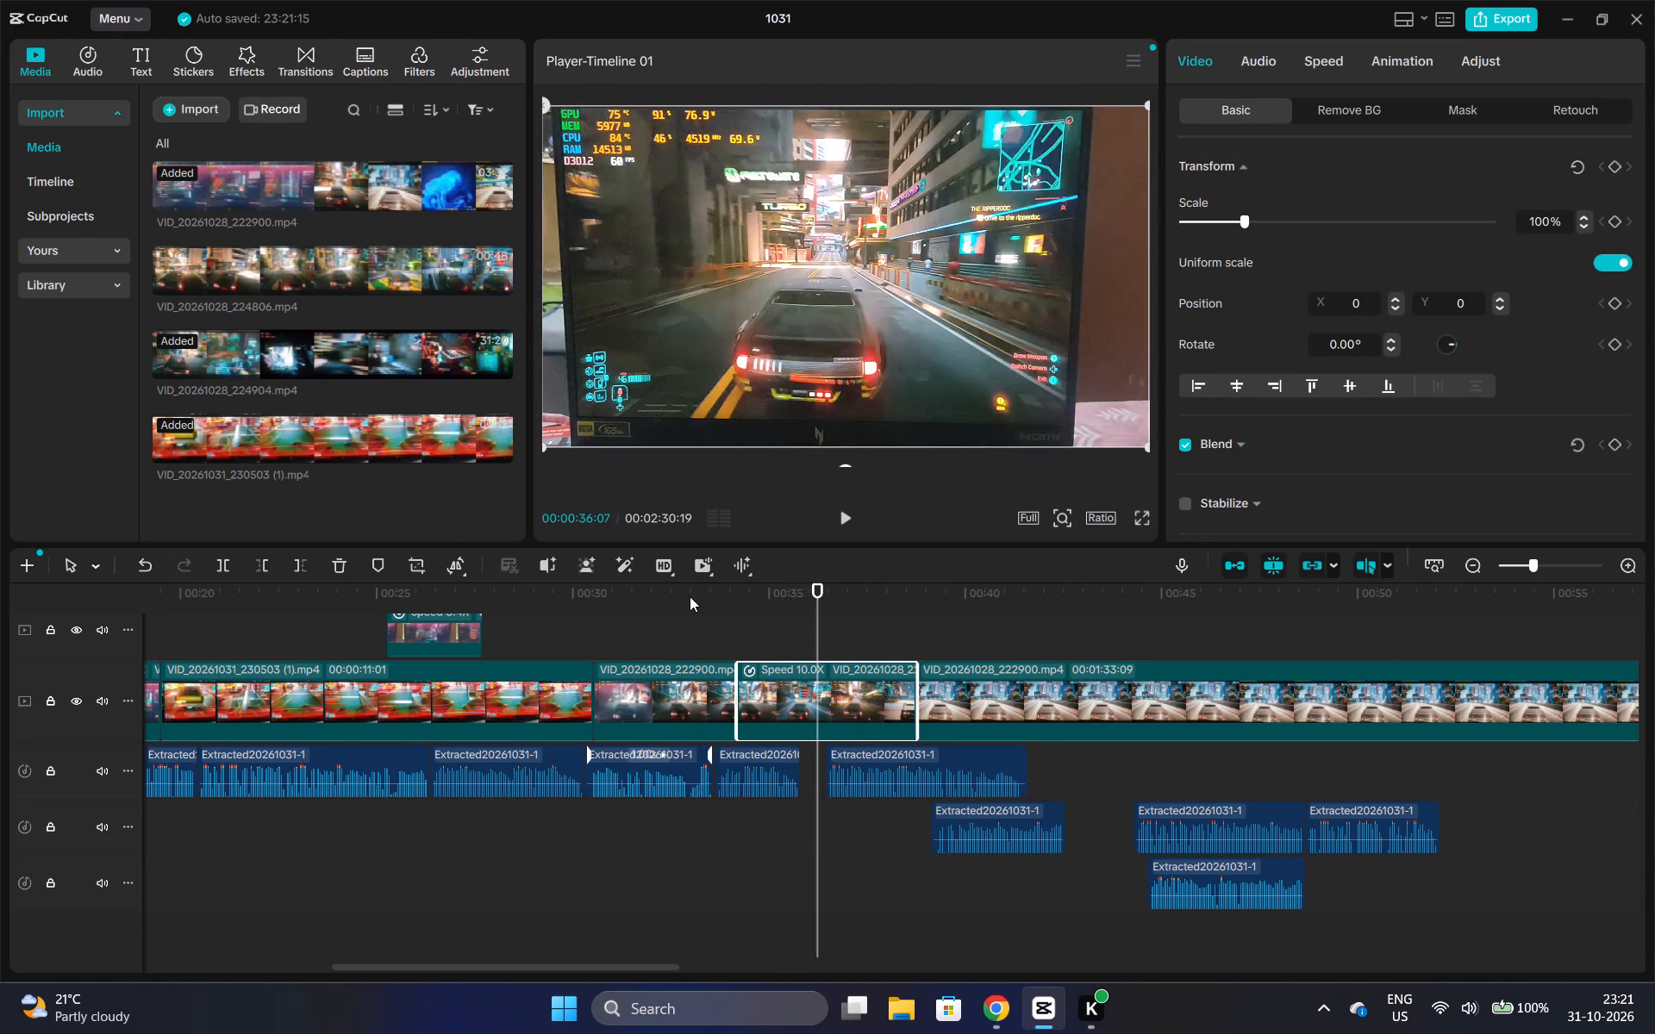
click(1336, 65)
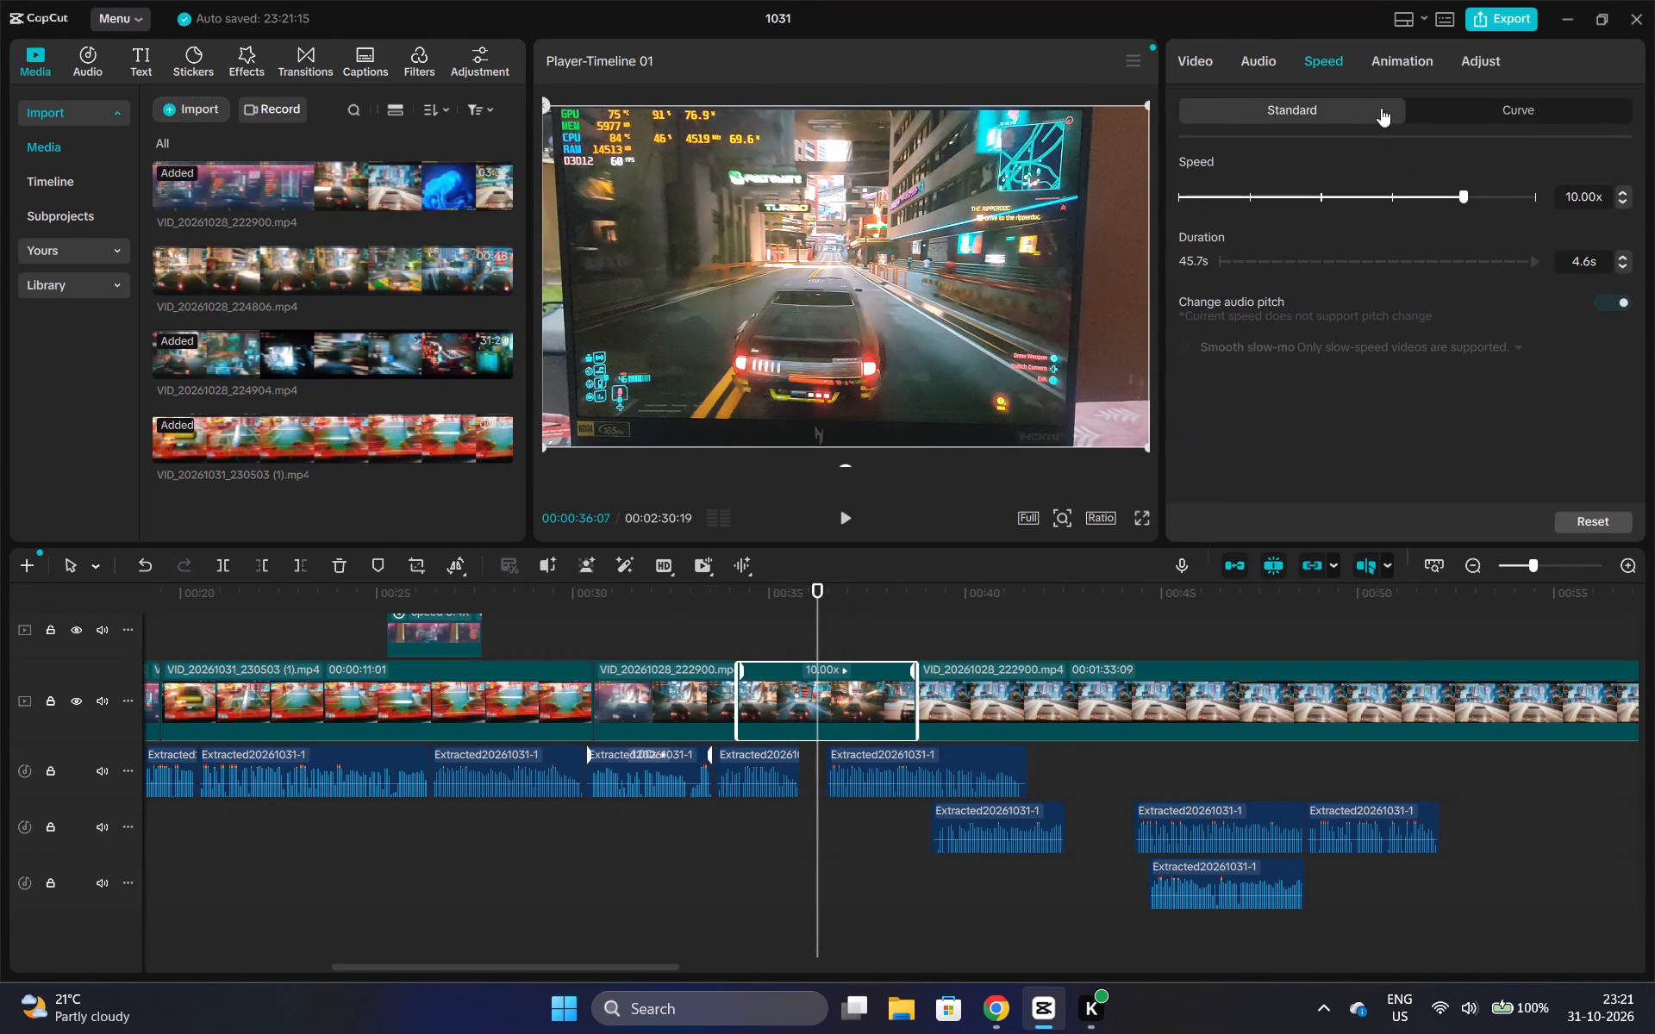
click(1535, 199)
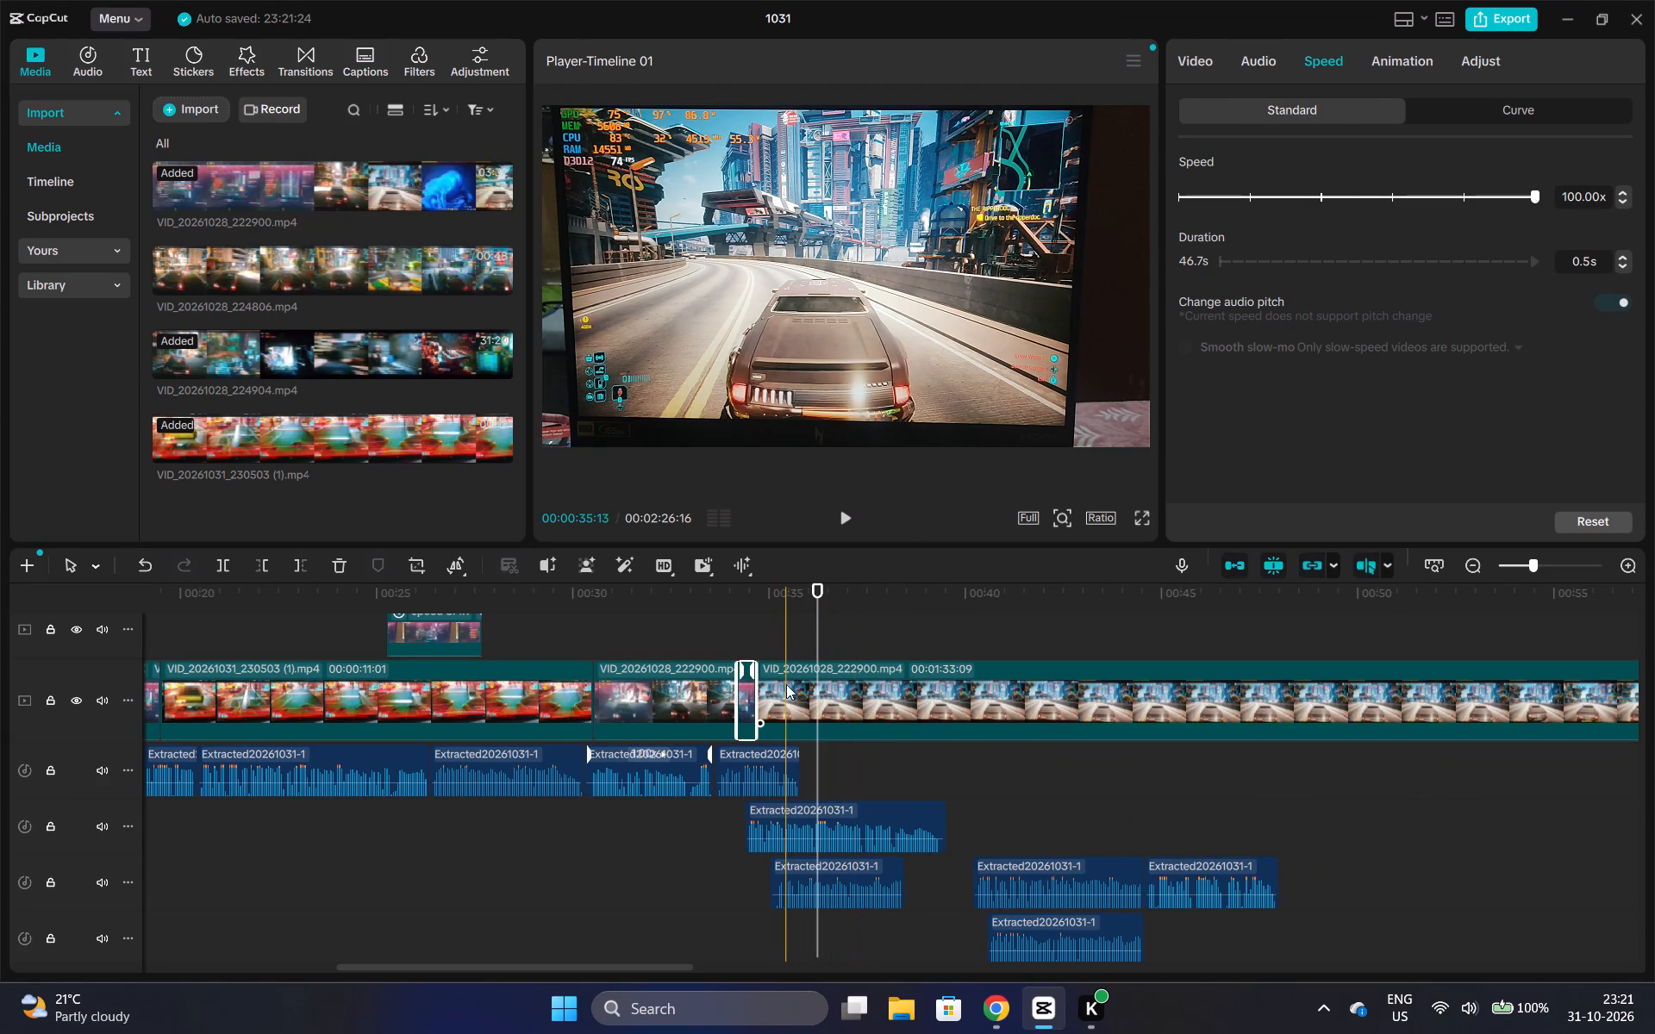
click(1499, 197)
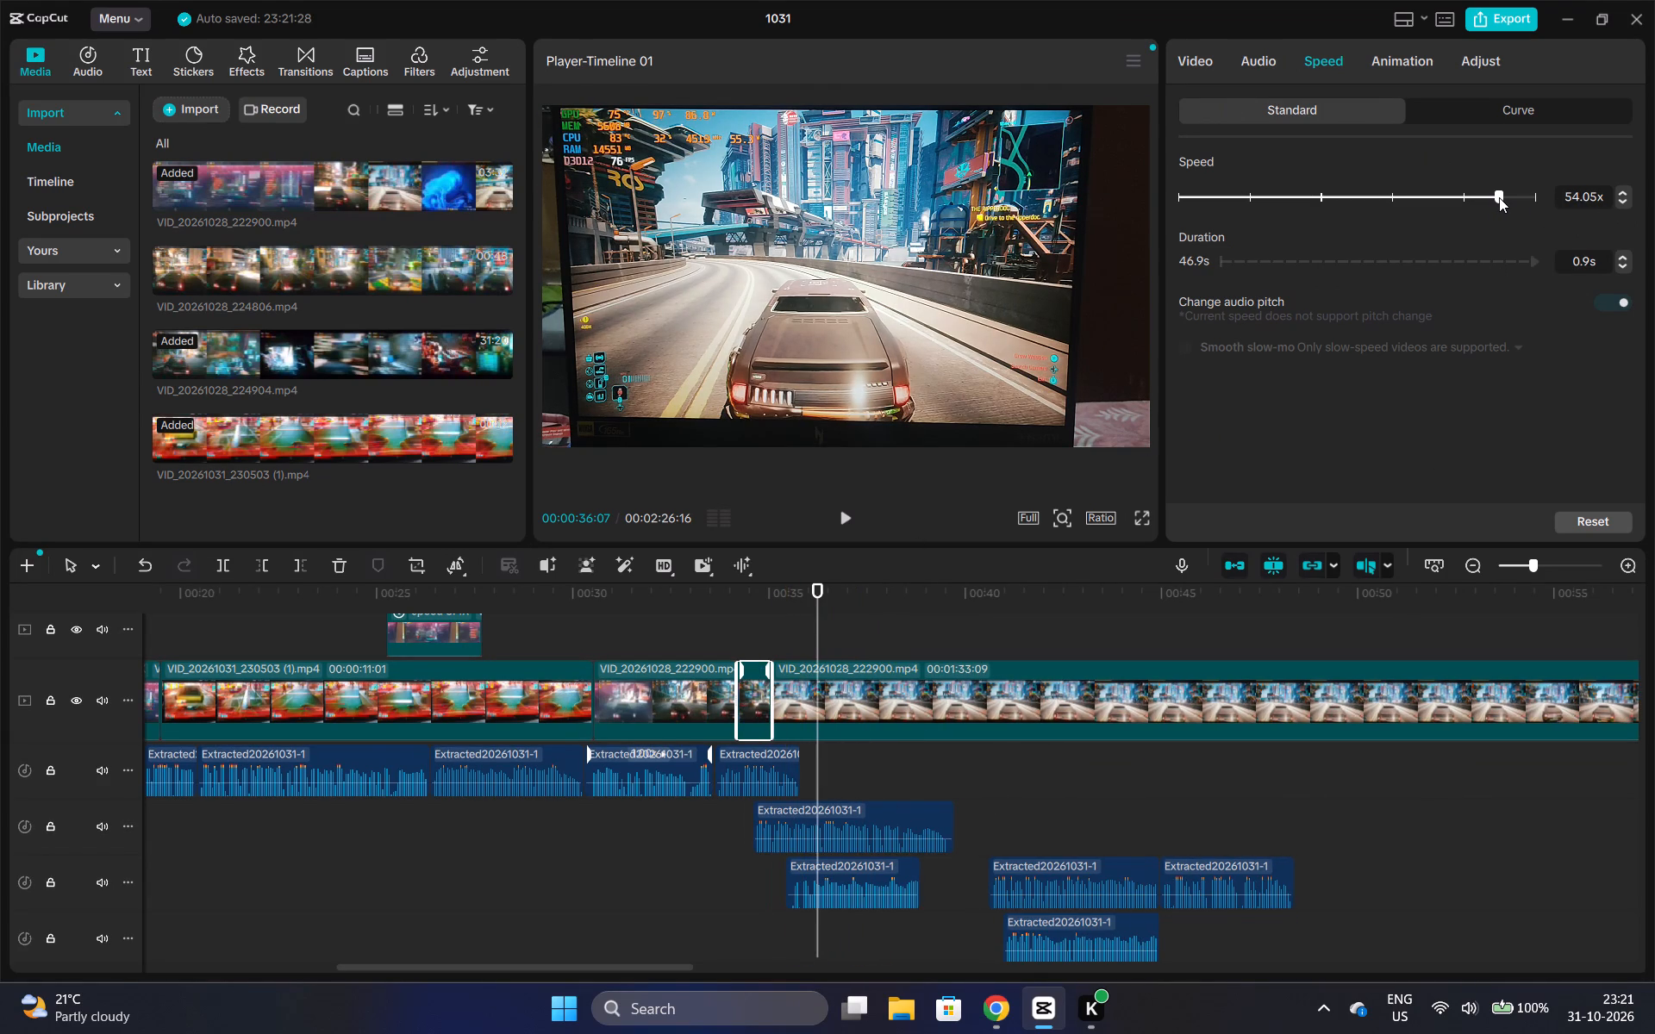
click(1483, 196)
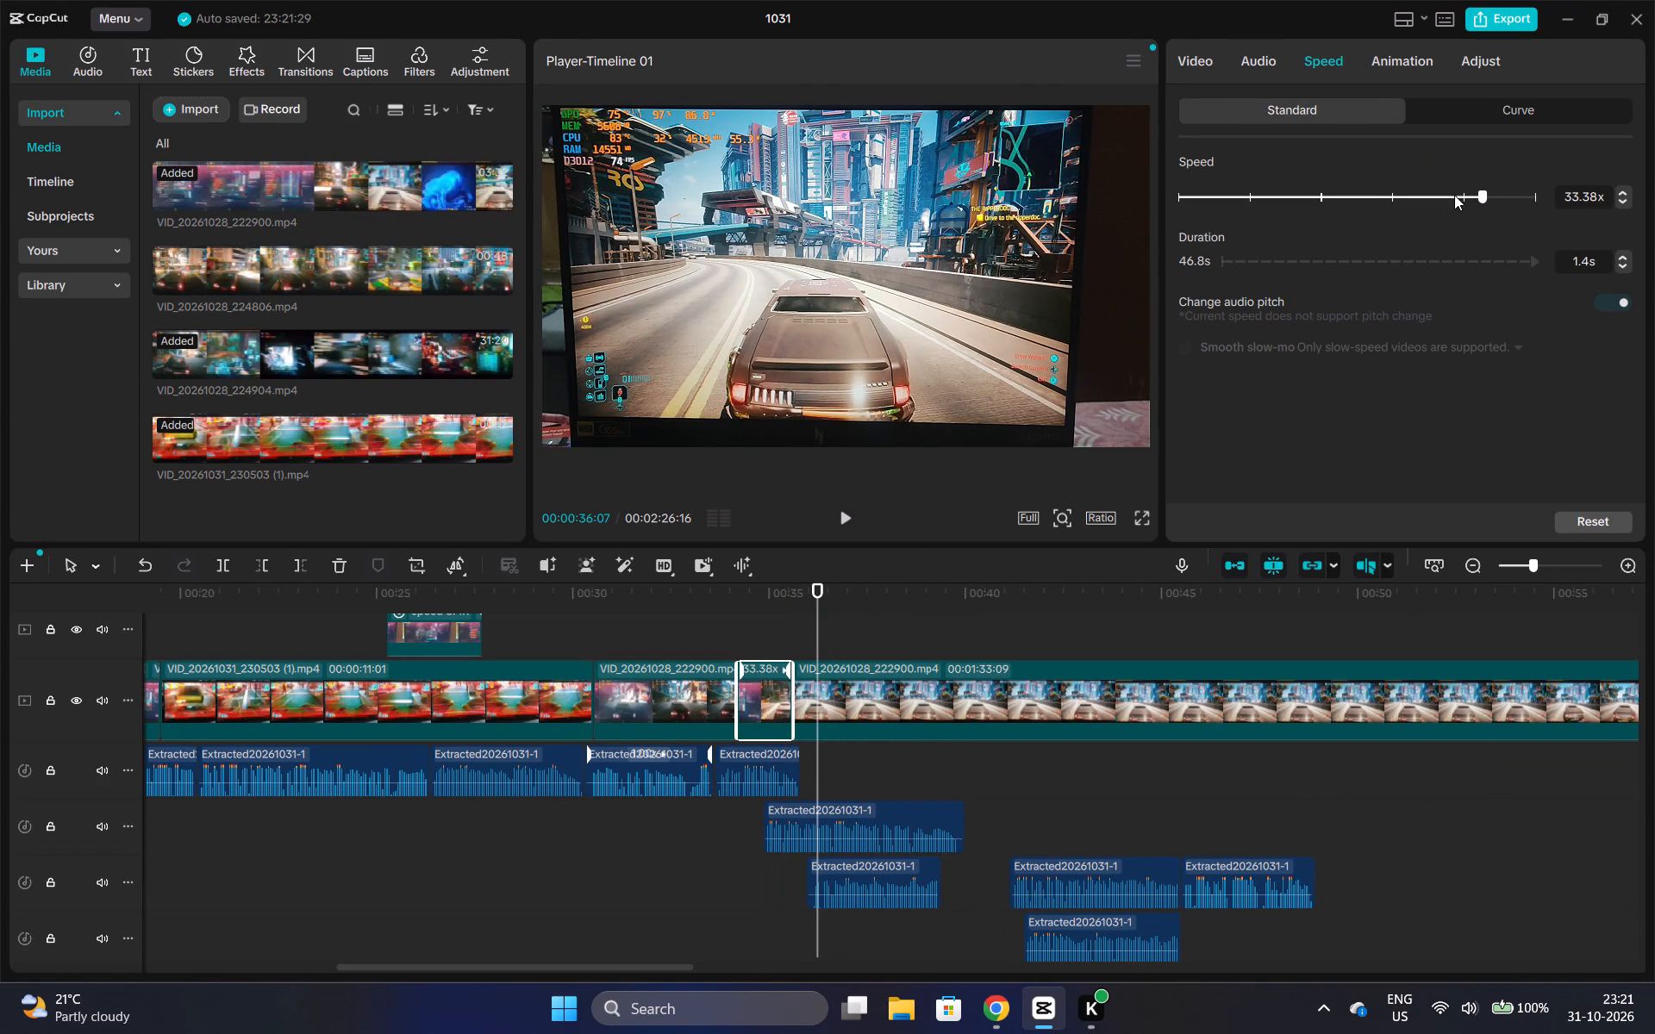
click(1462, 193)
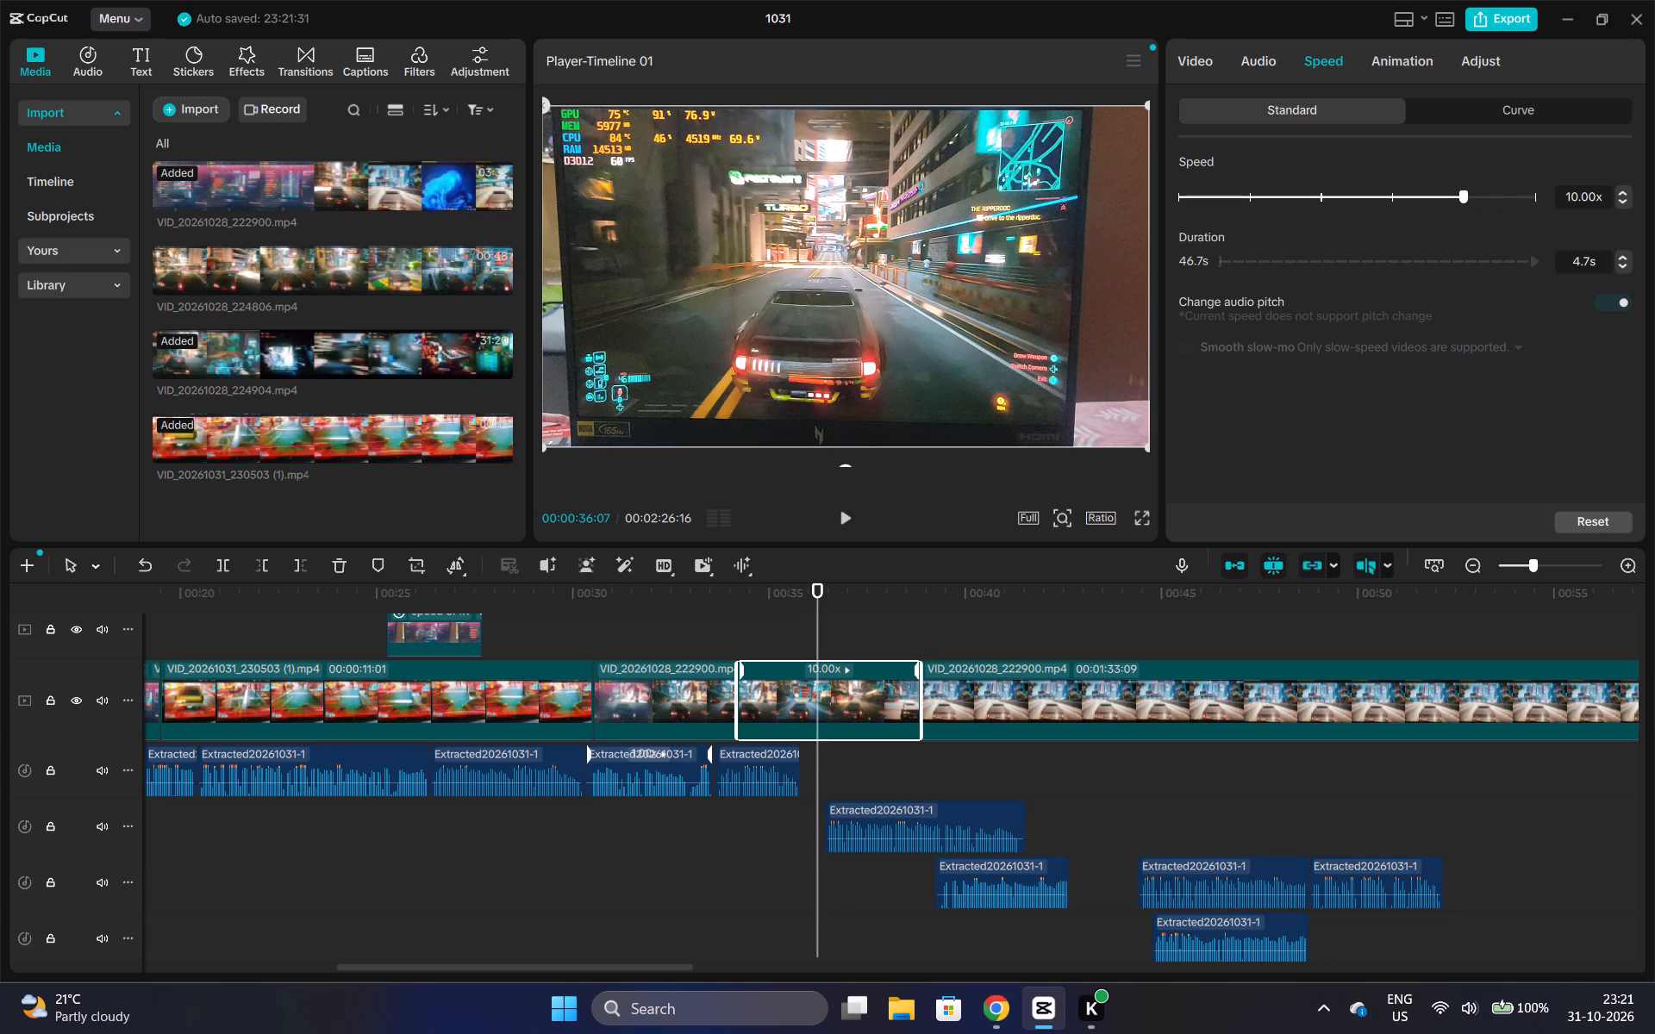
click(1618, 191)
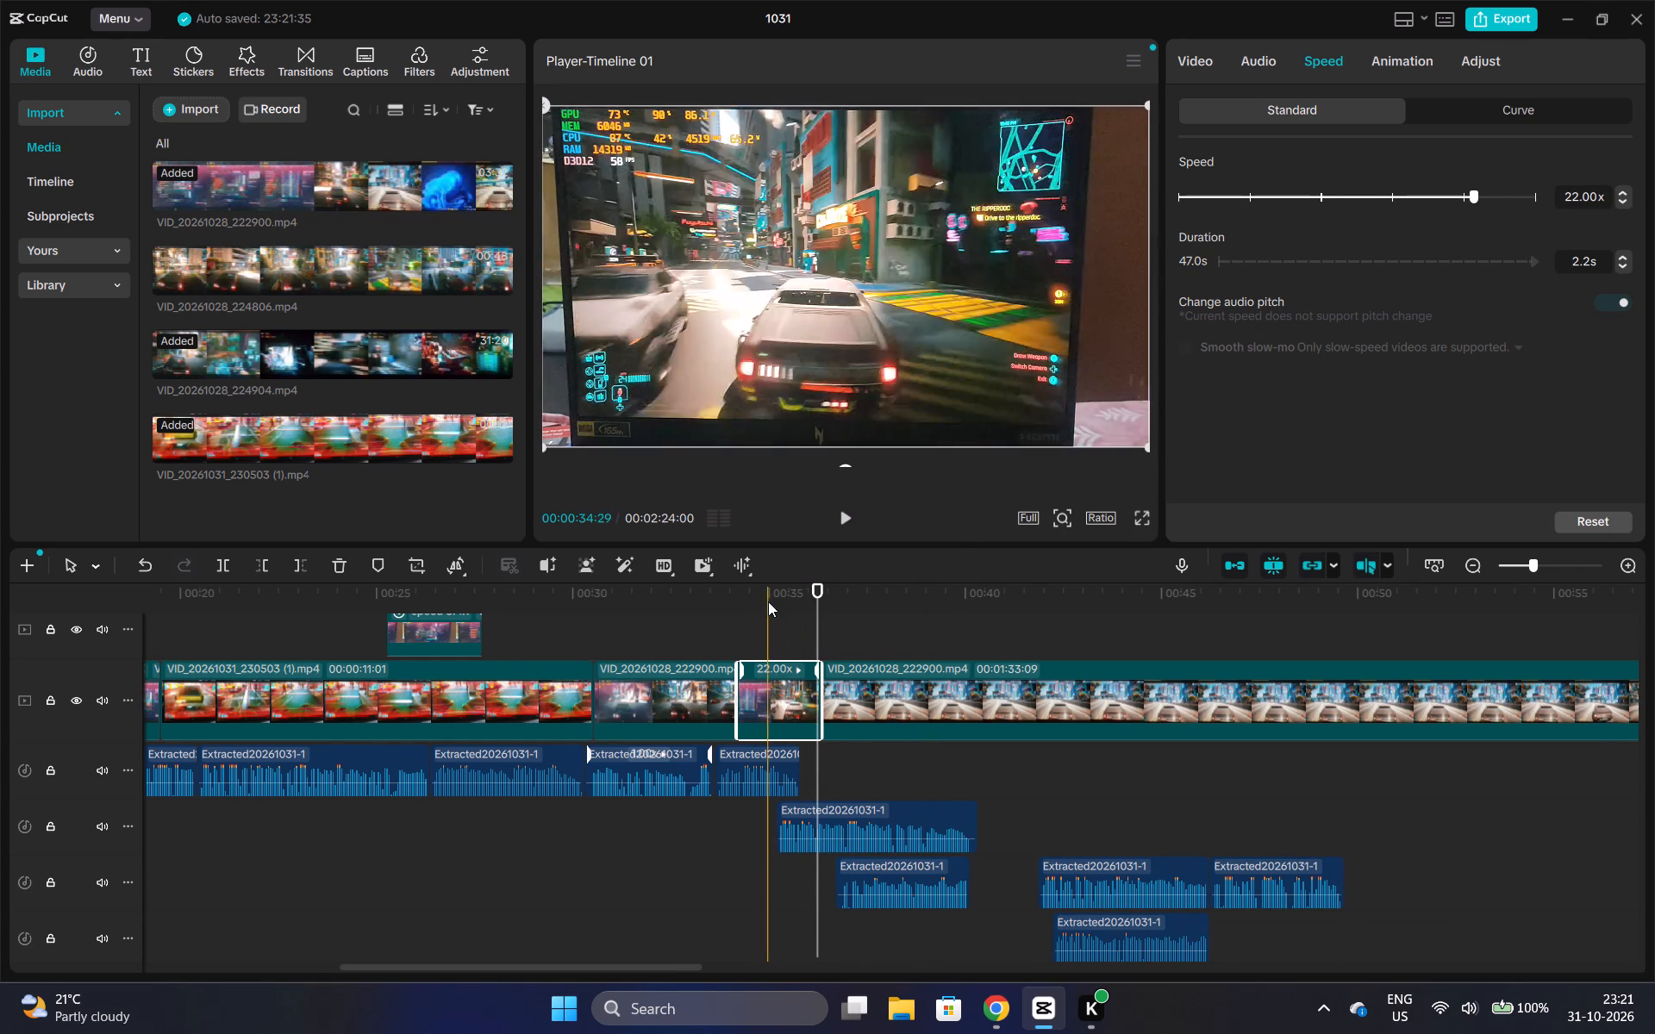
Play the sped-up clip and move the audio clip at about 00:35 to the upper audio track, starting with the 01:33:09 video clip.
click(734, 595)
key(space)
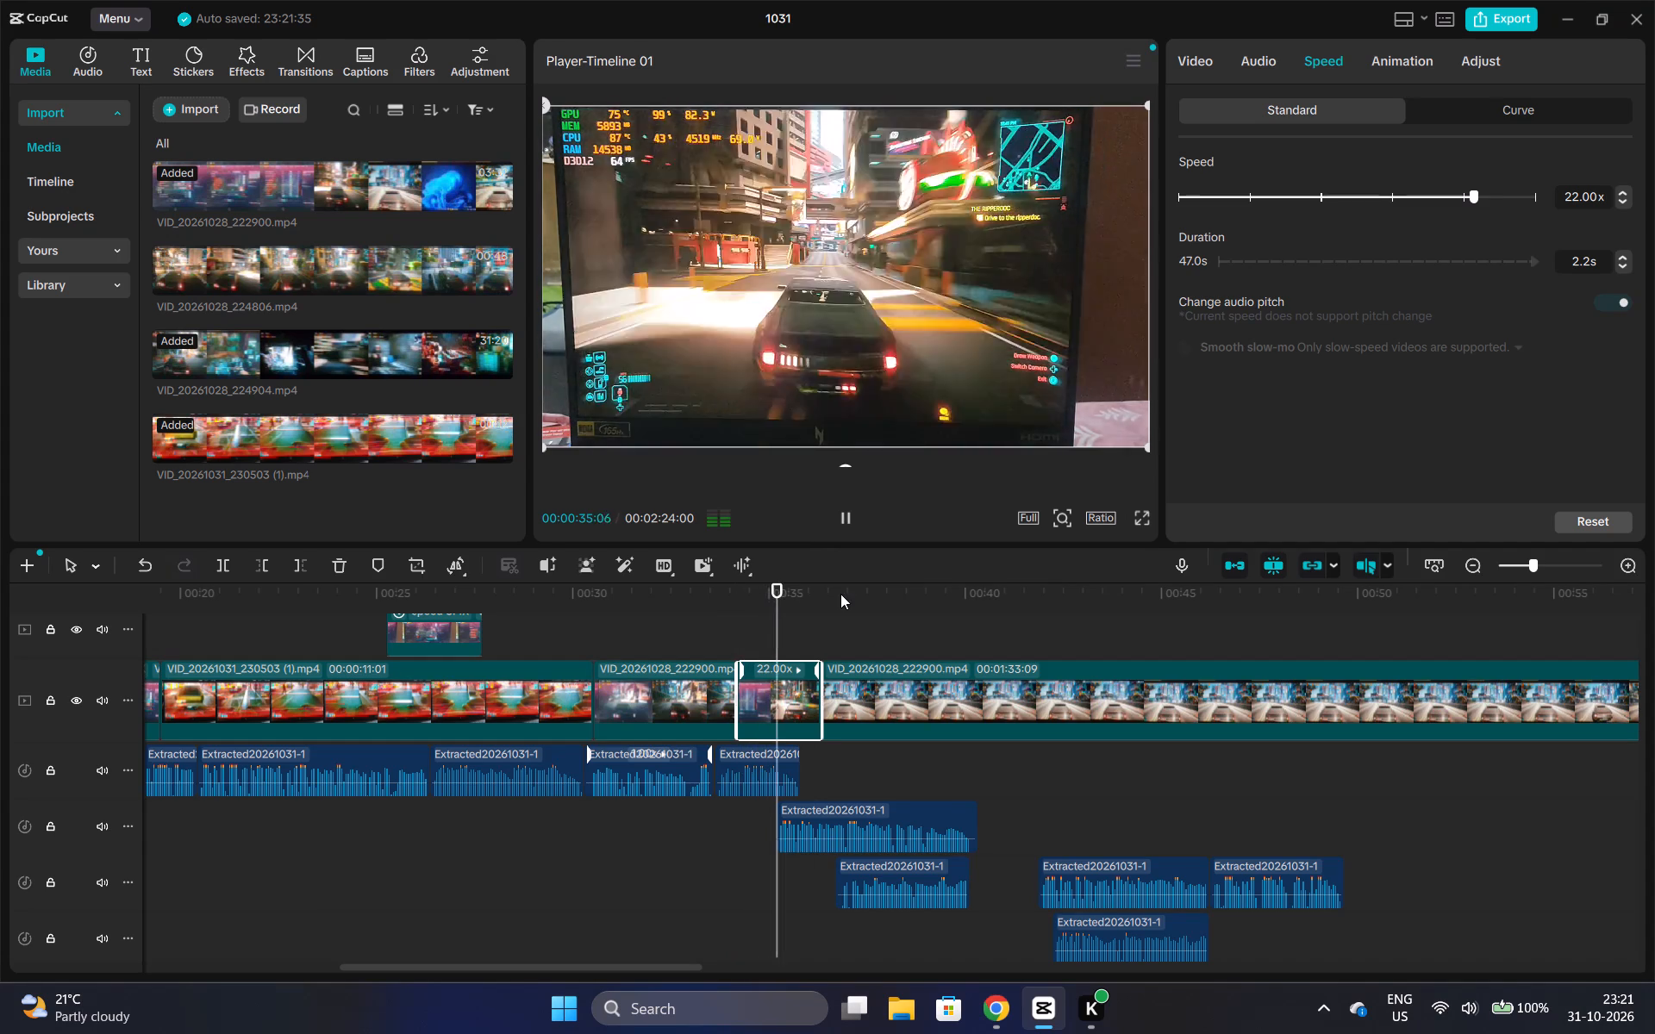
key(space)
drag(803, 809, 840, 790)
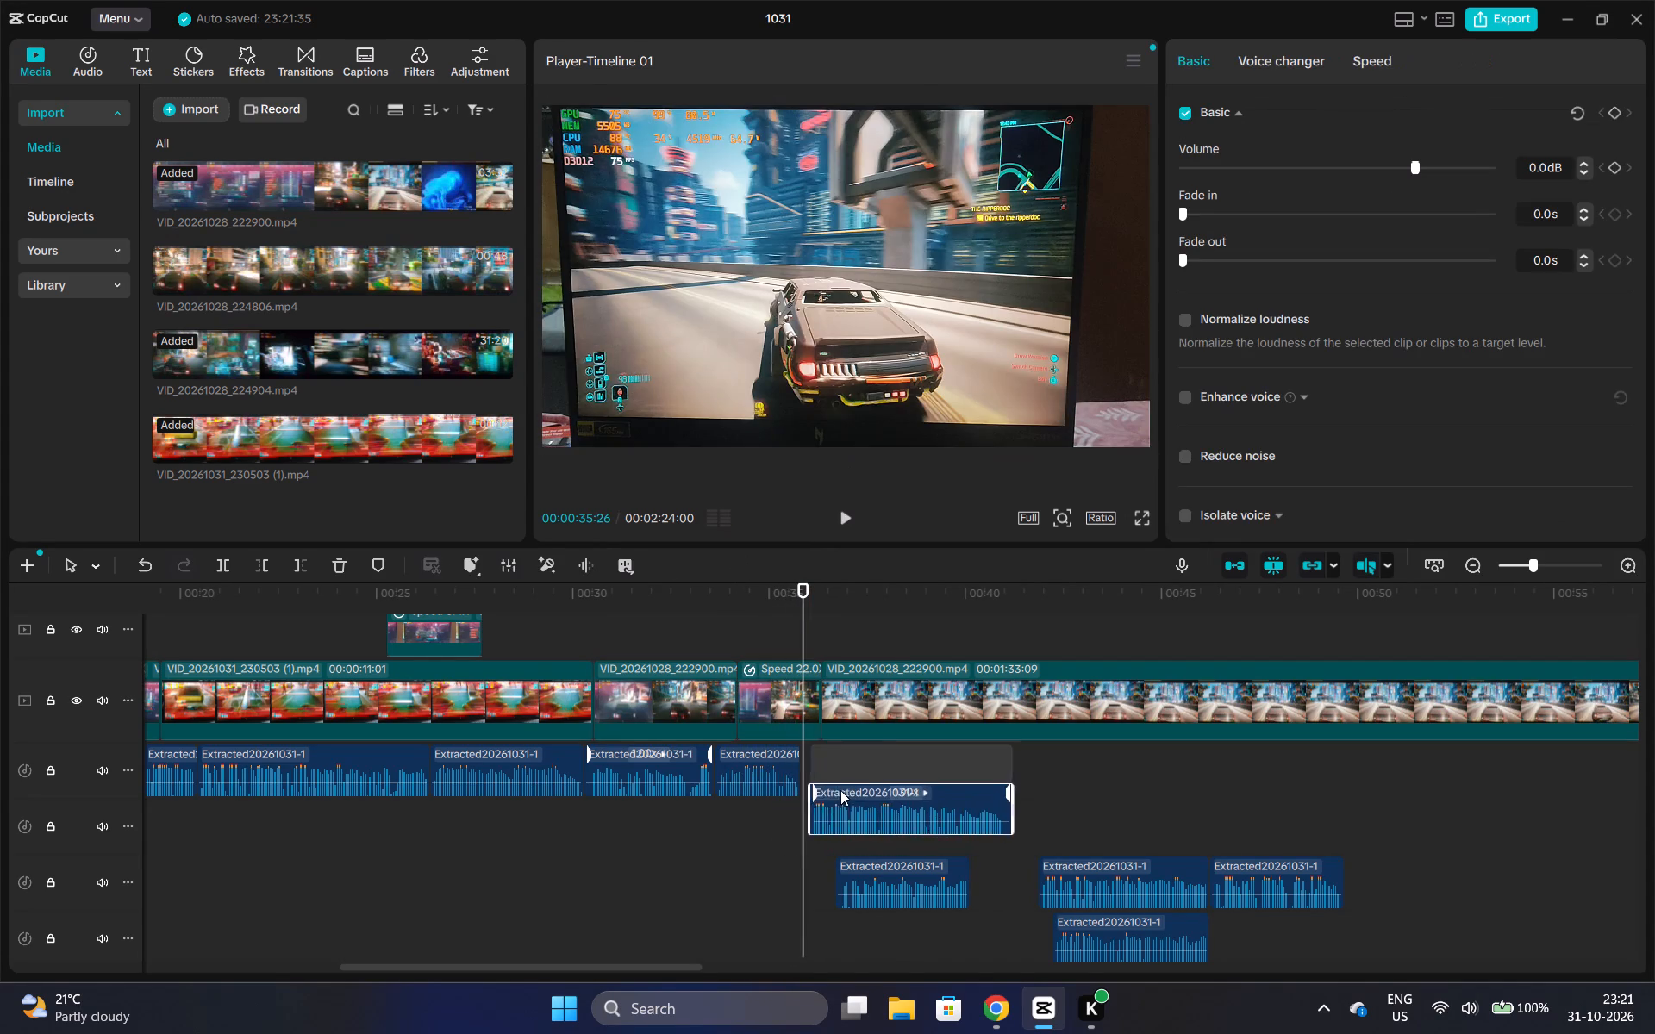
drag(840, 790, 848, 757)
Move the audio clip at about 00:37 to the upper audio track, directly after its last clip near 00:41, and listen to it.
drag(855, 815, 999, 804)
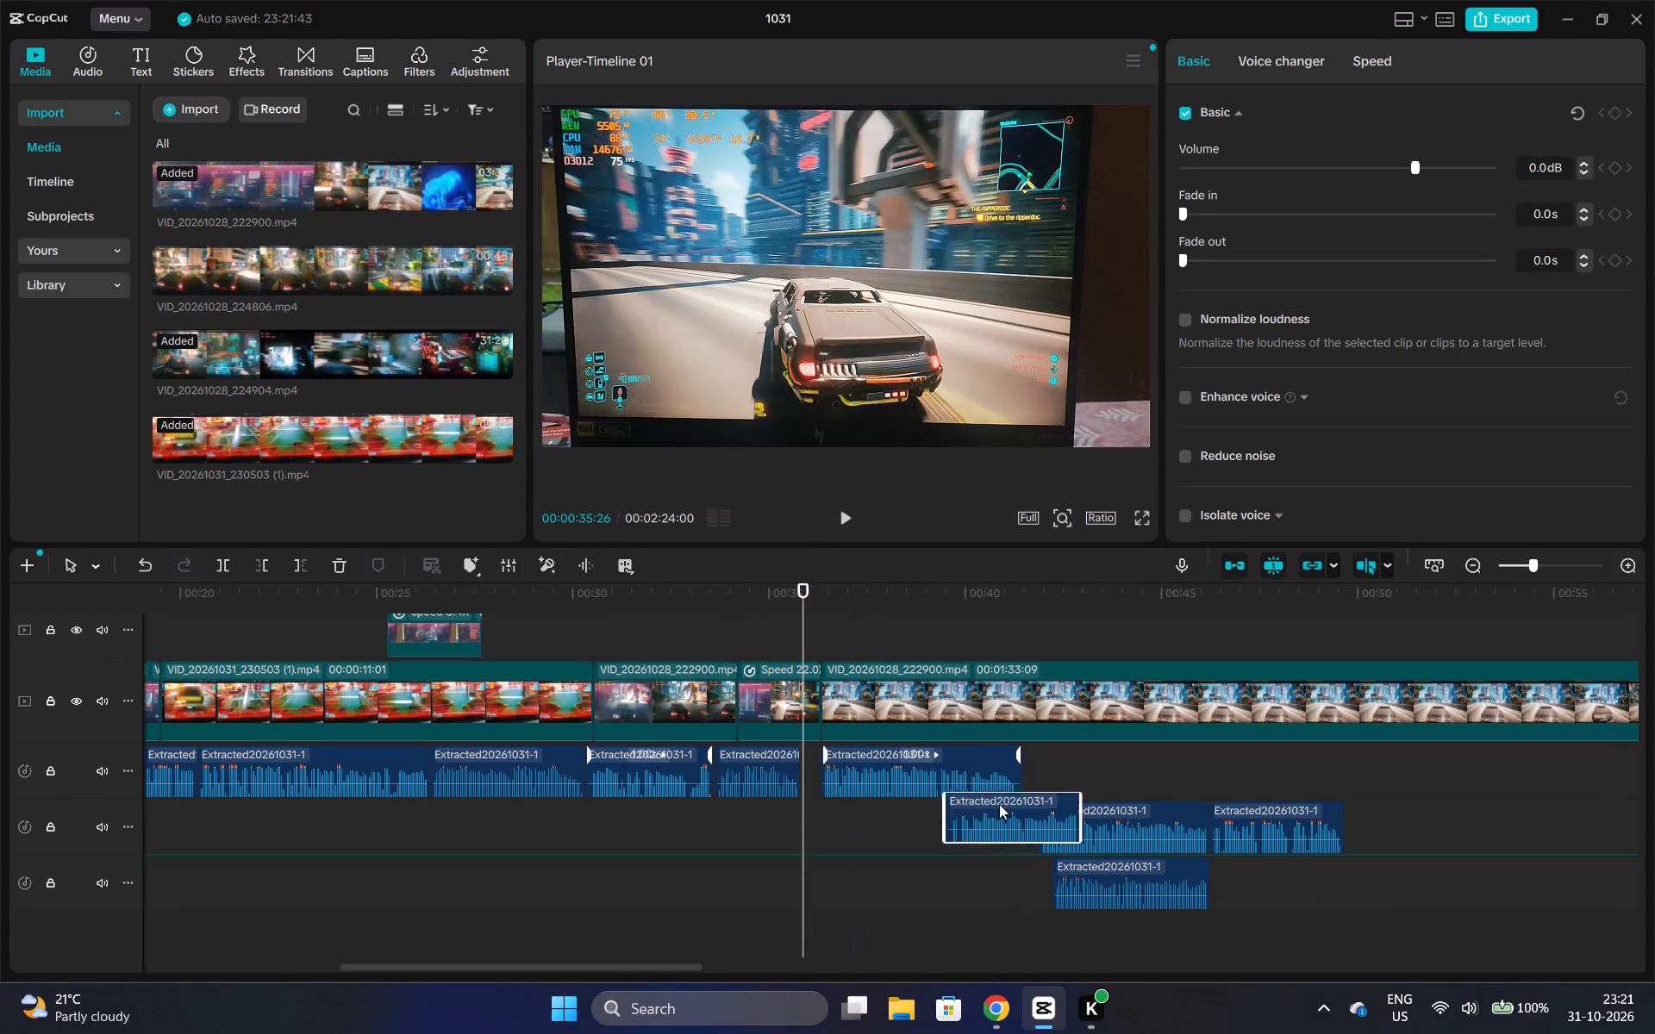
drag(999, 804, 1043, 766)
key(space)
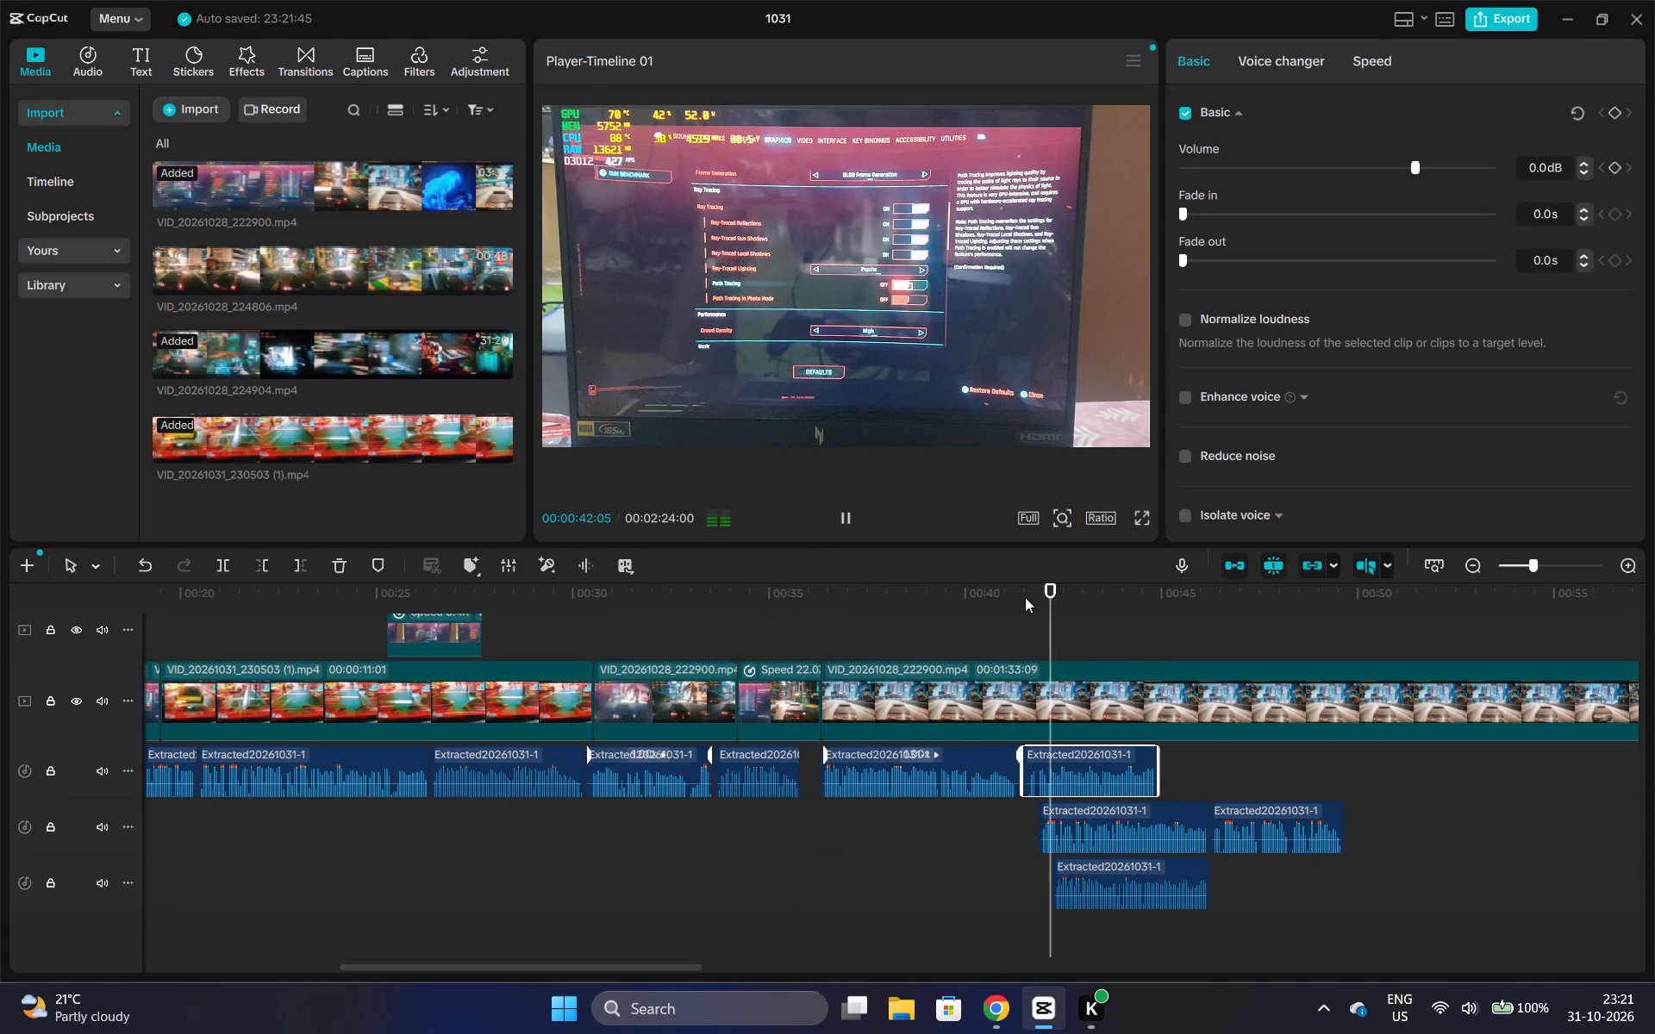
key(space)
Place the three remaining lower-track audio clips on the upper audio track at about 00:45, 00:50 and 00:54, with the lowest-track clip second.
drag(1108, 813, 1214, 761)
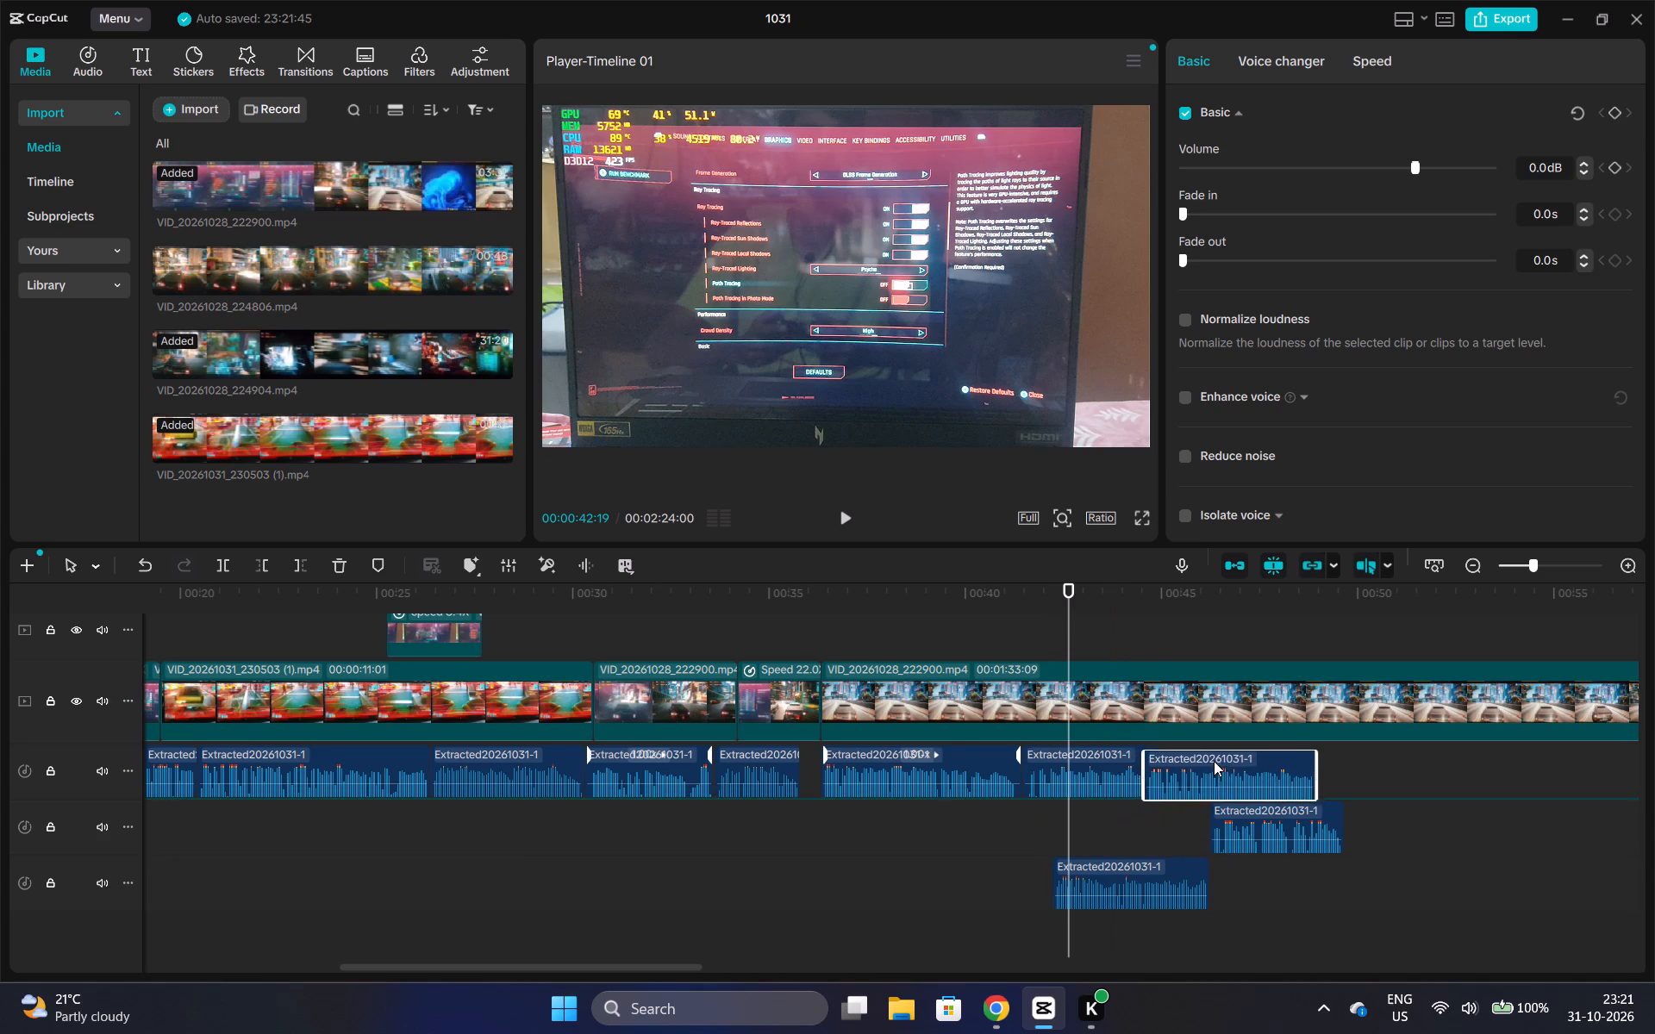
drag(1214, 761, 1224, 753)
drag(1140, 856, 1210, 846)
drag(1152, 867, 1223, 842)
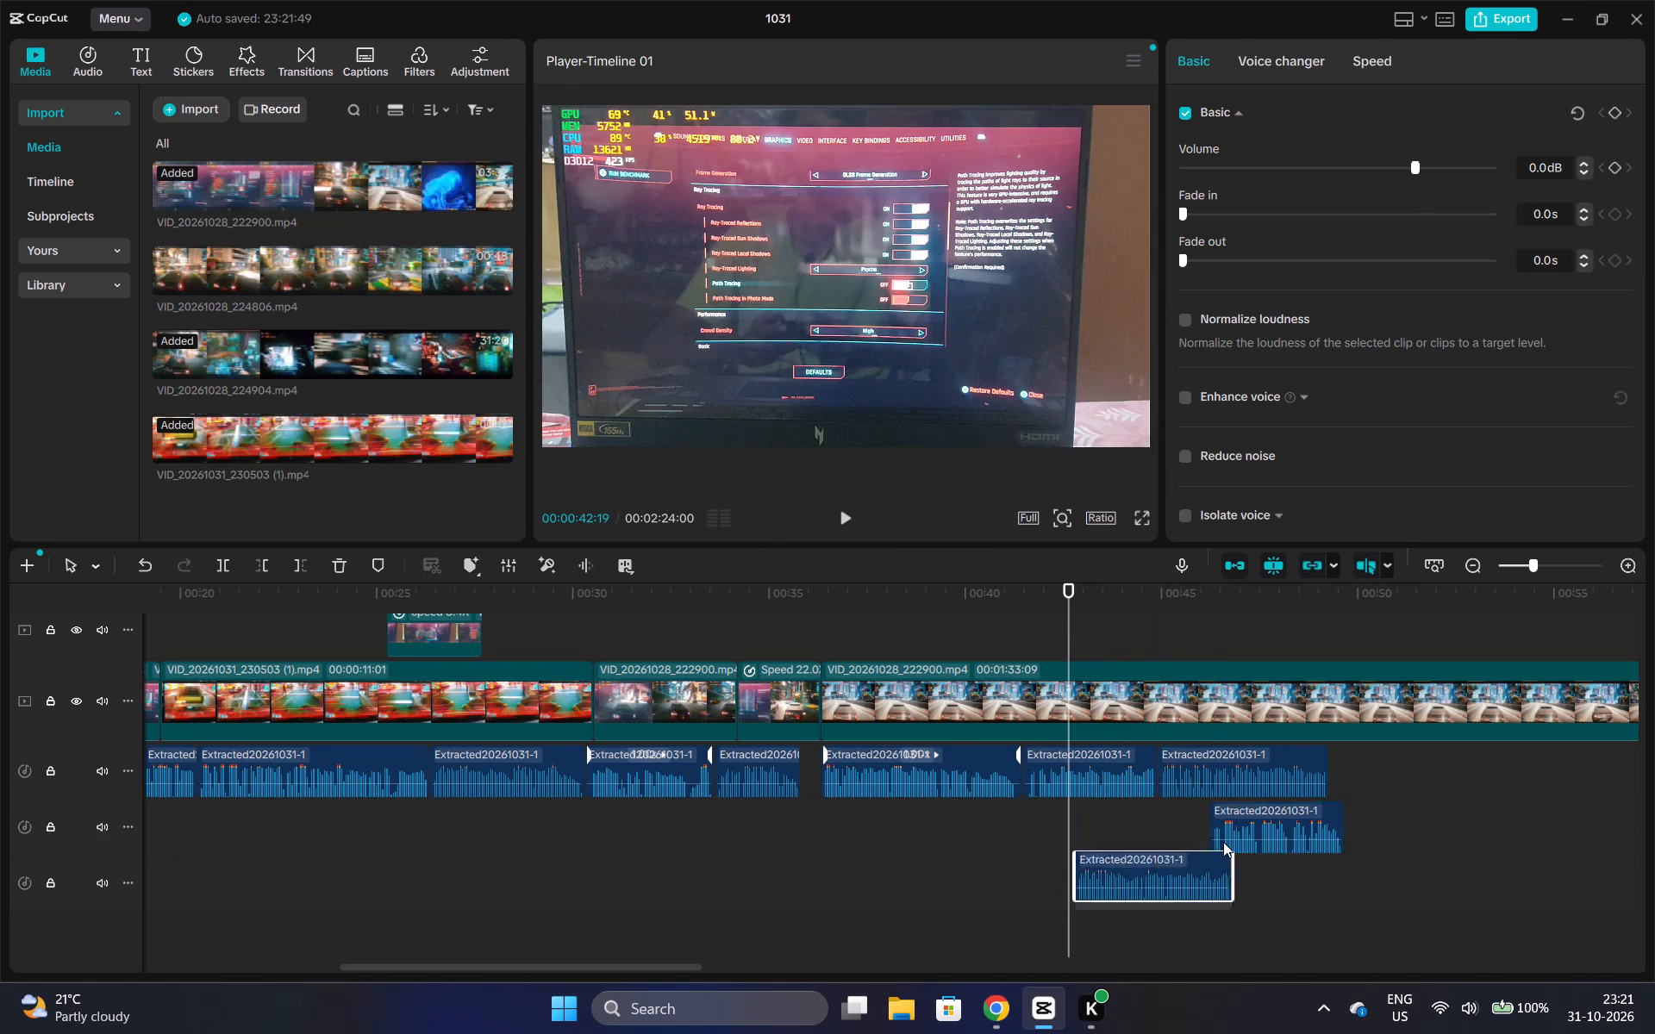
drag(1223, 842, 1444, 759)
drag(1283, 867, 1584, 803)
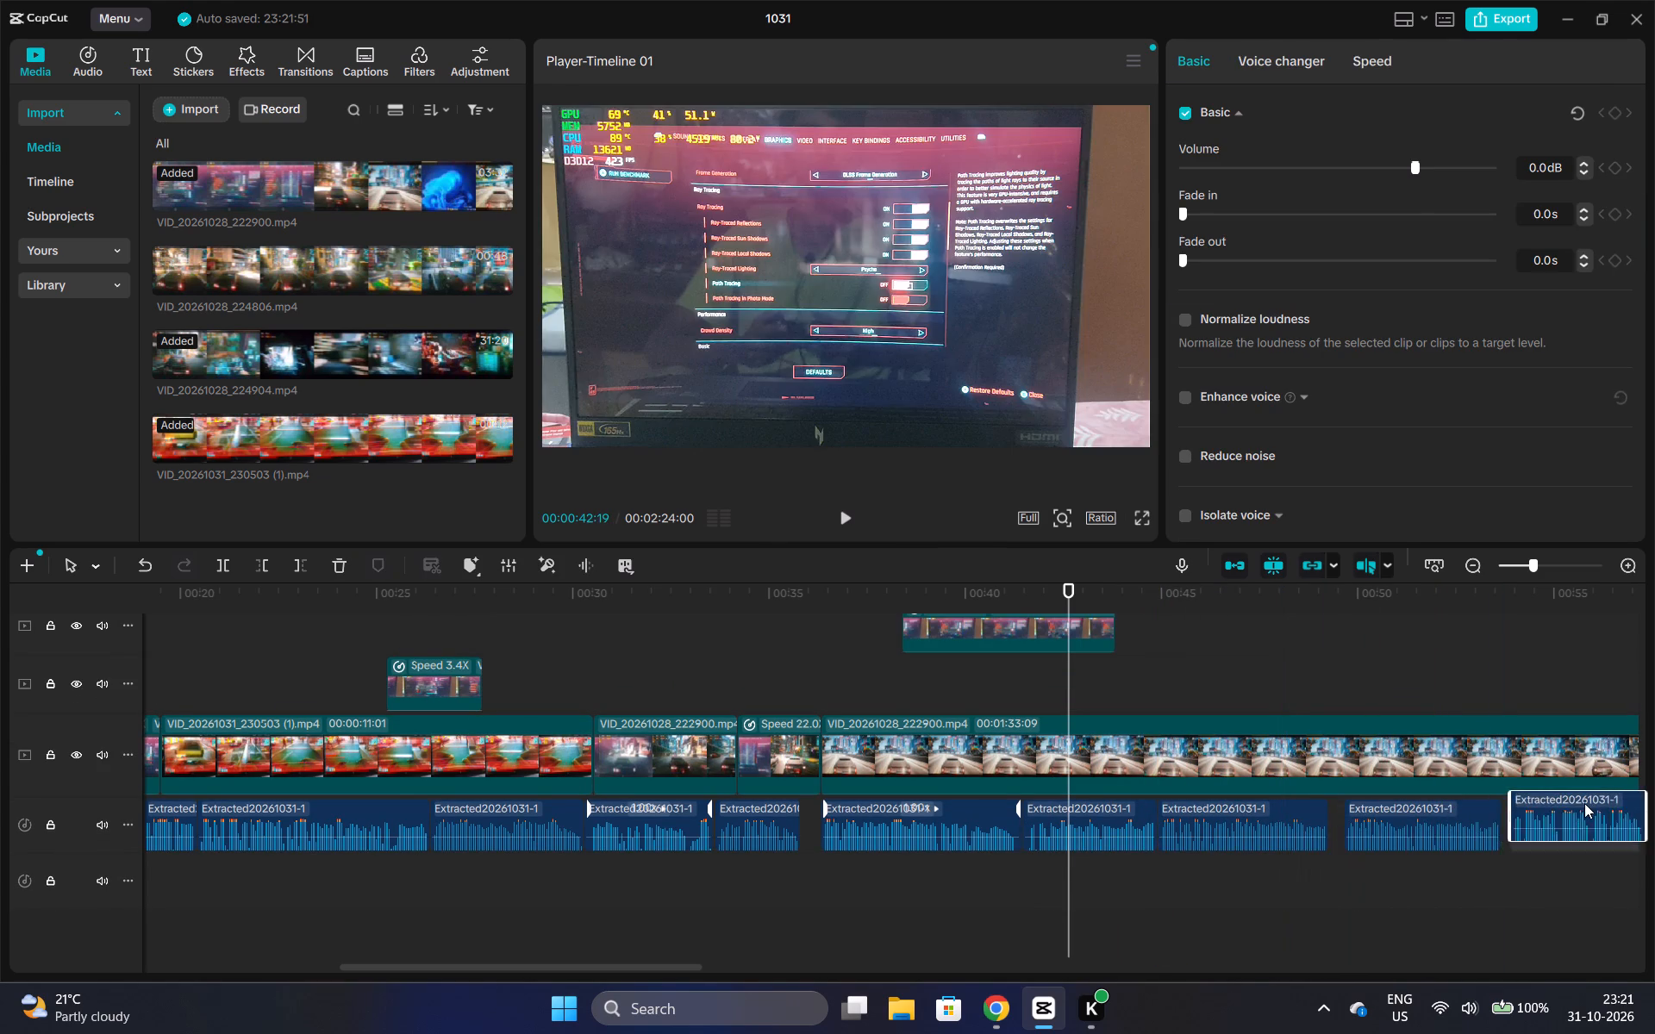
drag(1584, 803, 1573, 813)
Listen to the audio clips placed between about 00:45 and 00:57 to check their order.
key(space)
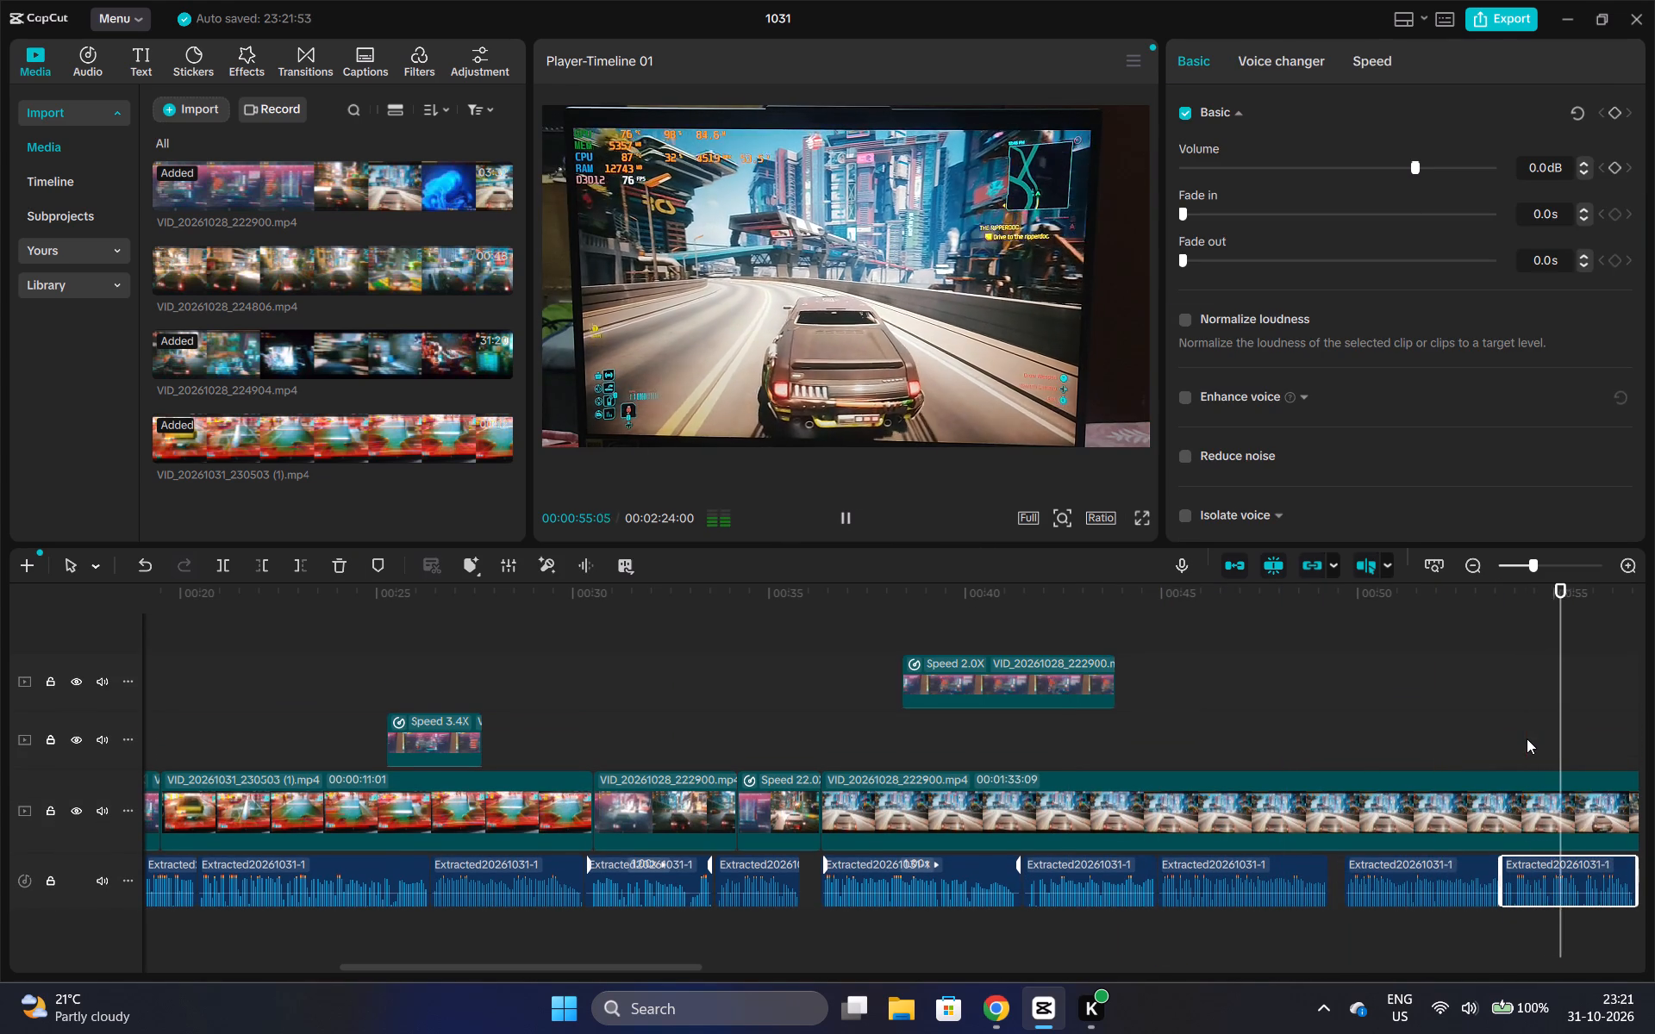
key(space)
click(1349, 607)
key(space)
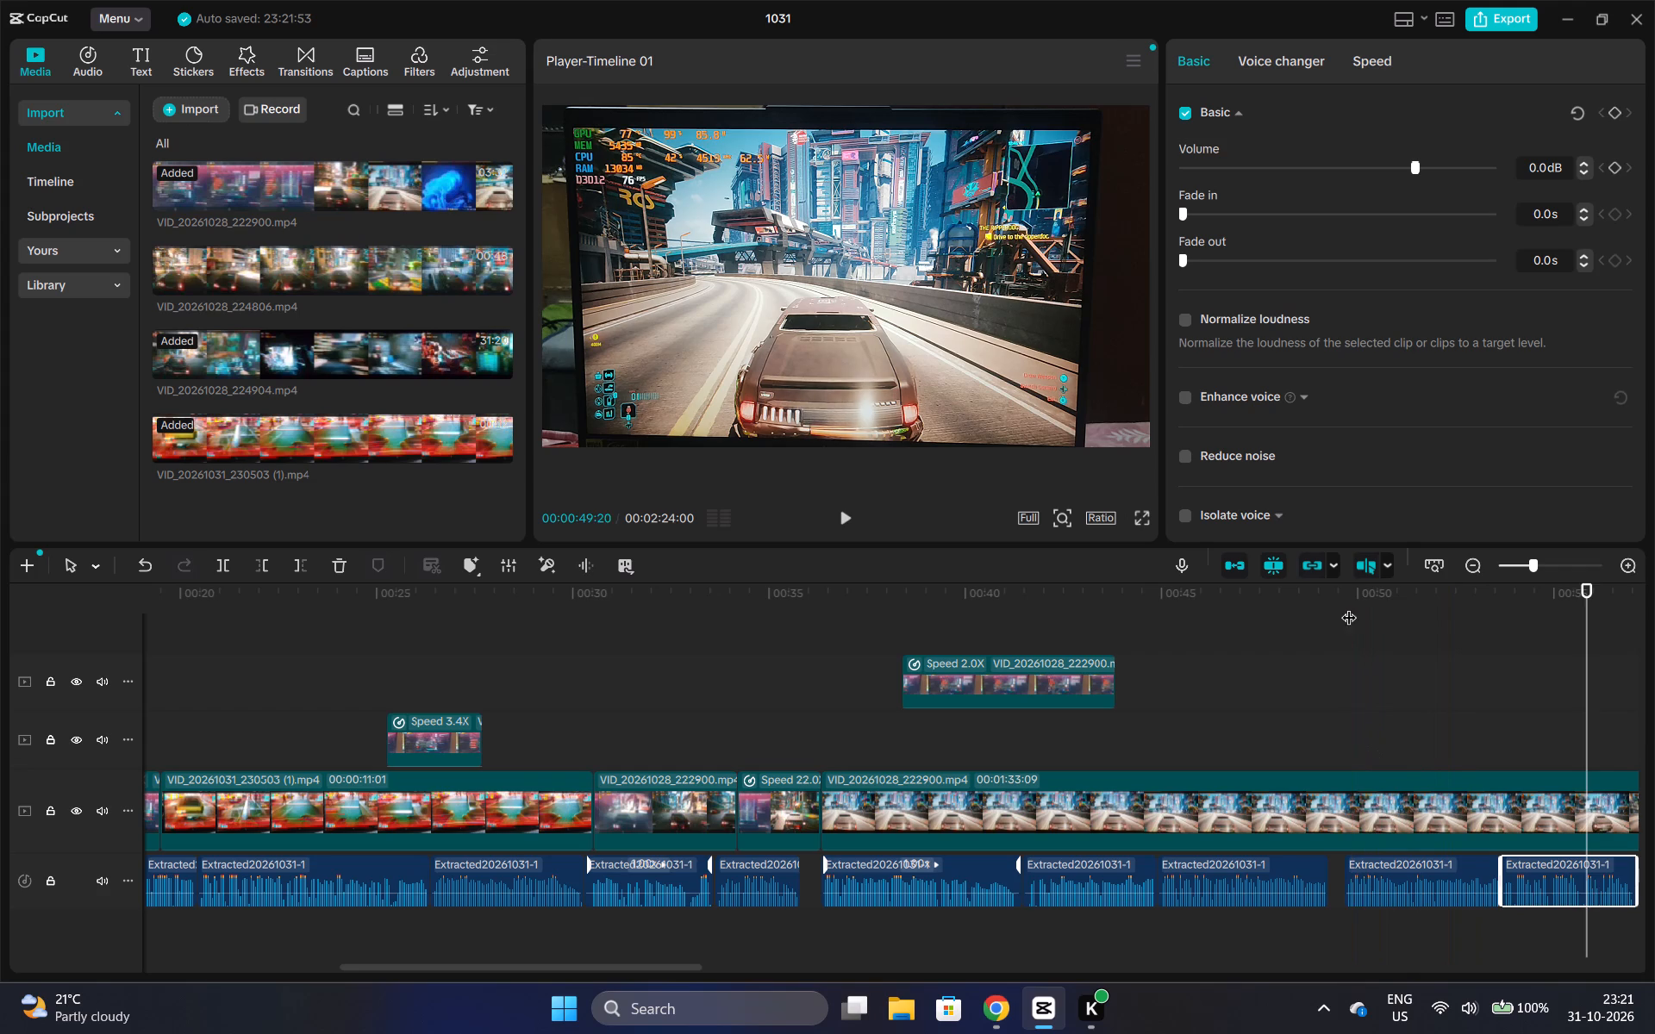
key(space)
click(1190, 649)
key(space)
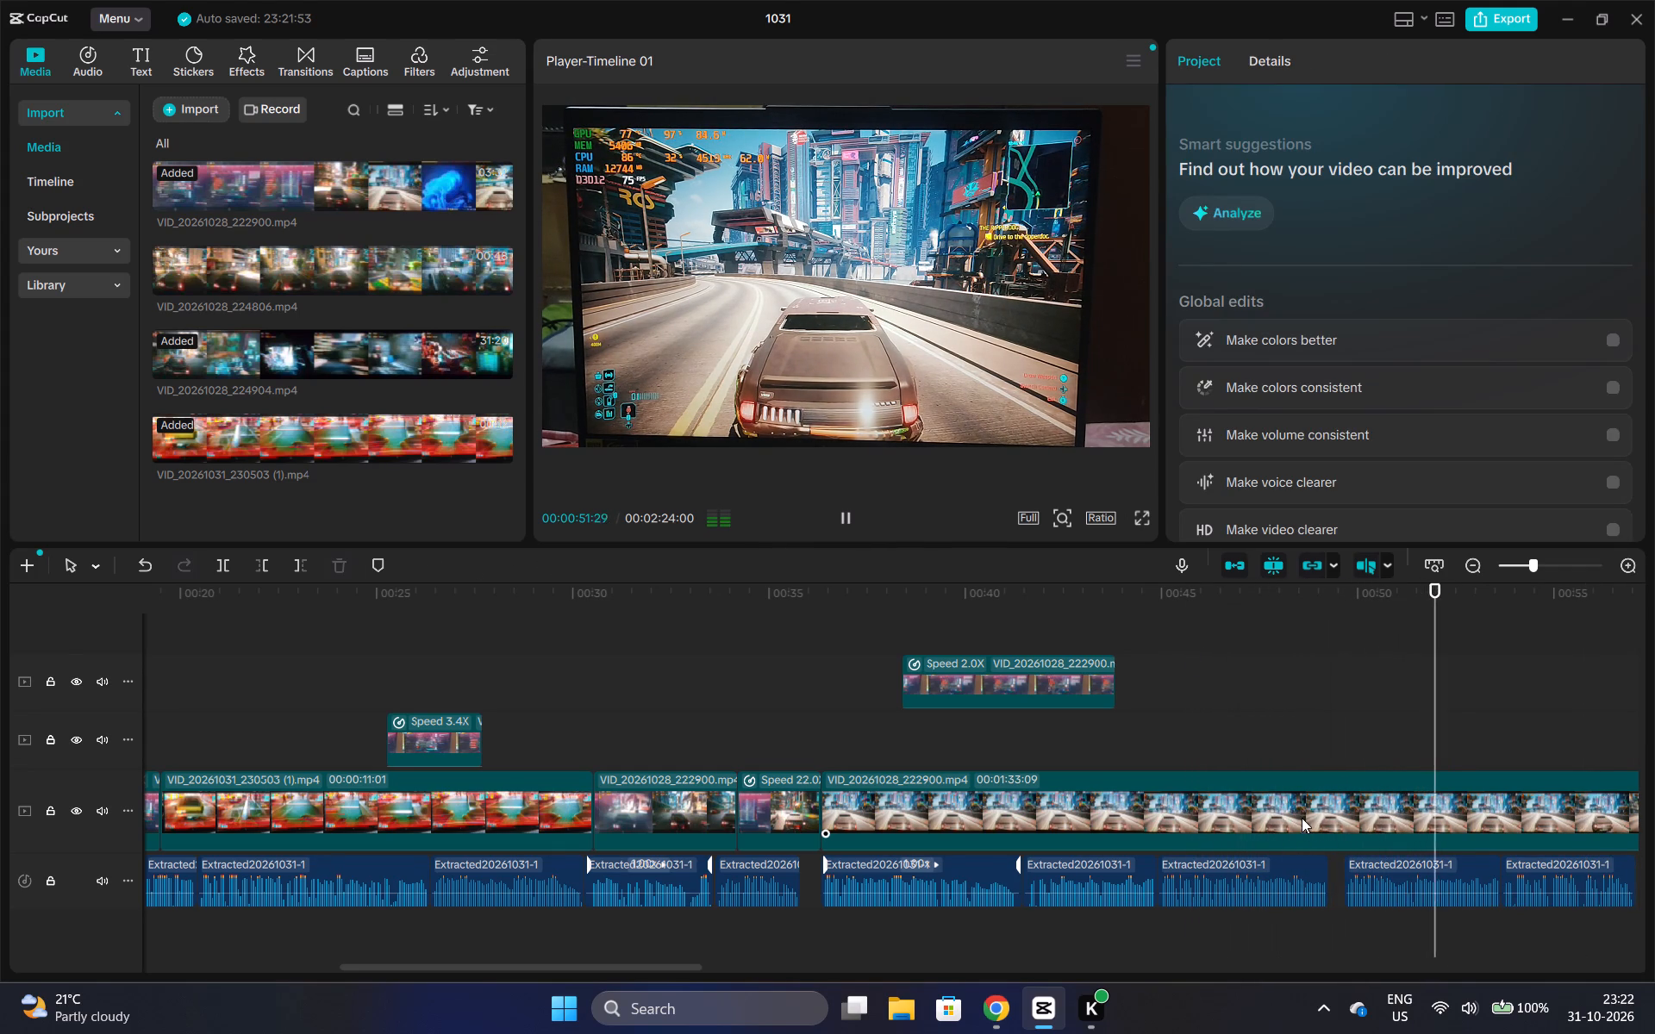
key(space)
Move the audio clip at about 00:45 to a lower track at about 00:50, and put the 00:50 clip in its place.
drag(1274, 869, 1355, 917)
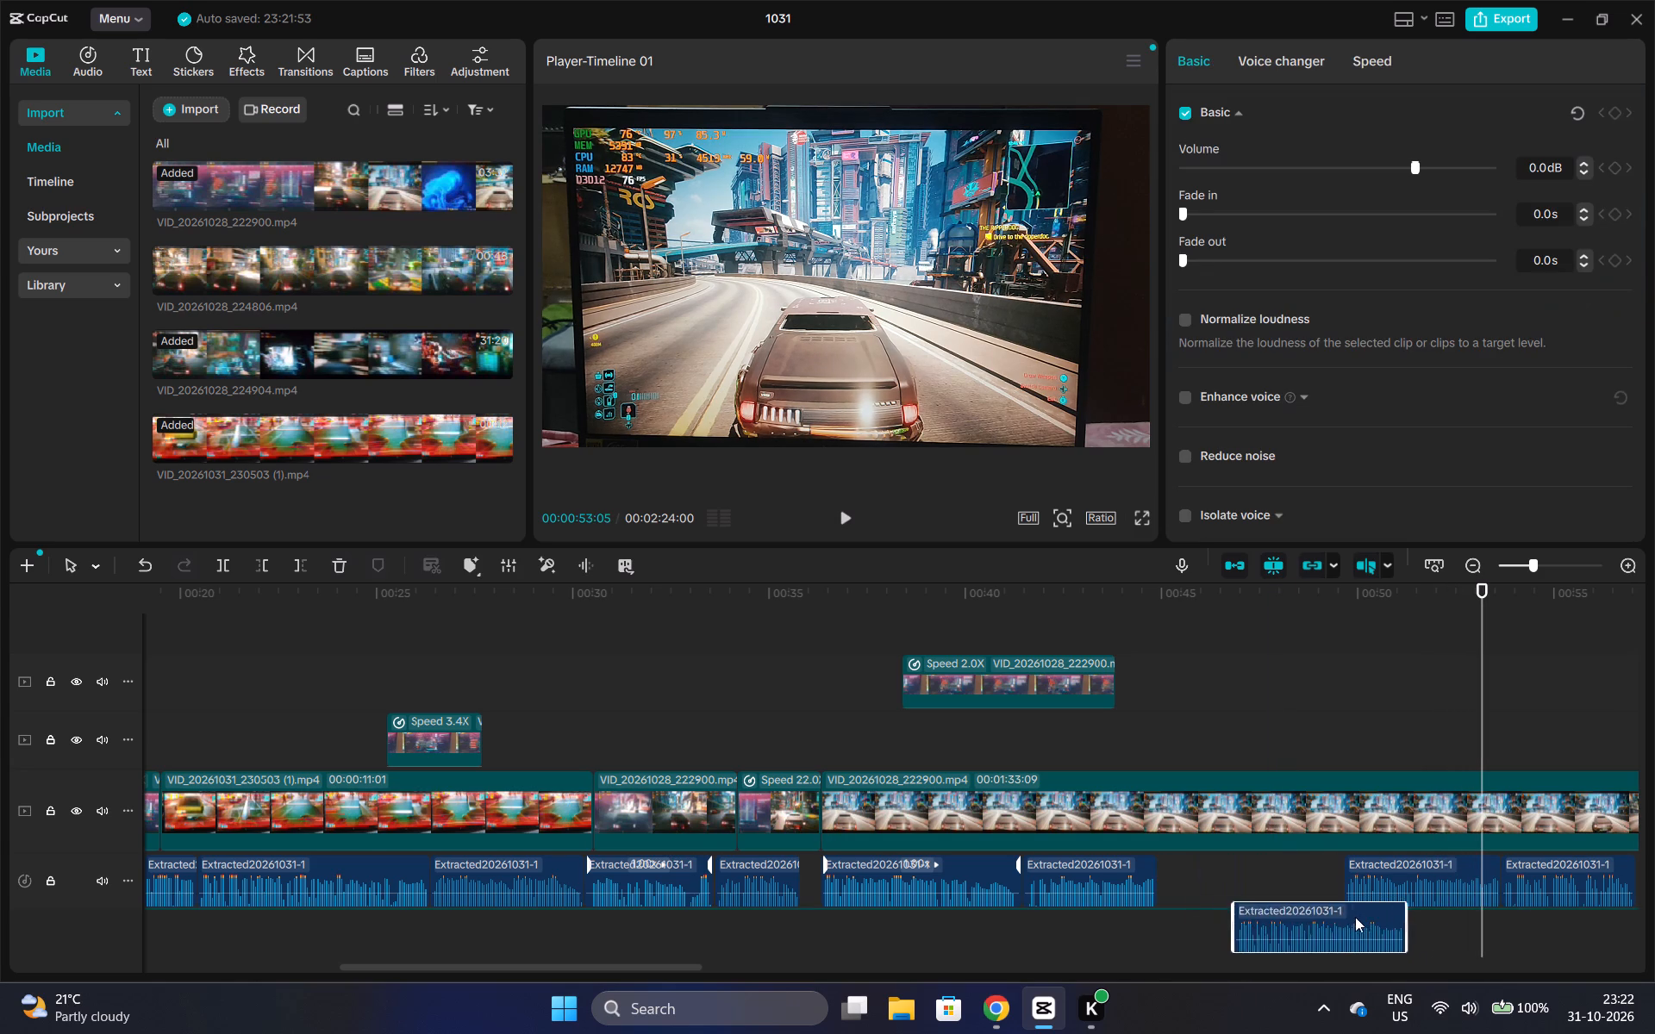
drag(1355, 917, 1463, 923)
drag(1421, 863, 1224, 860)
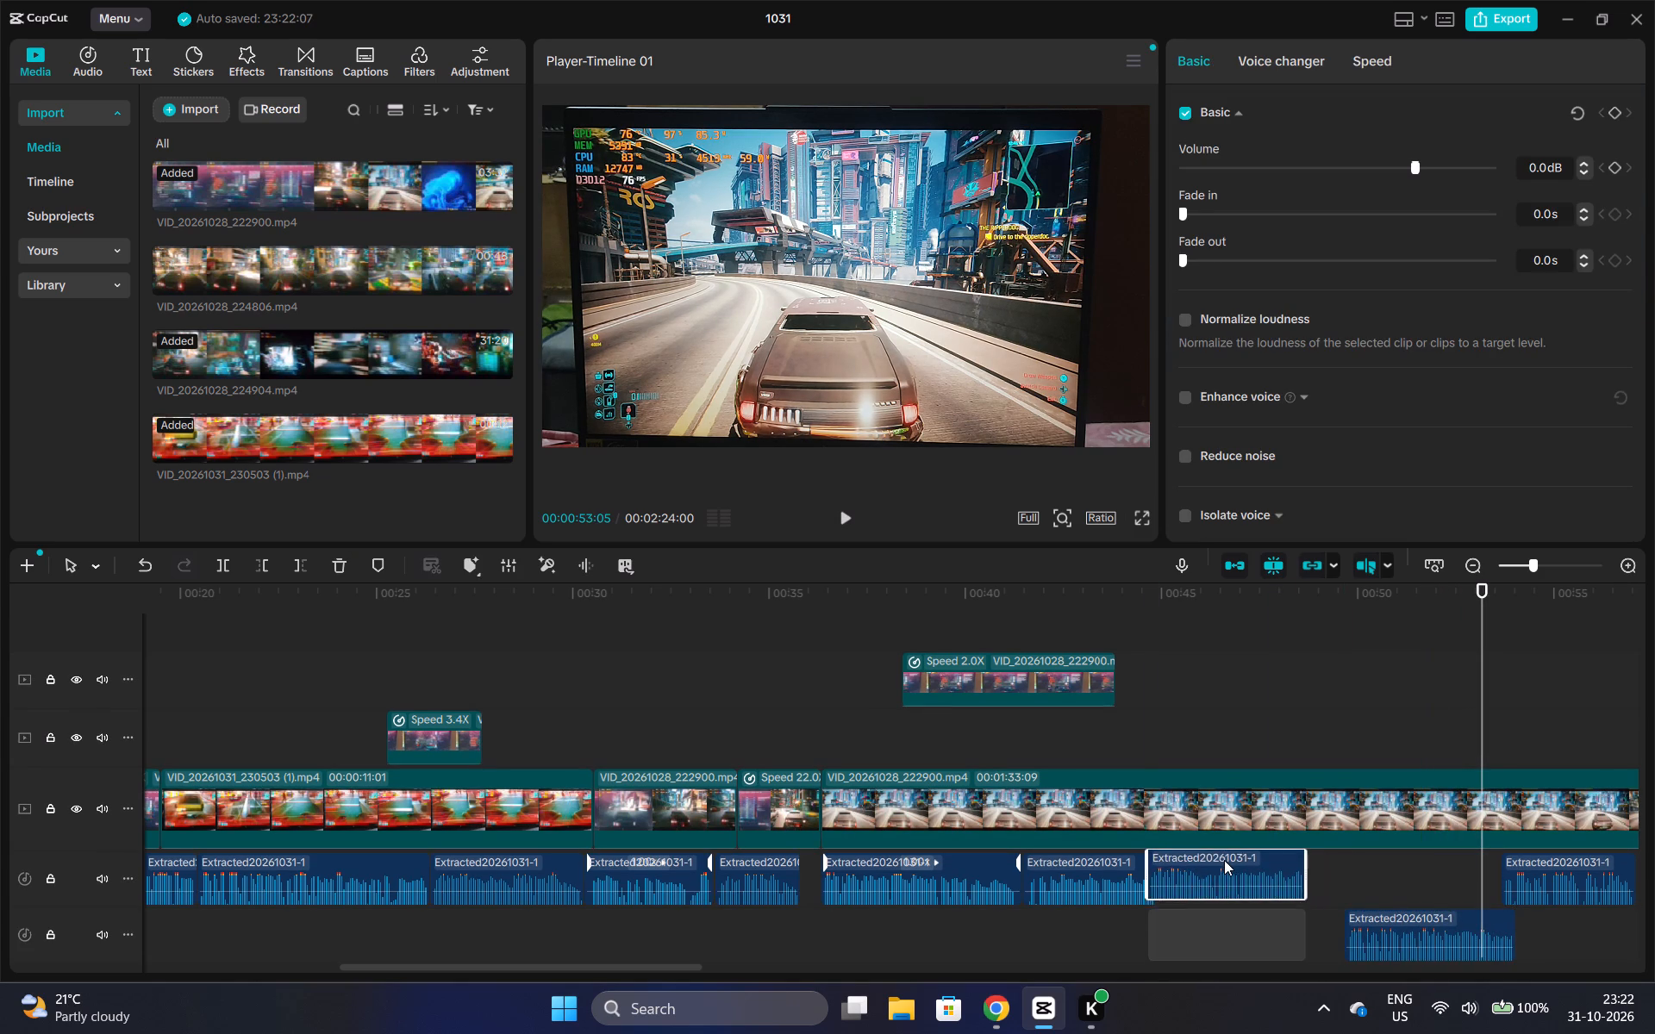
drag(1224, 860, 1238, 858)
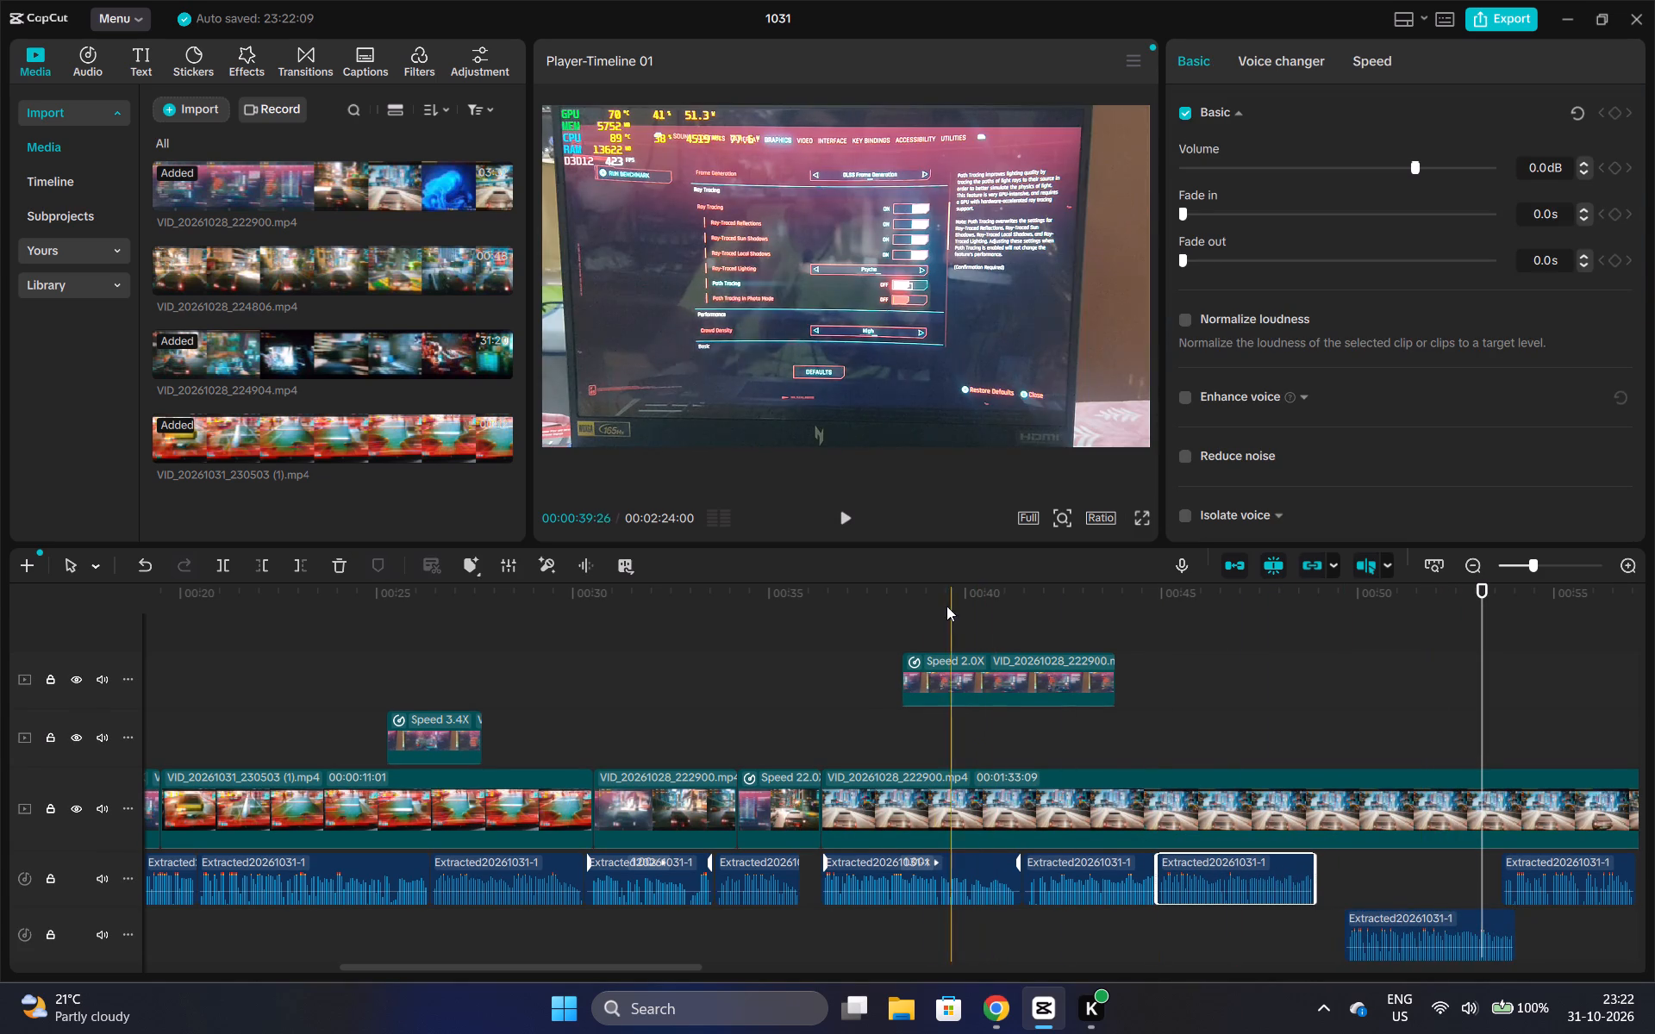
Listen to the voice-over from about 00:37 to 00:46, and to the lower-track audio clip from about 00:49.
click(856, 598)
key(space)
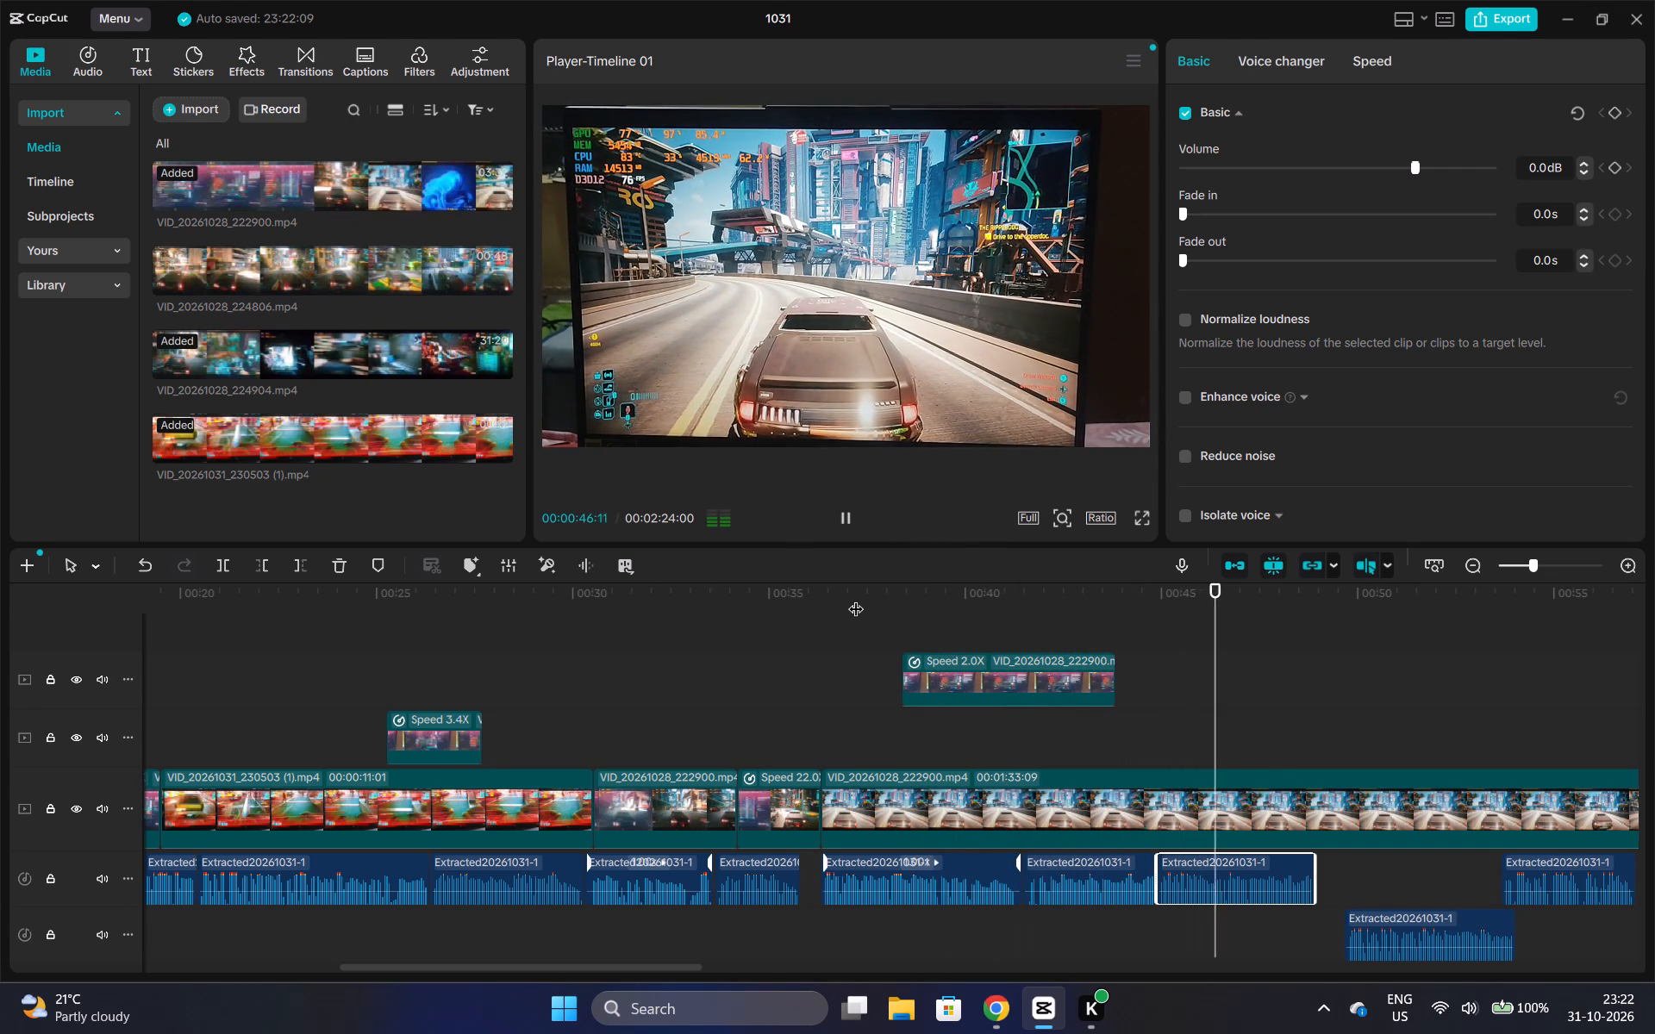
key(space)
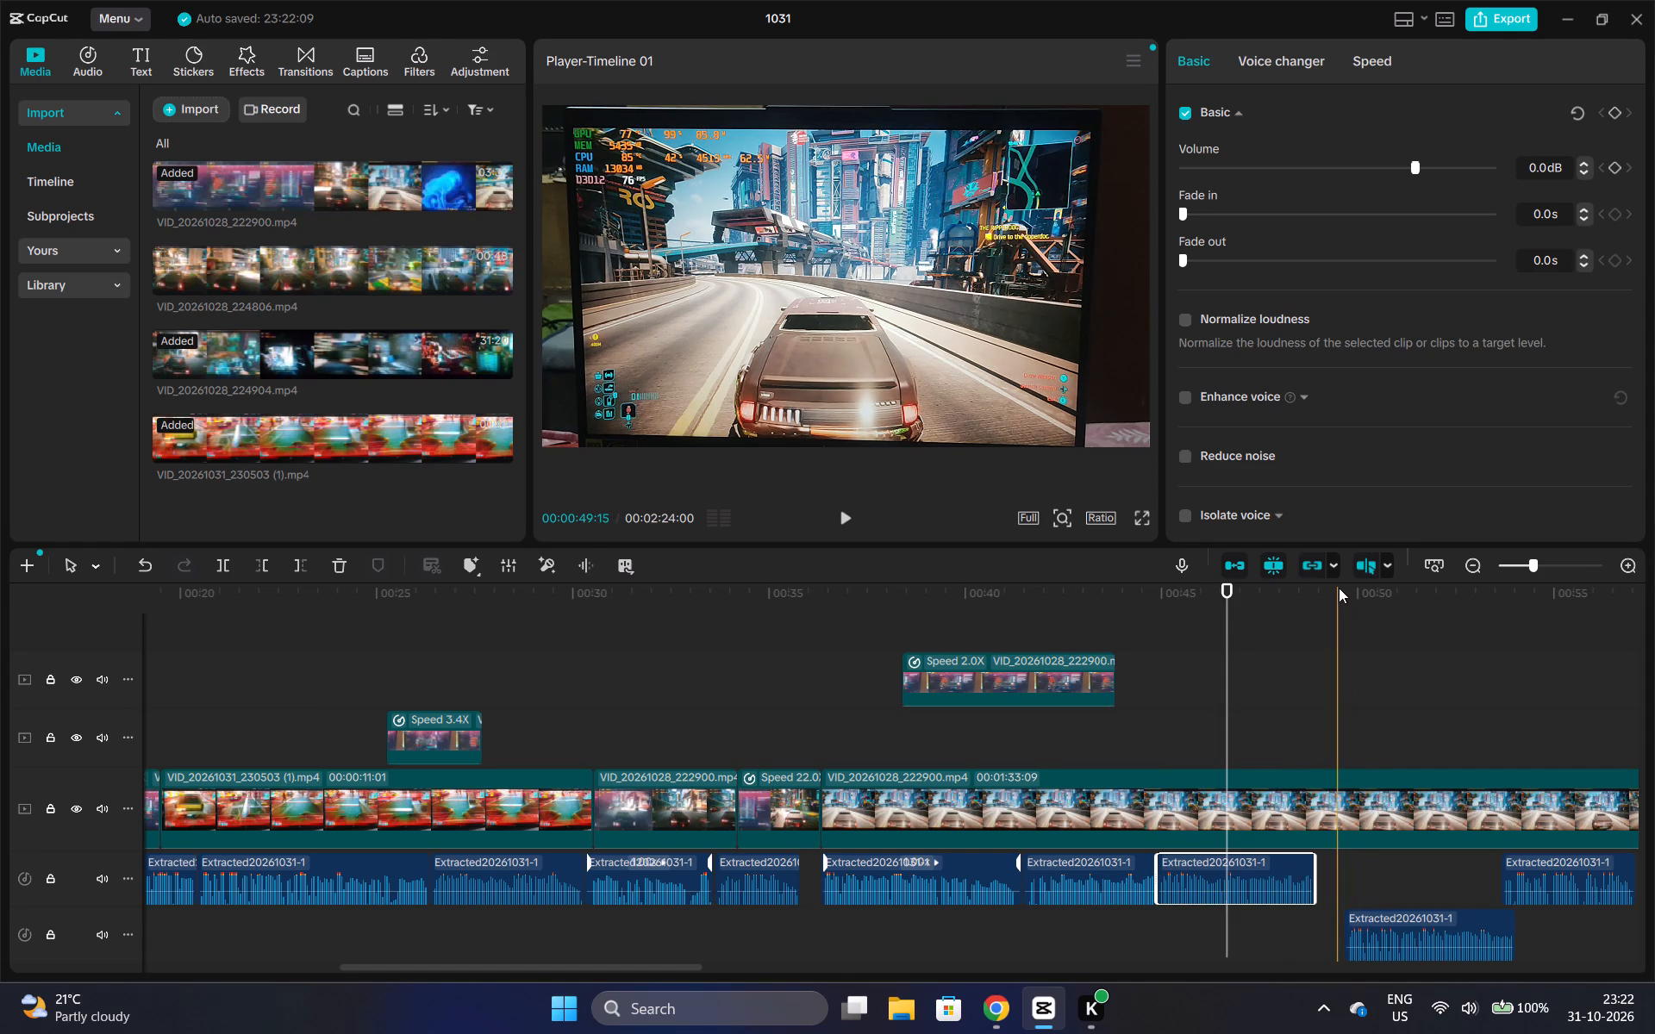
click(1339, 588)
key(space)
key(space)
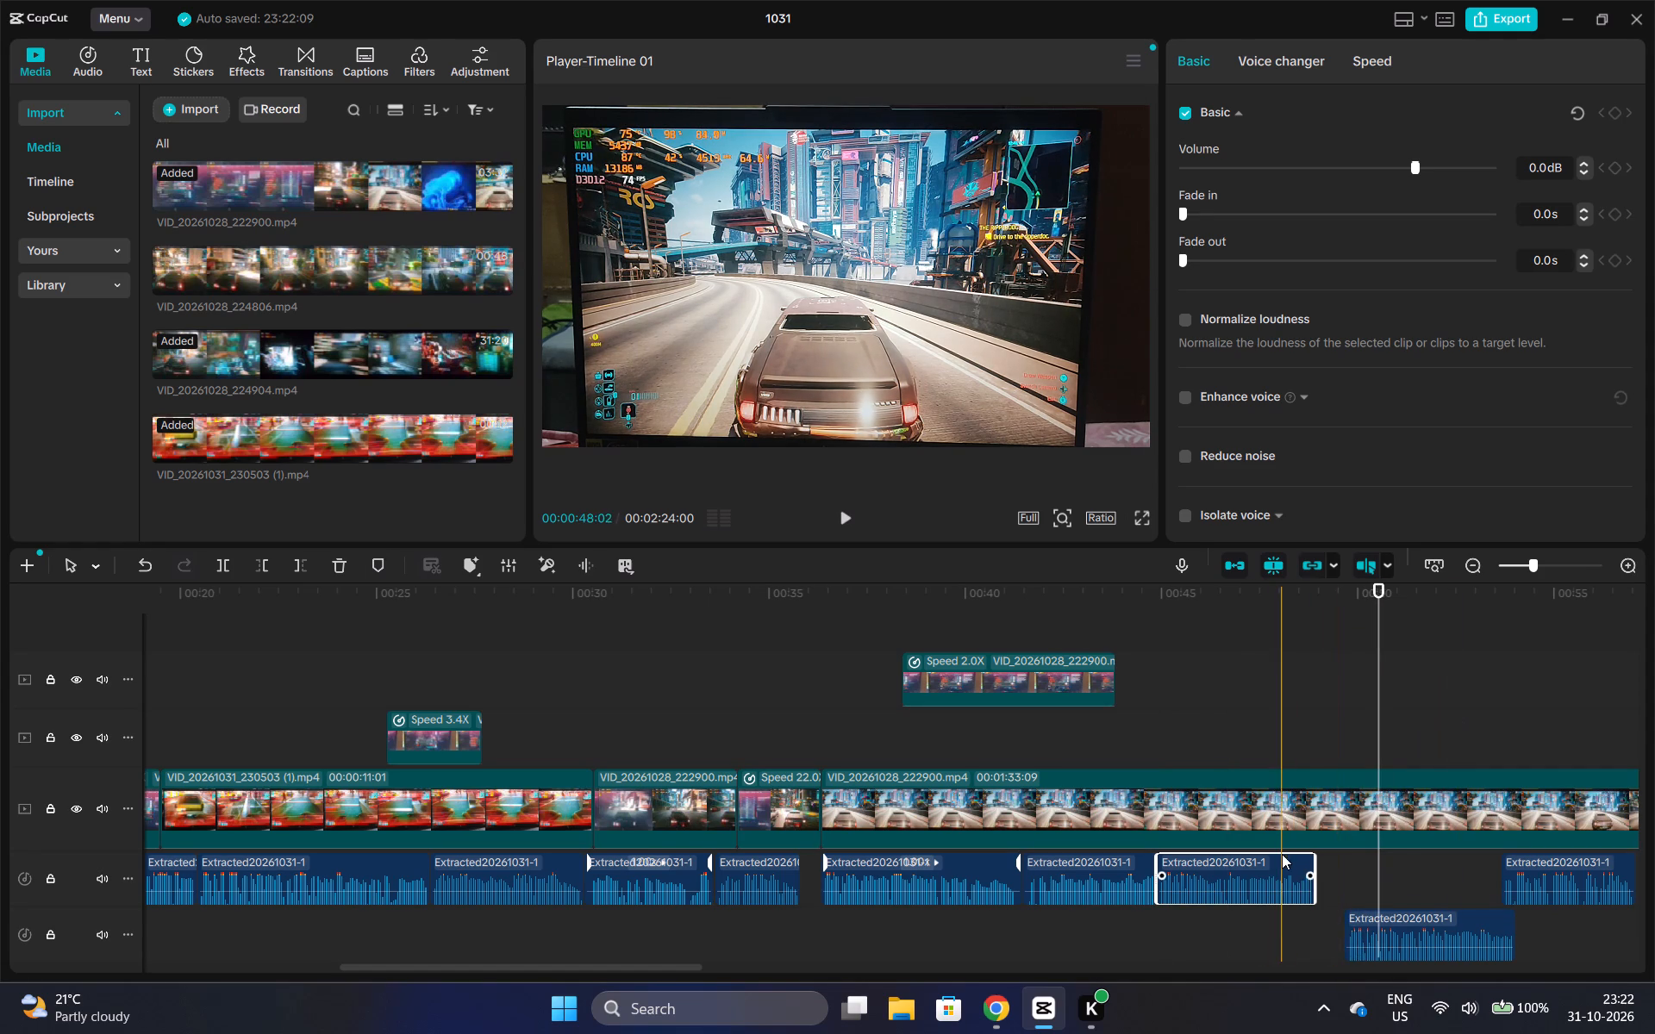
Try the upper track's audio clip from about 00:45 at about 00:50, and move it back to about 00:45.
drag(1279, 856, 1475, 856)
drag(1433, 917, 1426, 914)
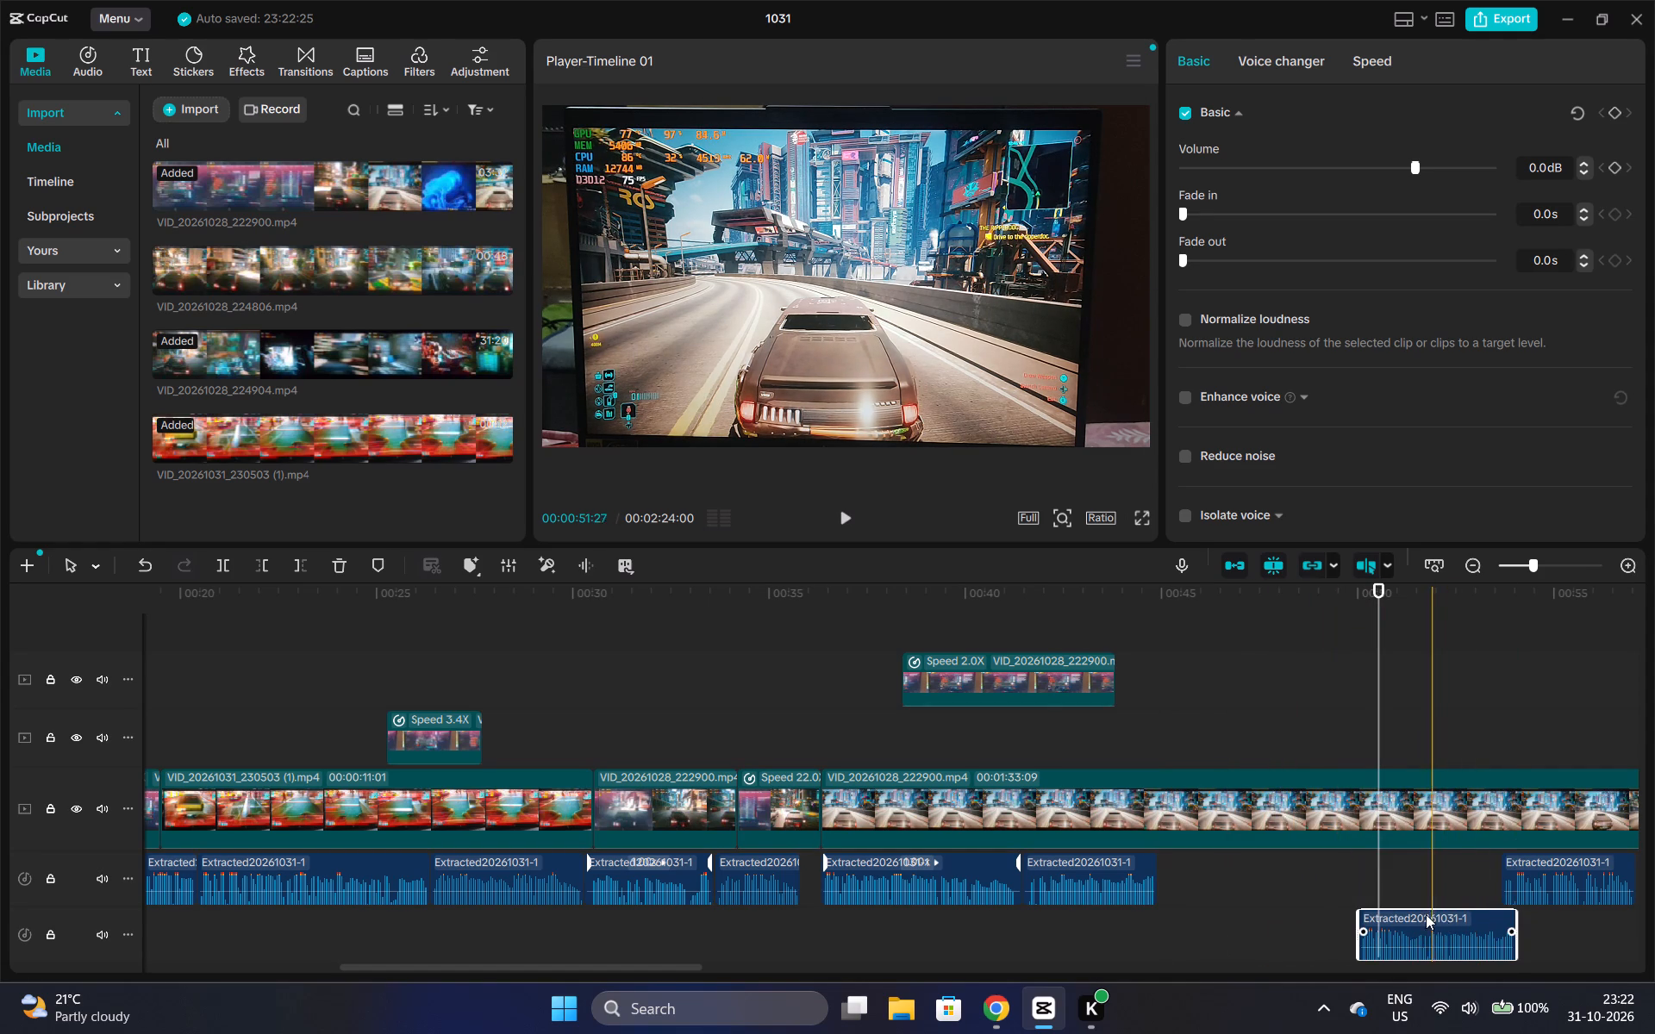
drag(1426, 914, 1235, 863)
Swap the two overlapping audio clips: move the upper-track one from about 00:45 to about 00:50 and put the lower-track one at about 00:45.
click(1158, 691)
key(space)
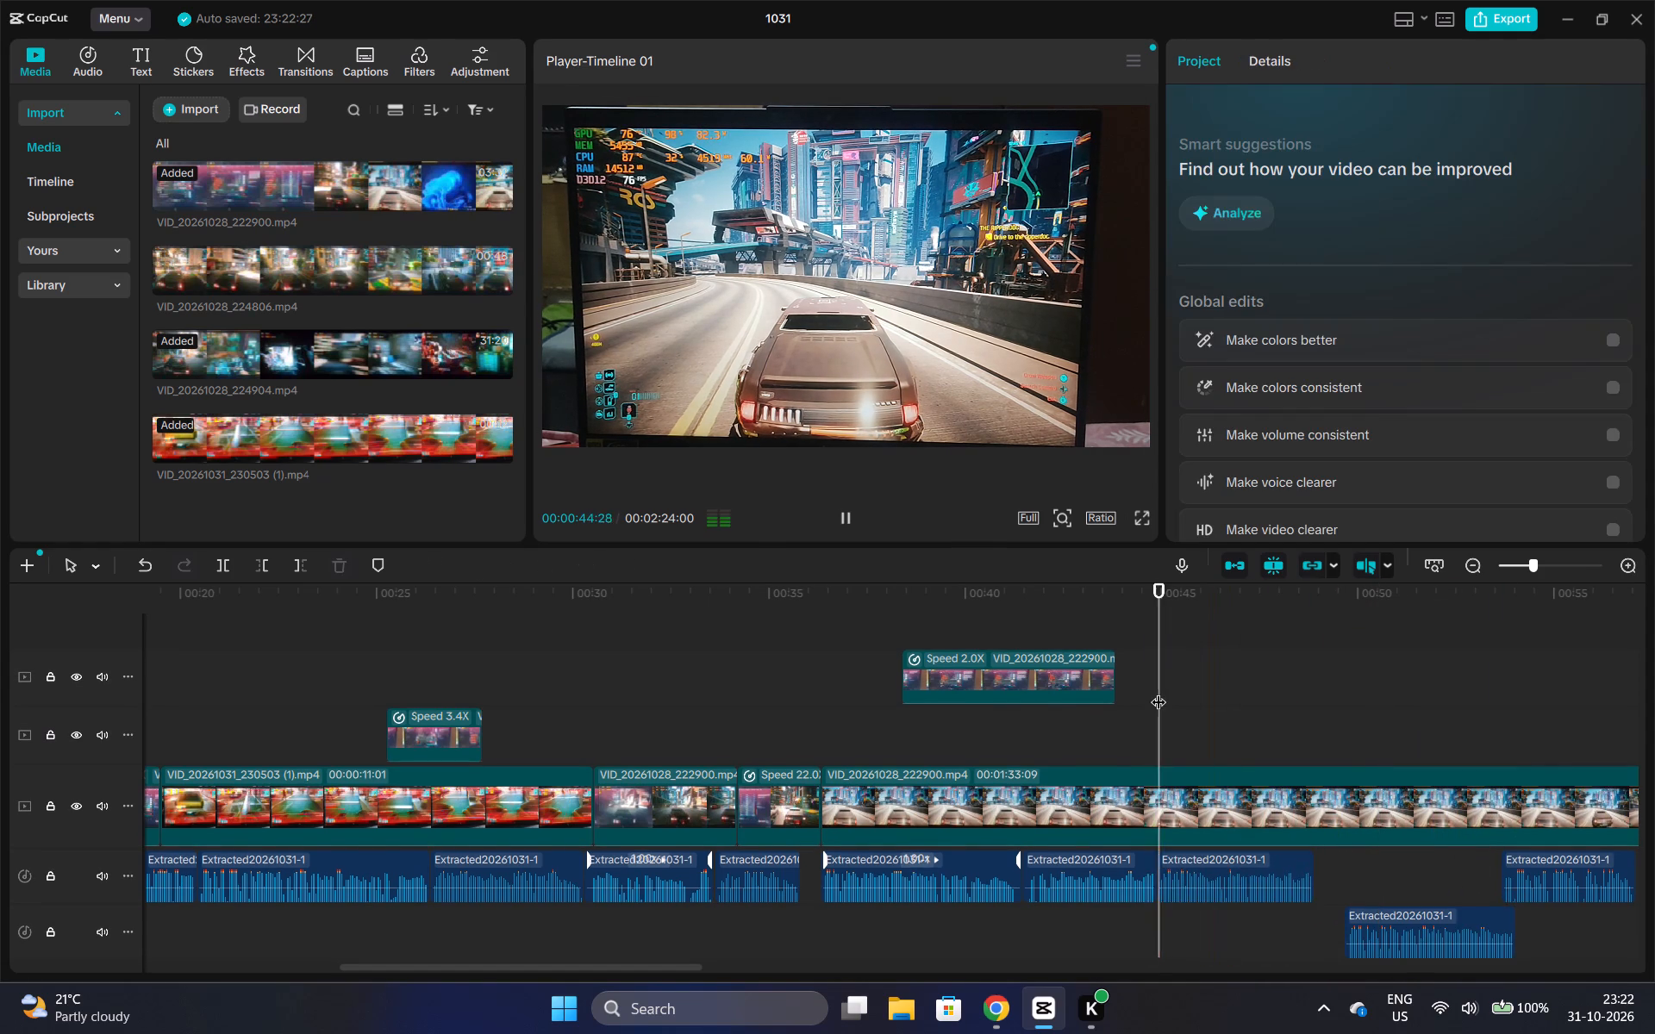
key(space)
drag(1221, 862, 1408, 877)
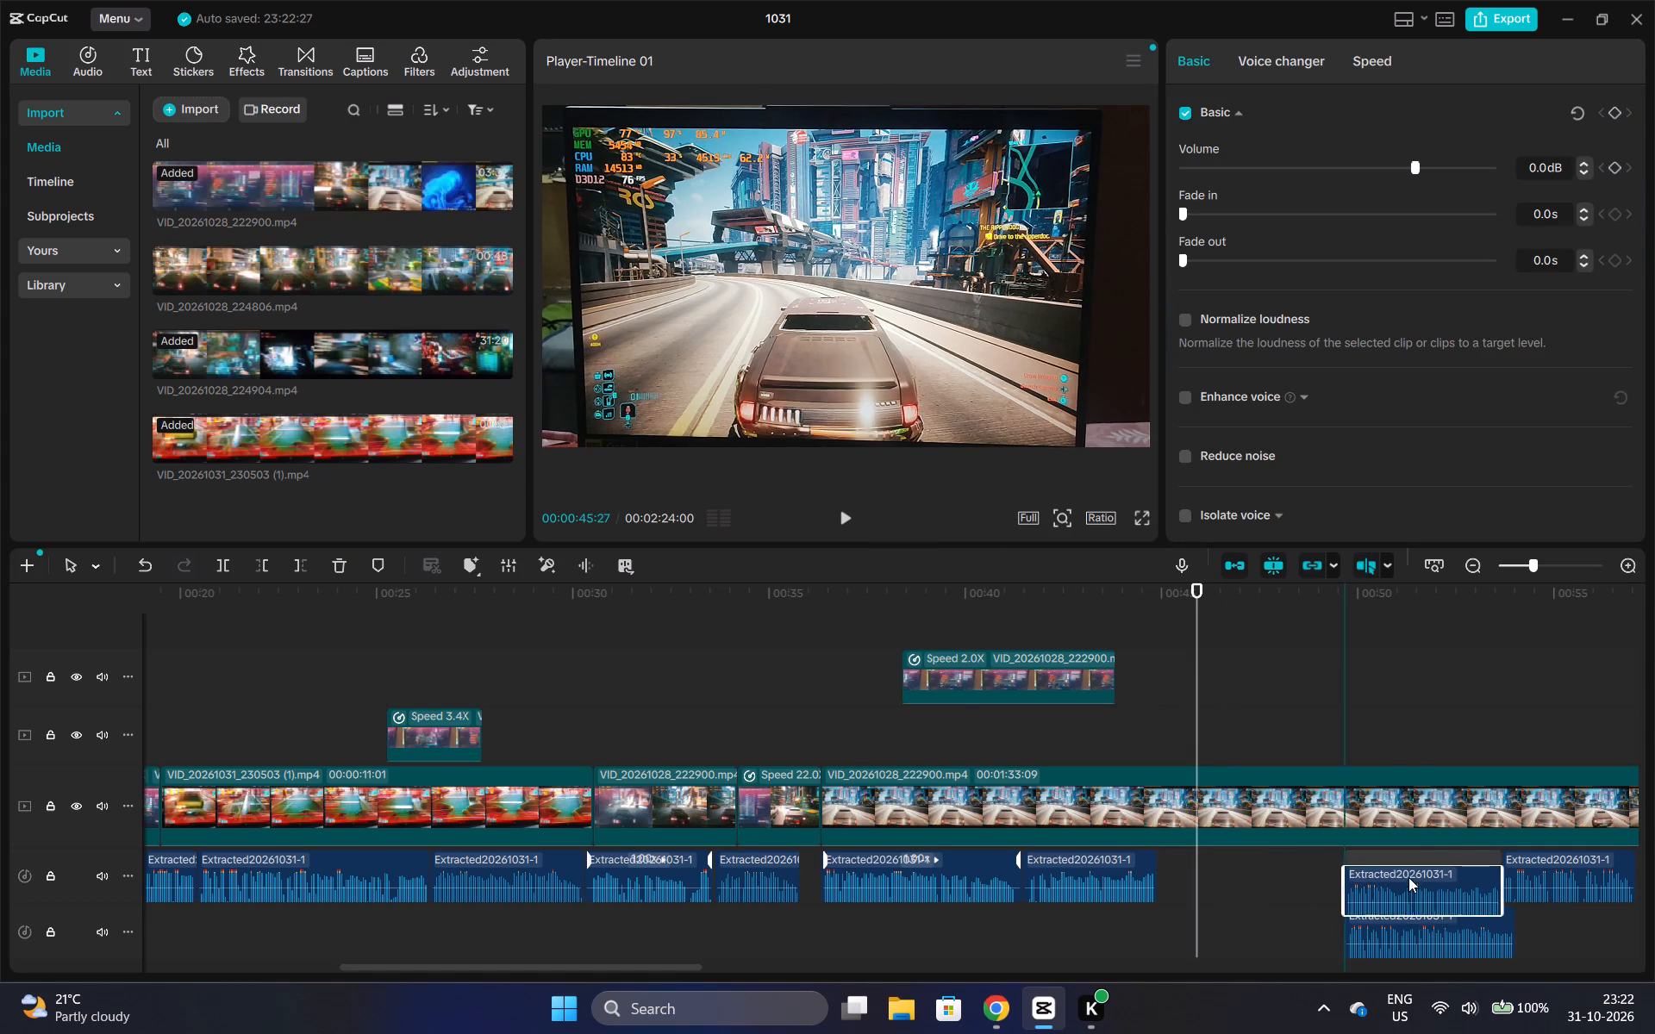
drag(1412, 913, 1228, 856)
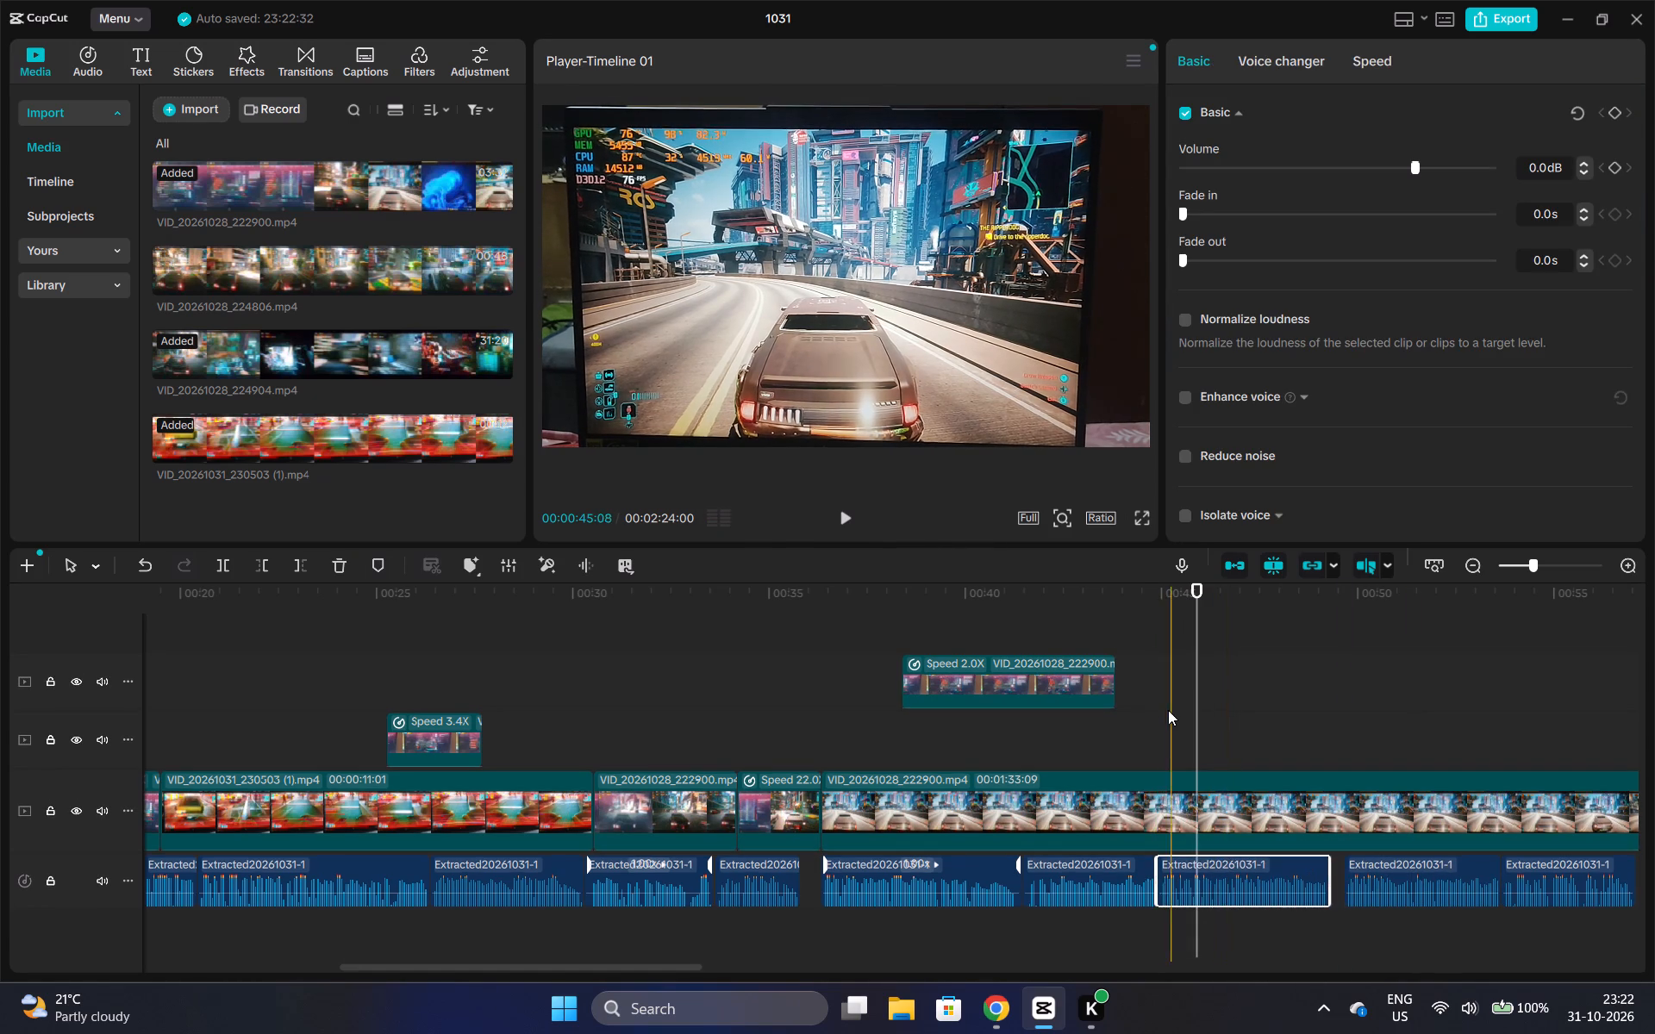
Listen across the join at about 00:45, and move the audio clip at about 00:50 back against the preceding clip at about 00:49.
click(1162, 675)
key(space)
key(space)
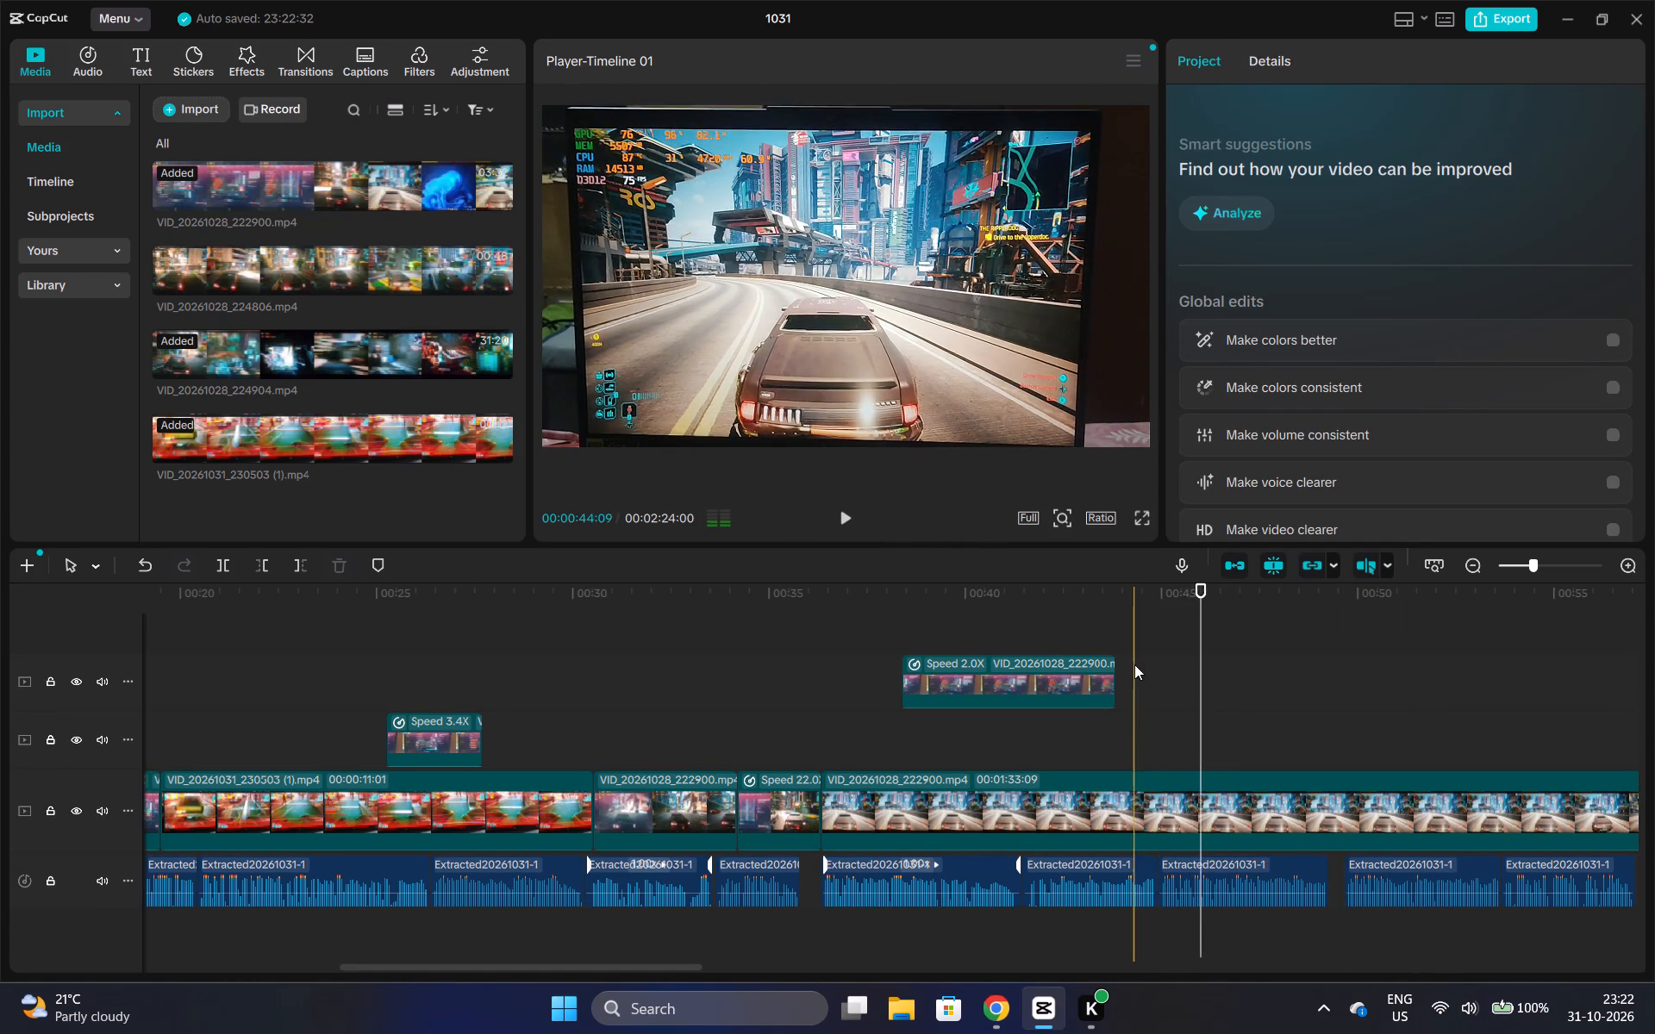
click(1134, 664)
key(space)
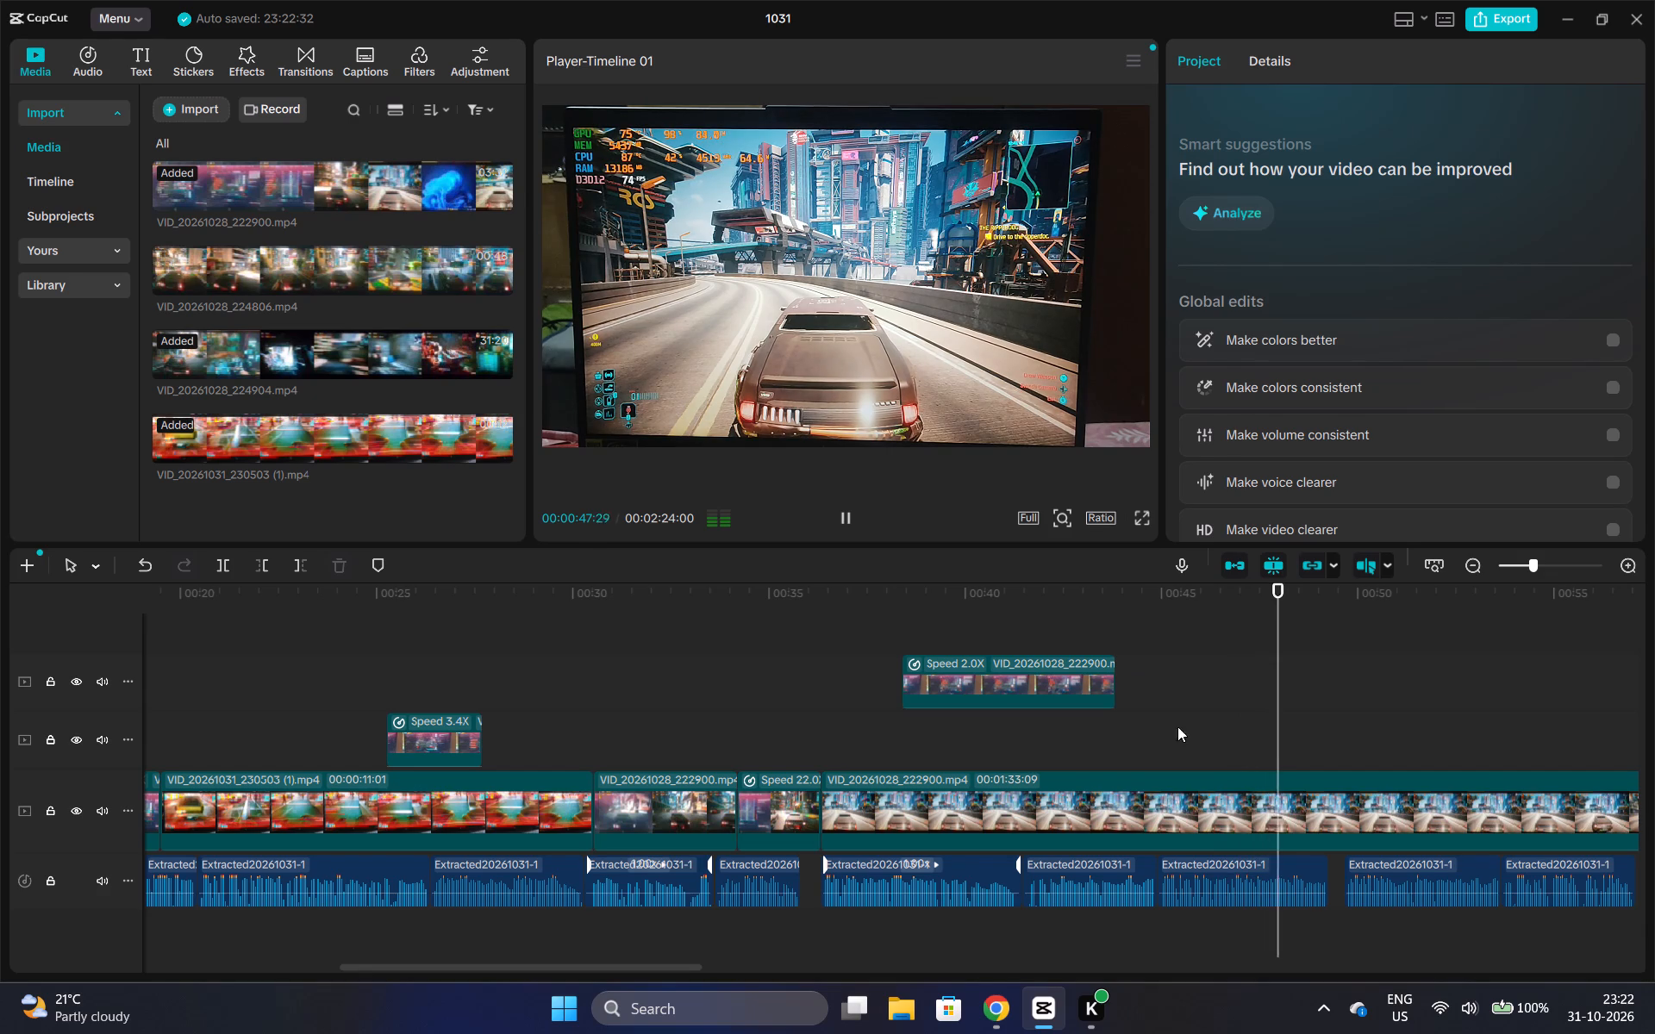
key(space)
drag(1373, 860, 1363, 860)
Listen to the rearranged voice-over from about 00:38 to 00:55 to check the order and the gaps between clips.
key(space)
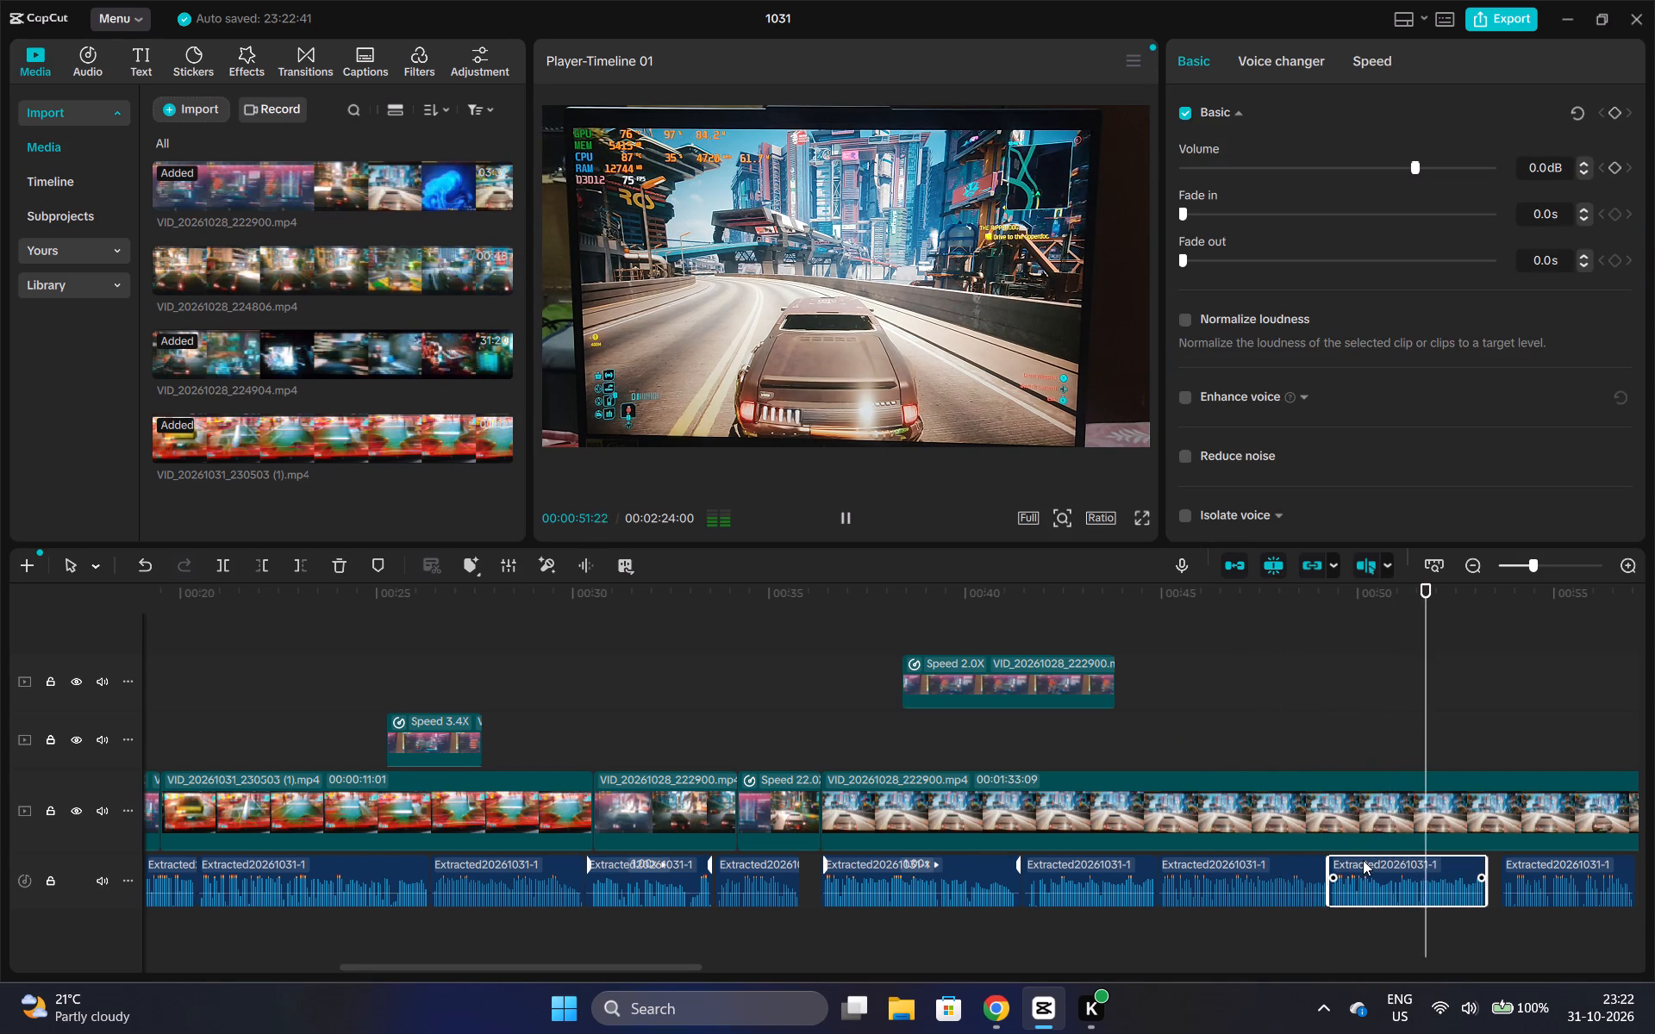
key(space)
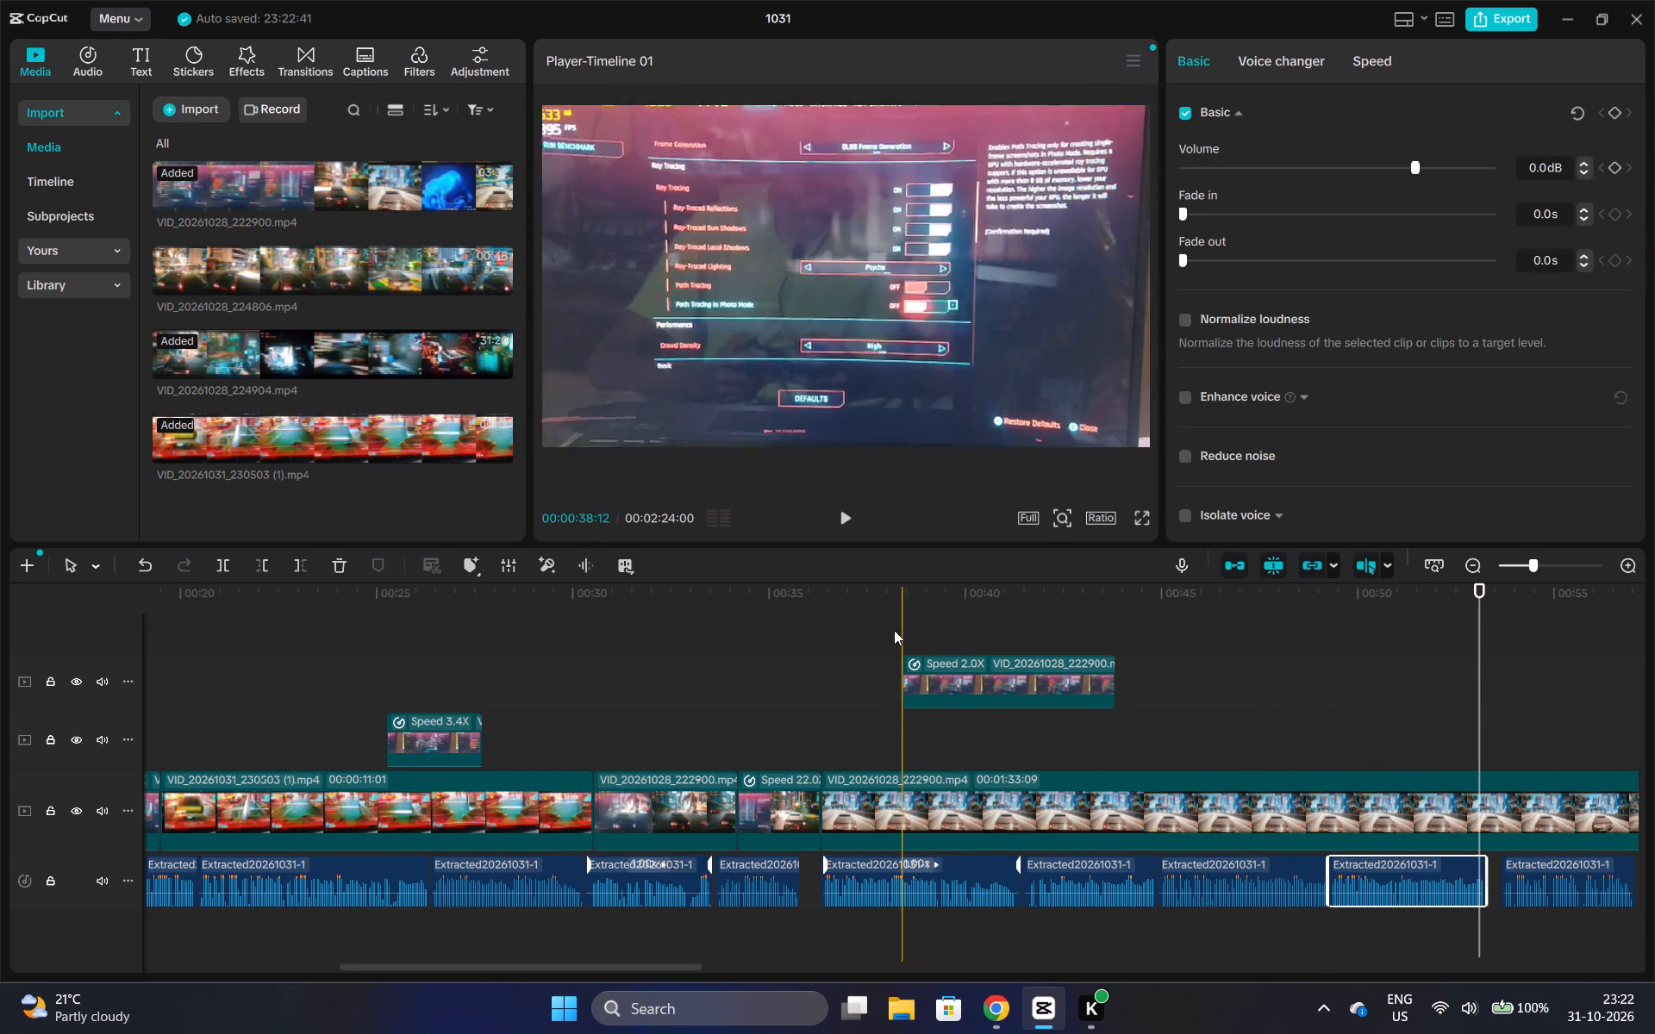
click(889, 592)
key(space)
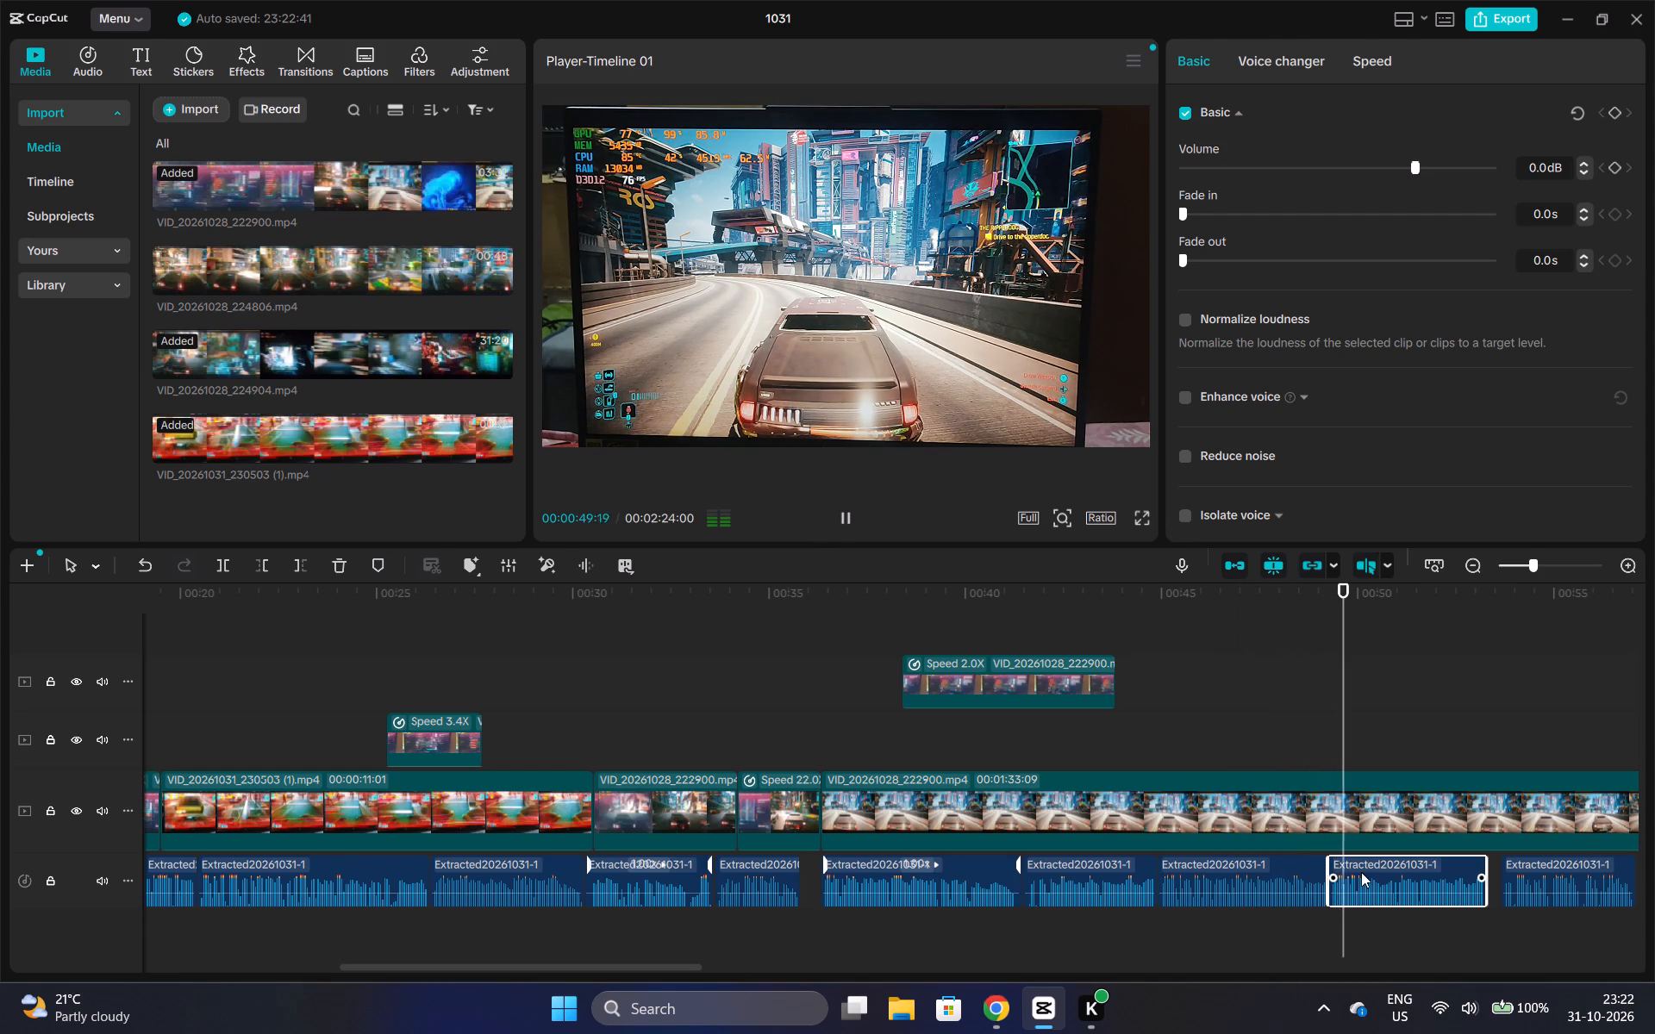
key(space)
drag(693, 963, 714, 965)
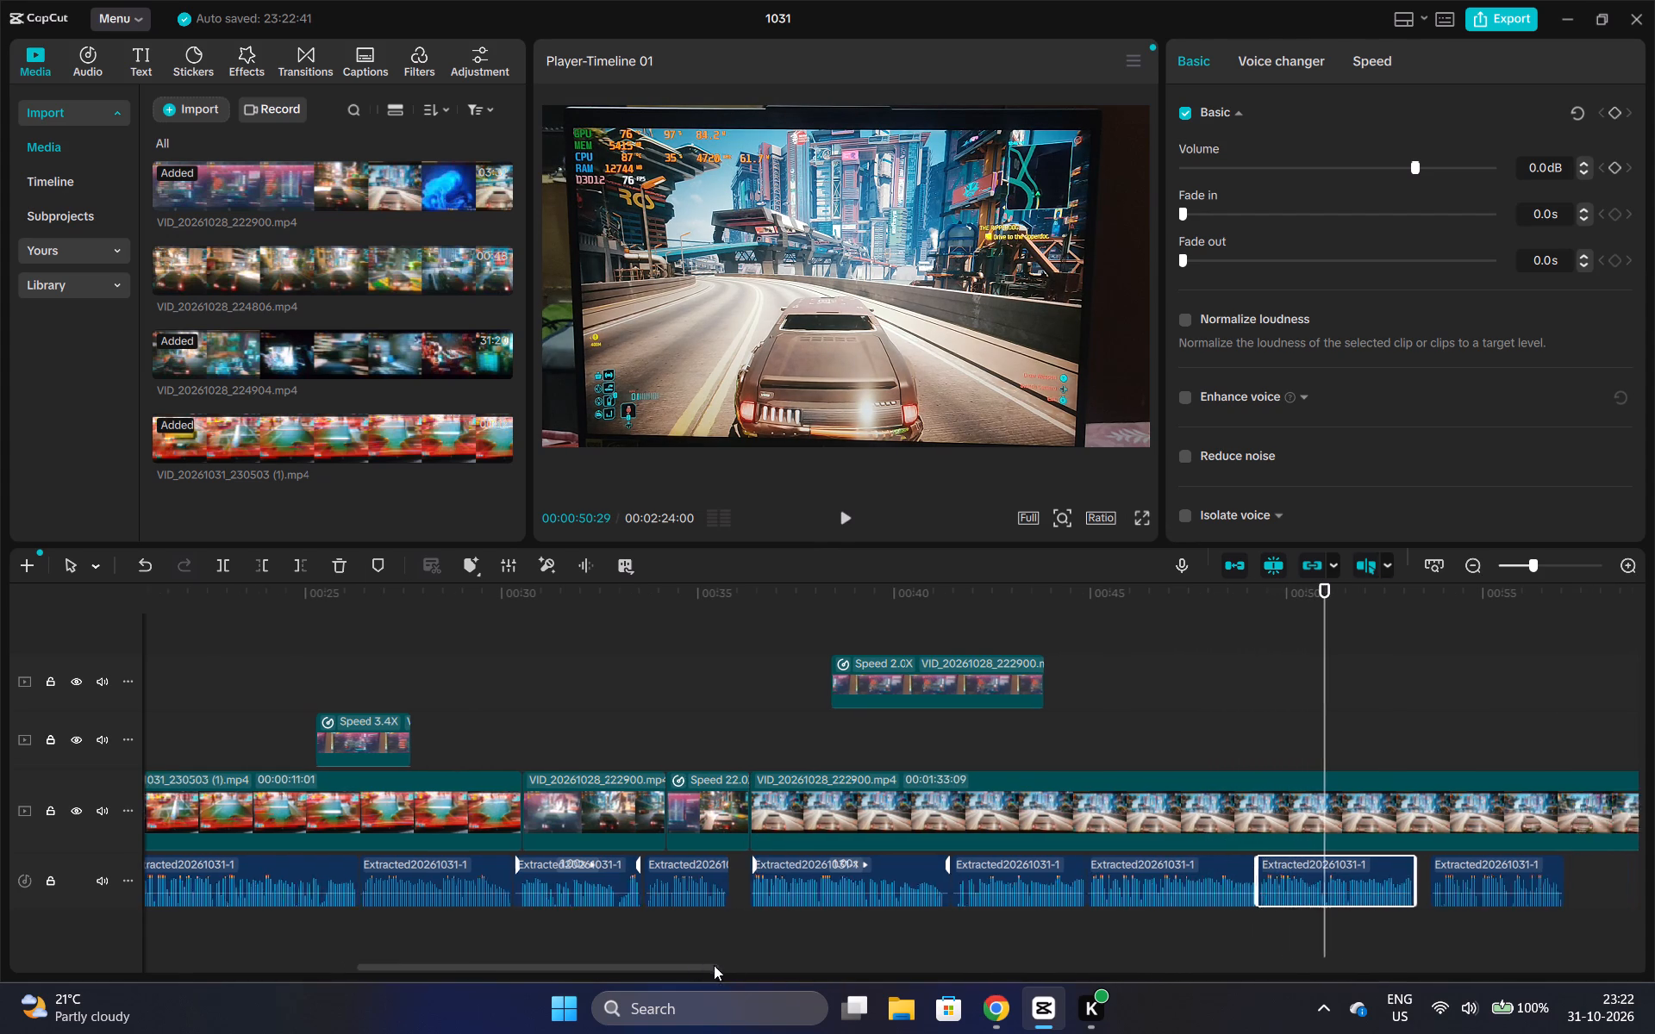
drag(714, 965, 839, 971)
key(space)
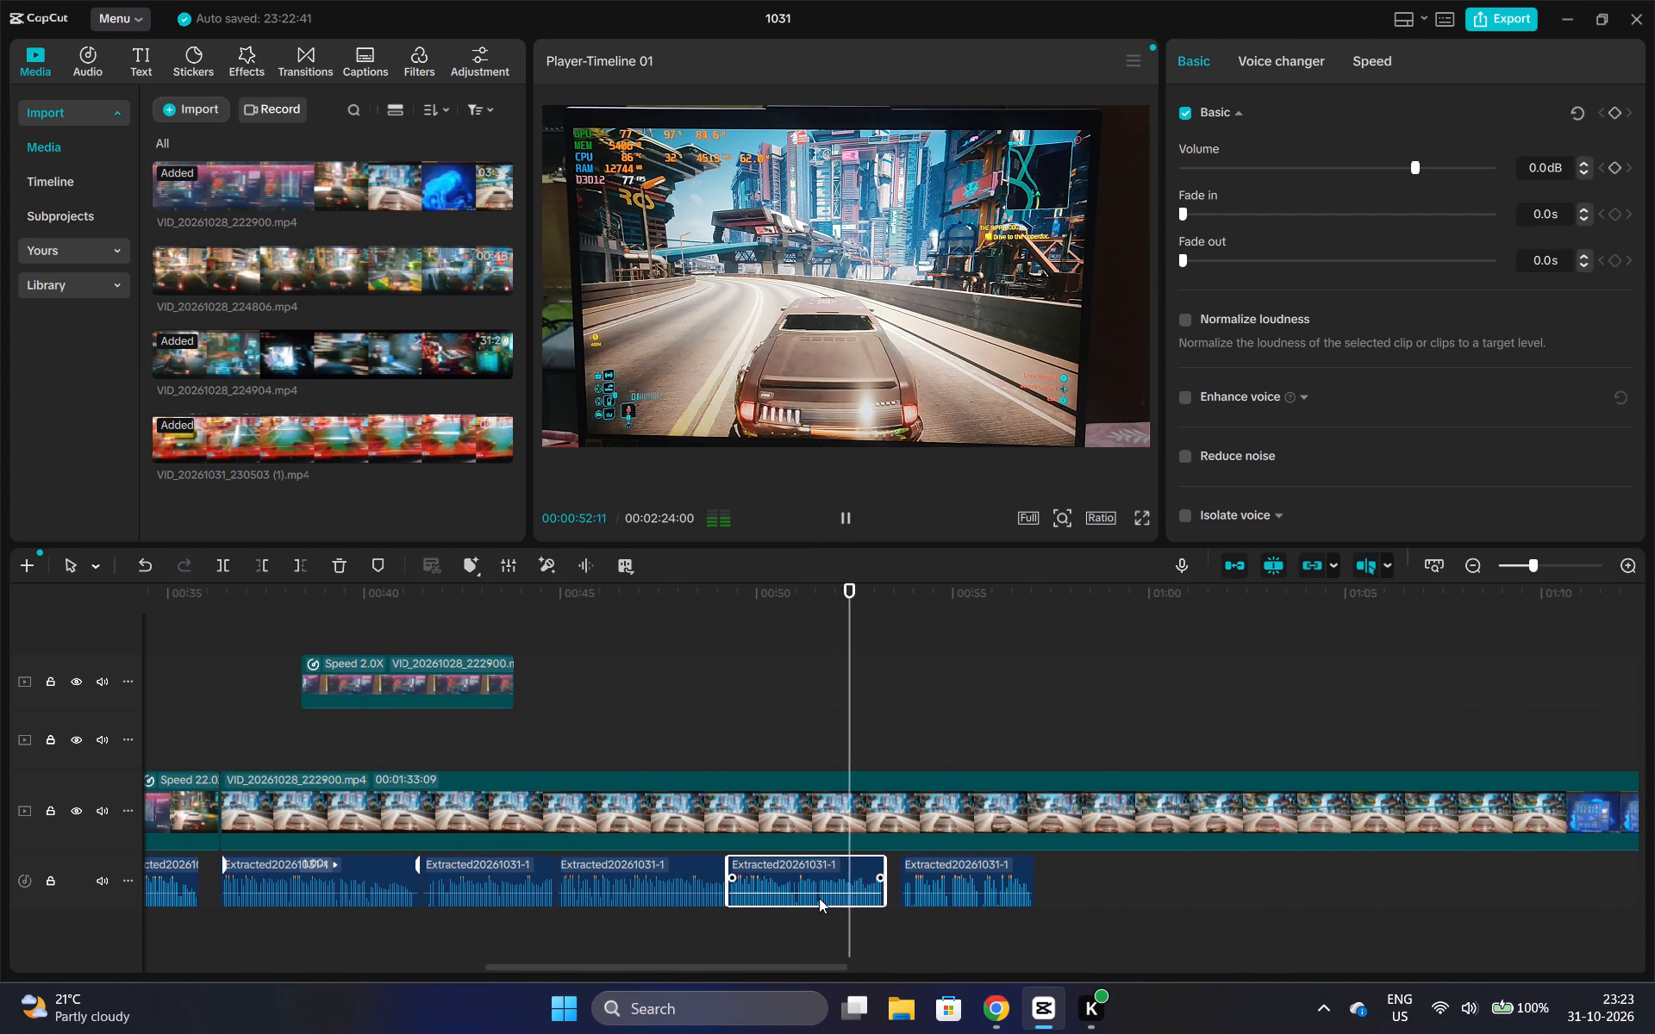
key(space)
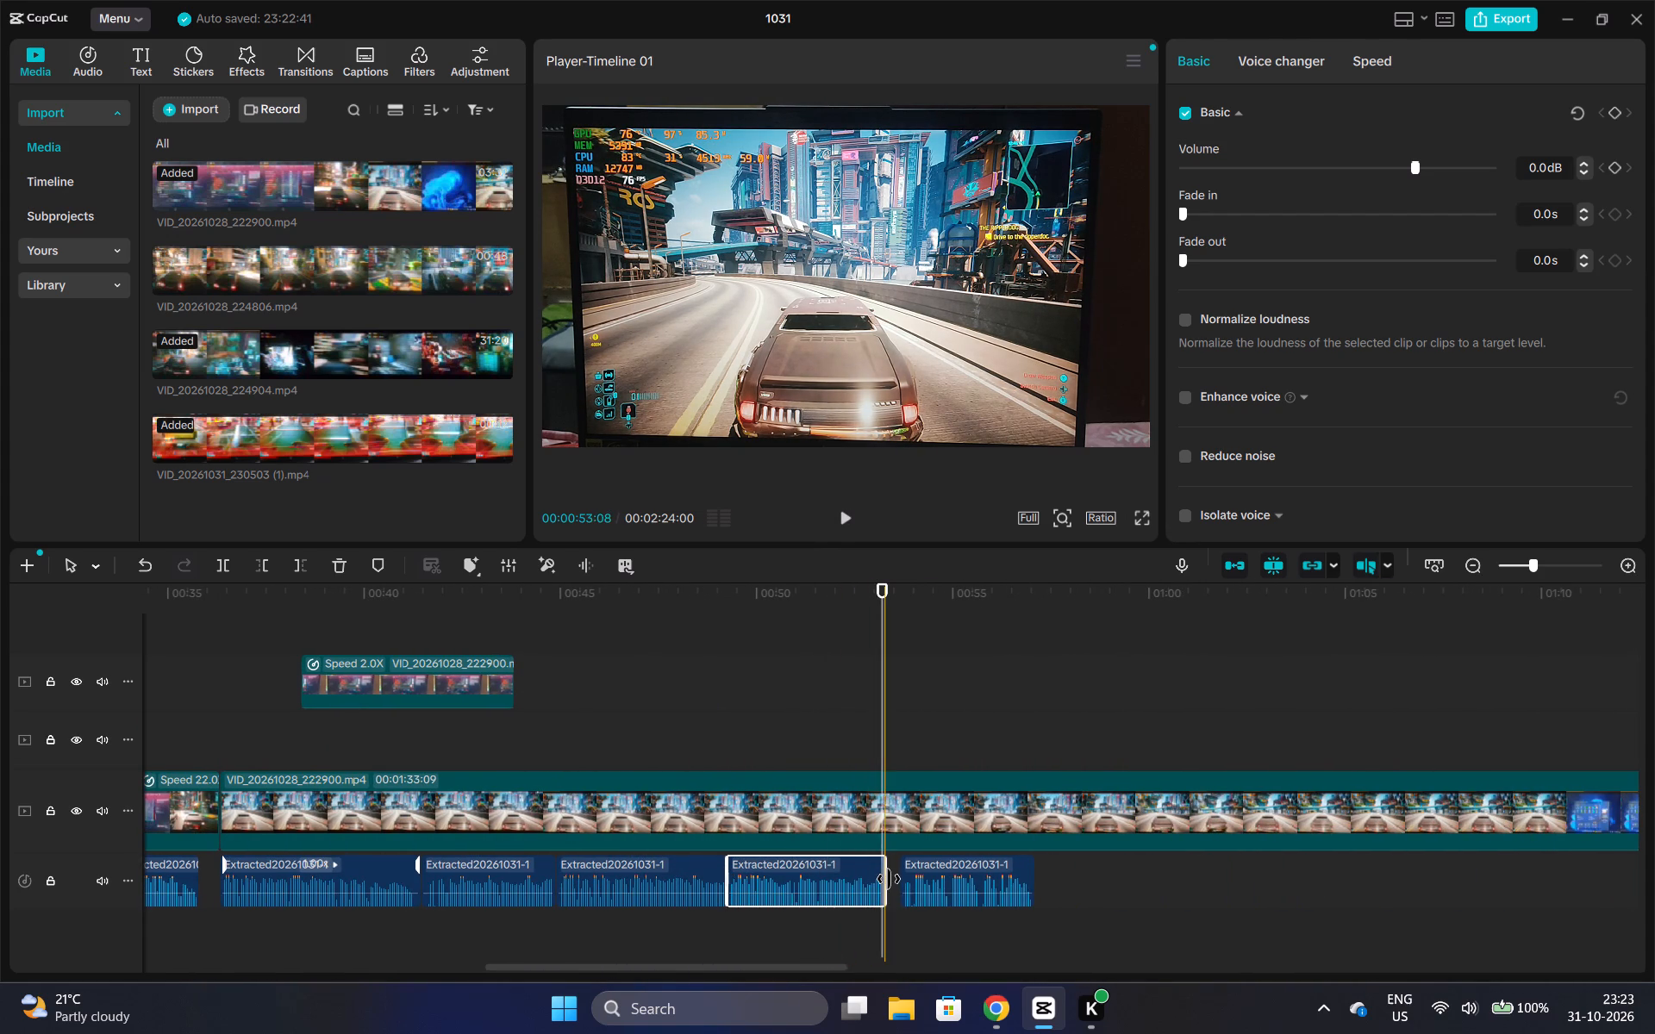
key(space)
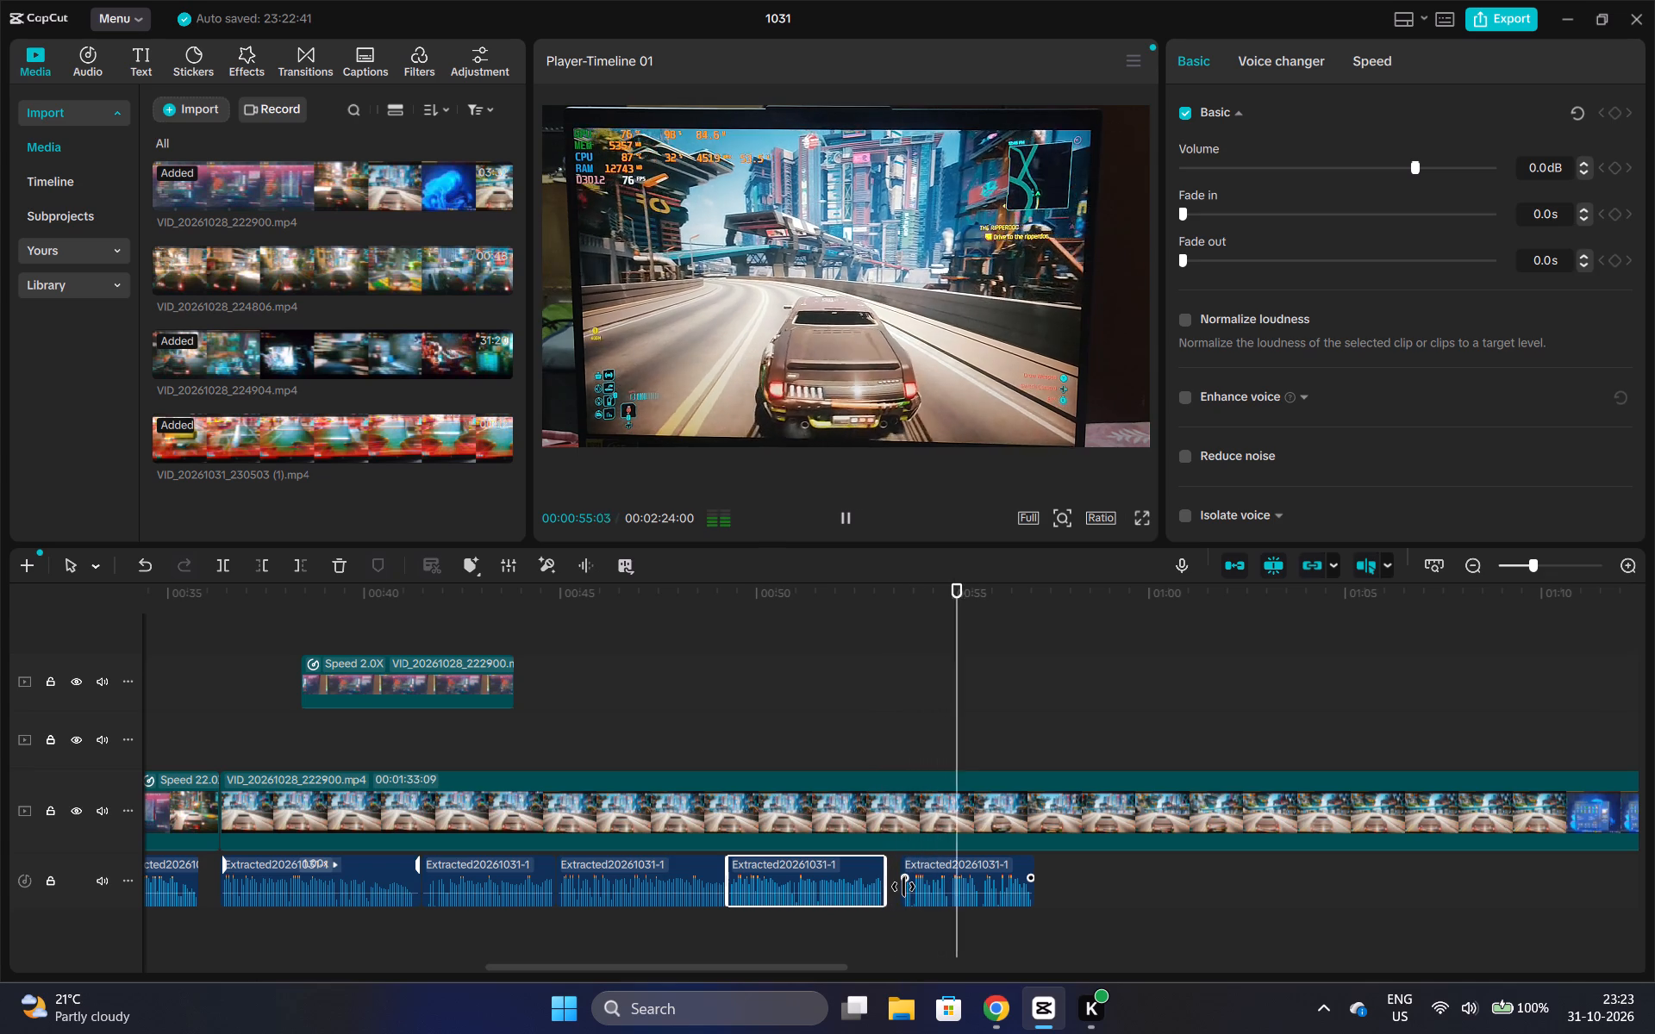
key(space)
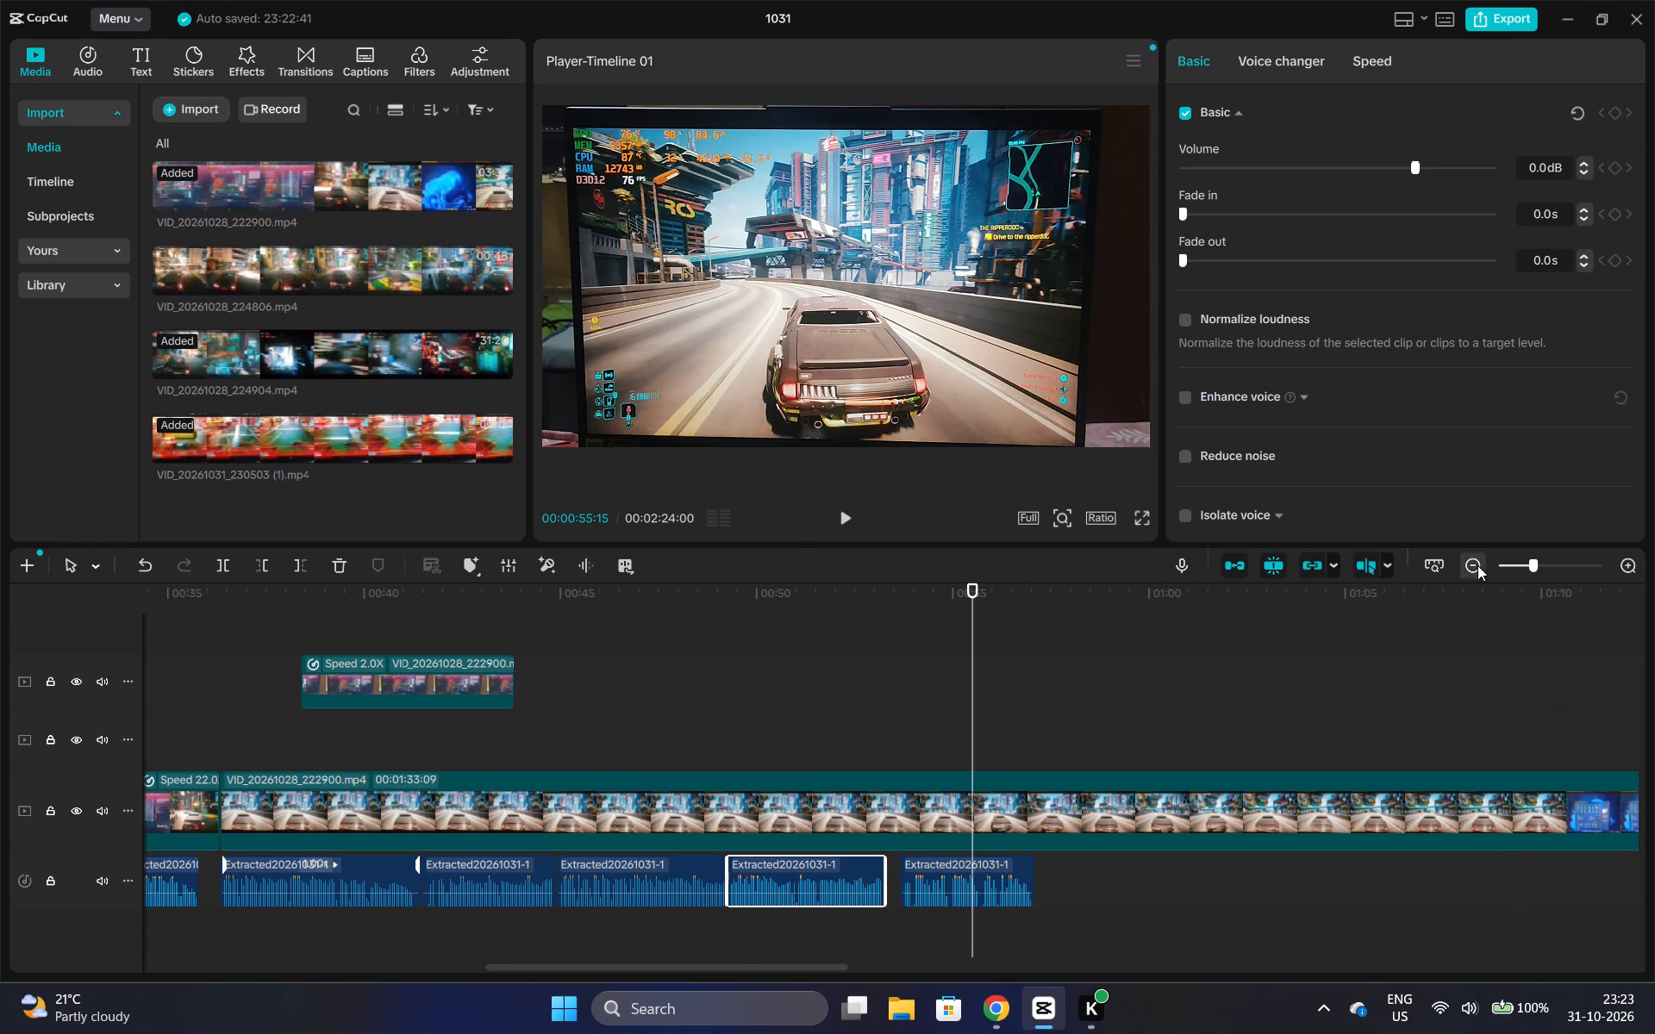
Trim the separate audio clip near the end of the timeline to start at about 02:17 and end at about 02:23.
double_click(1477, 565)
click(1477, 565)
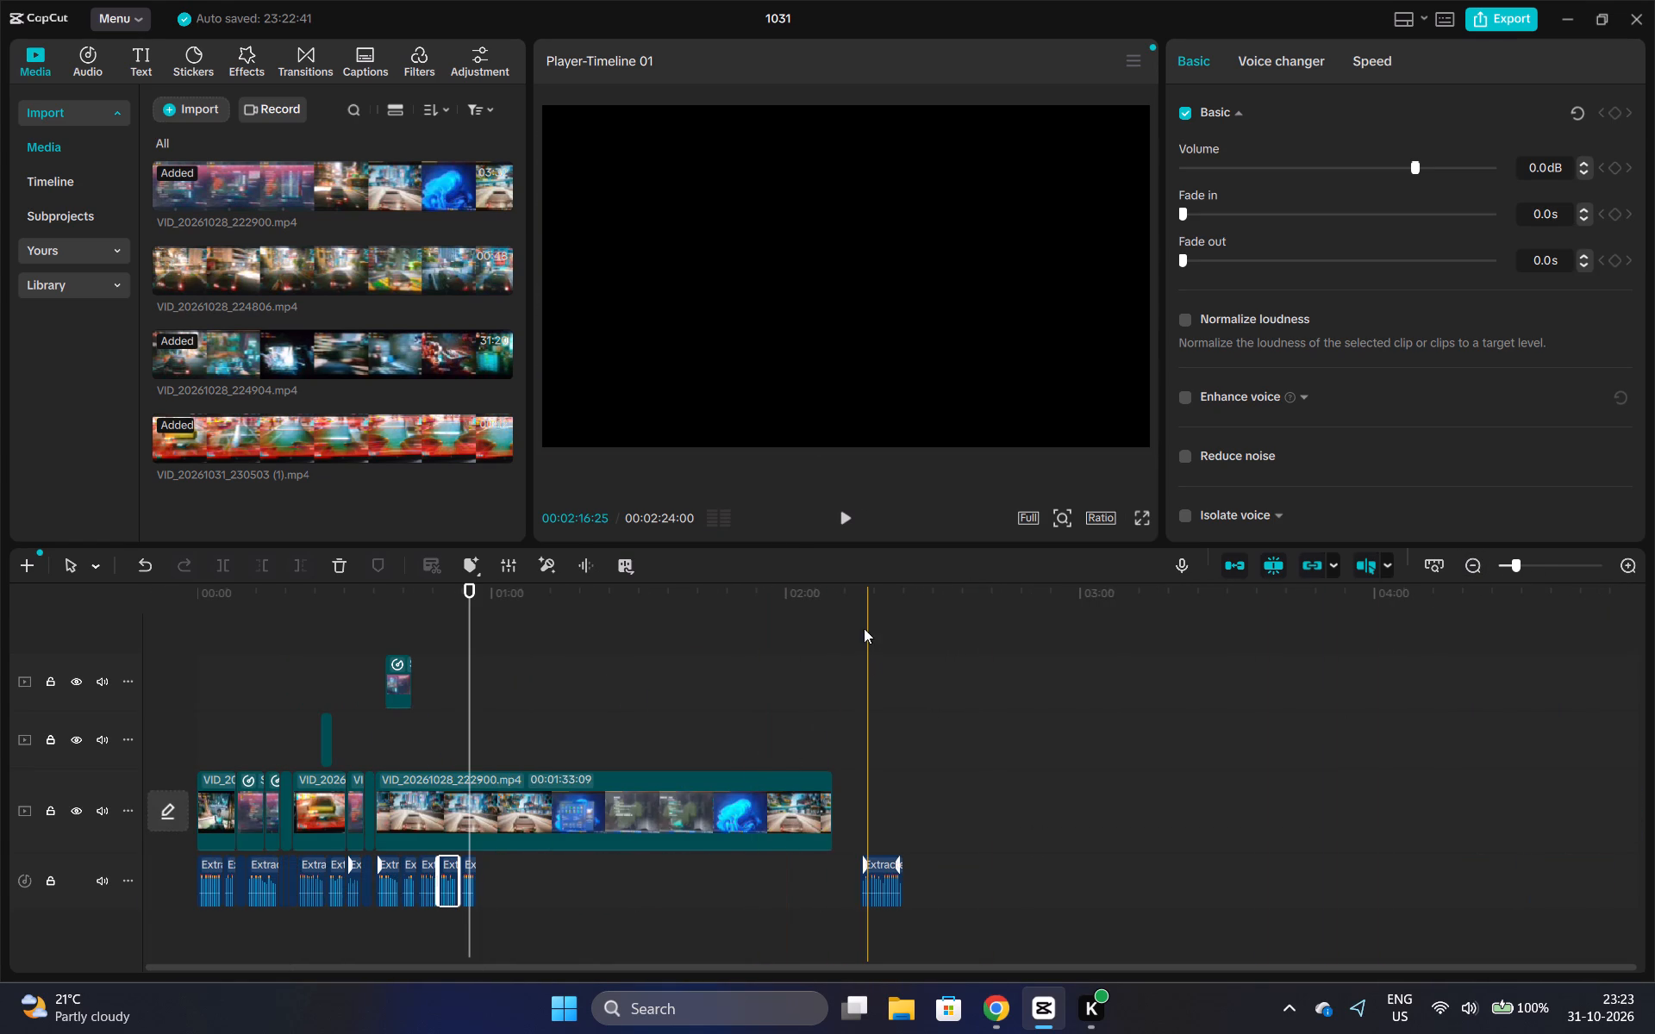
click(864, 626)
key(space)
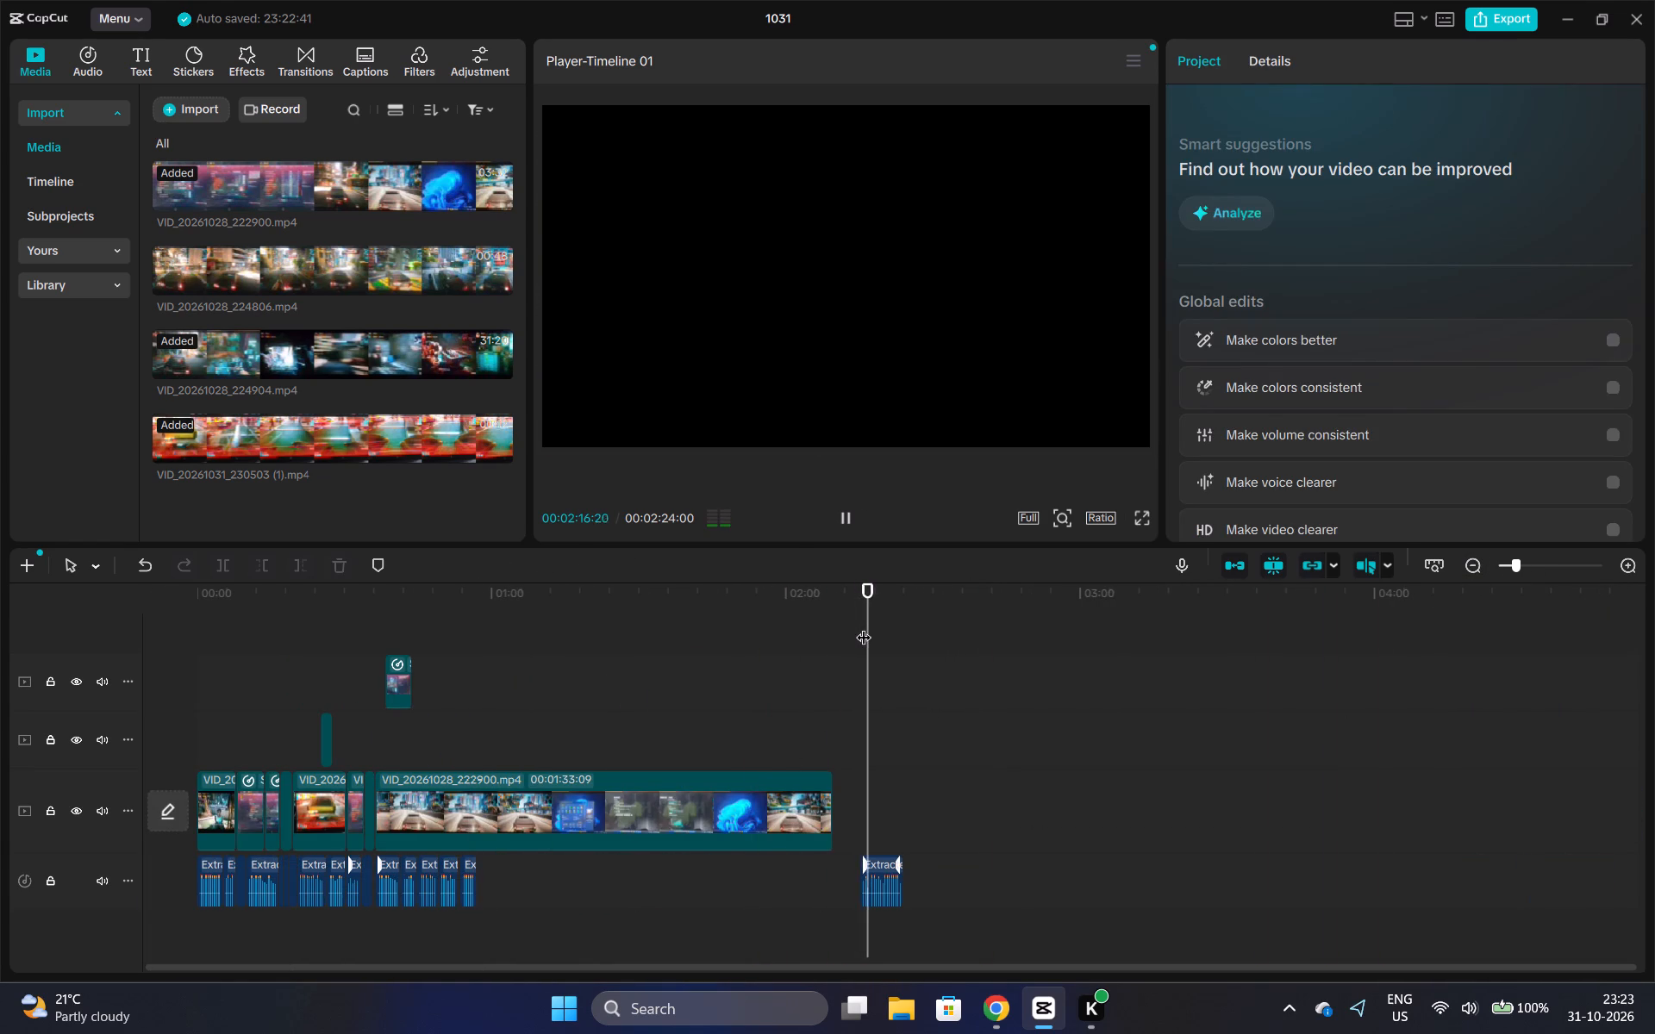
triple_click(1620, 572)
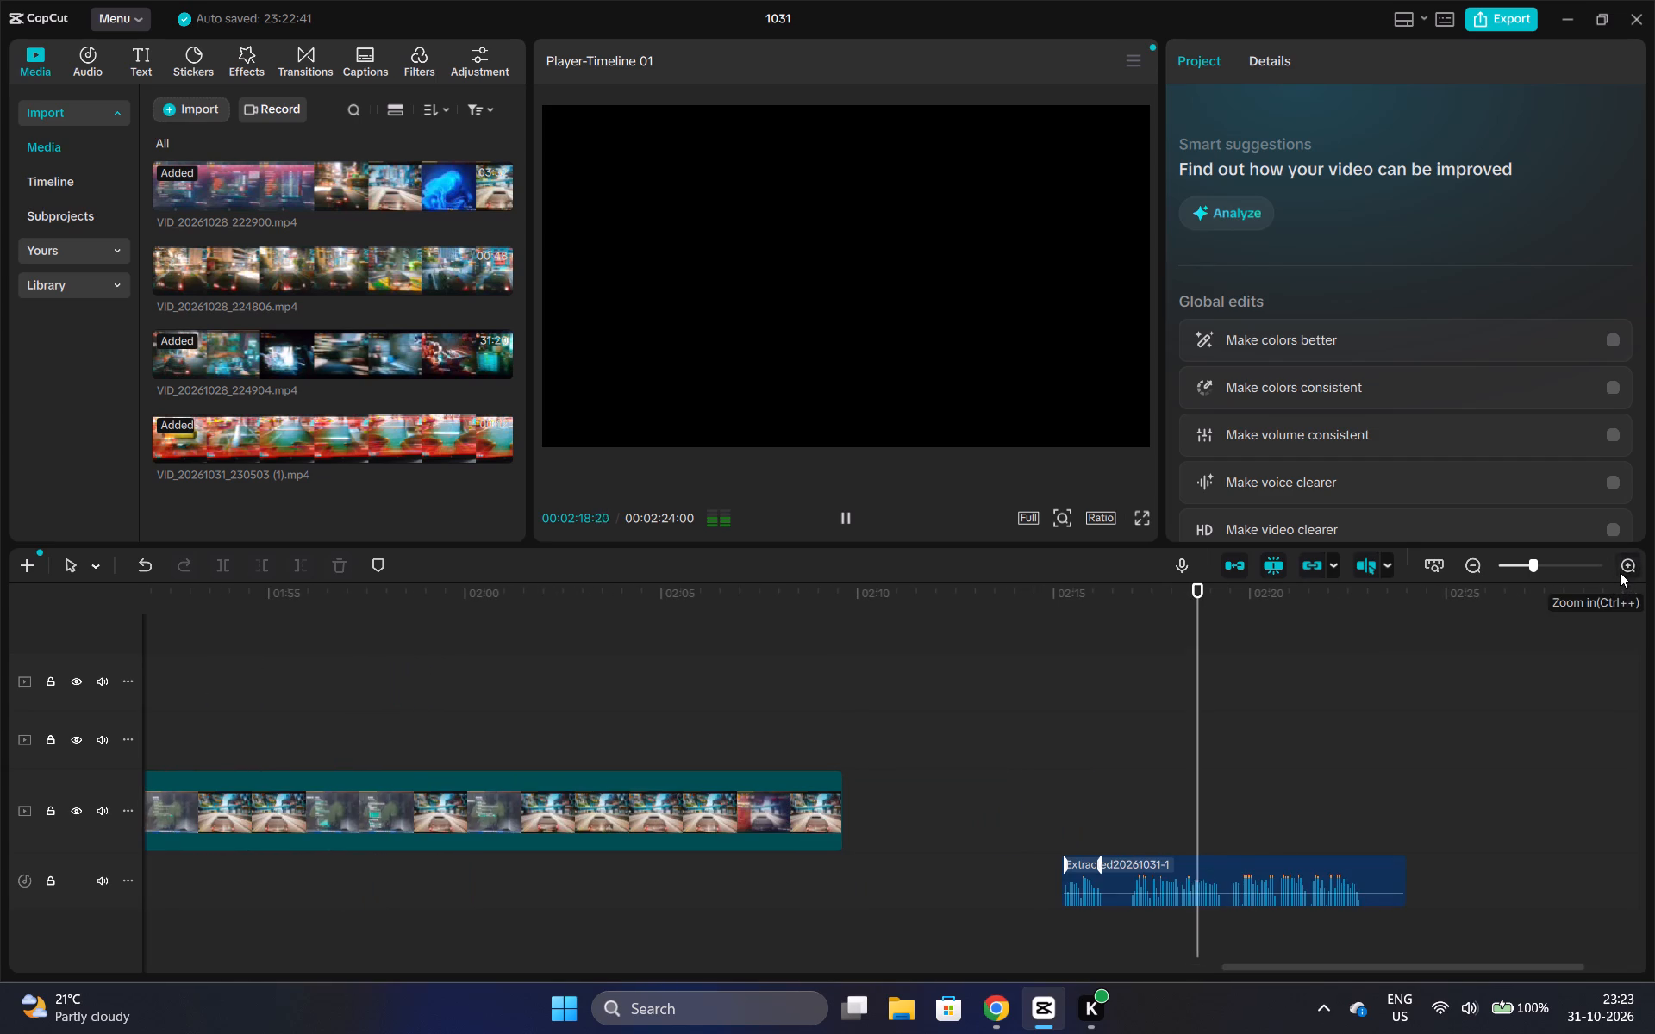
key(space)
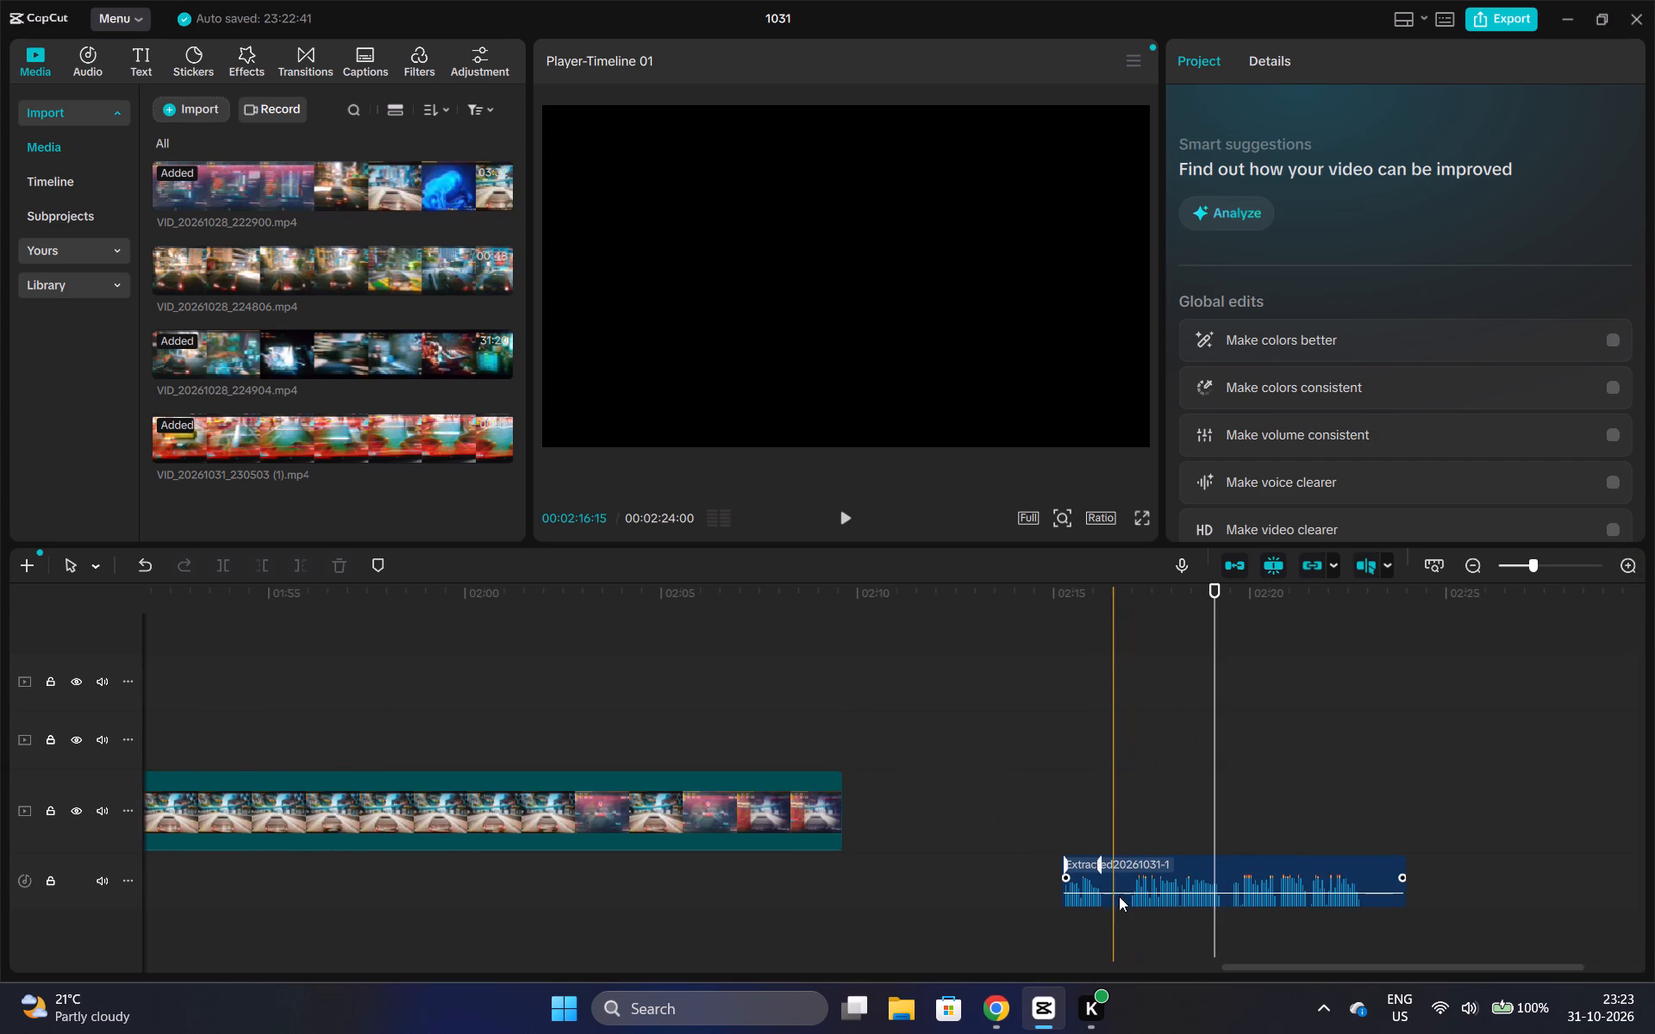
click(1128, 893)
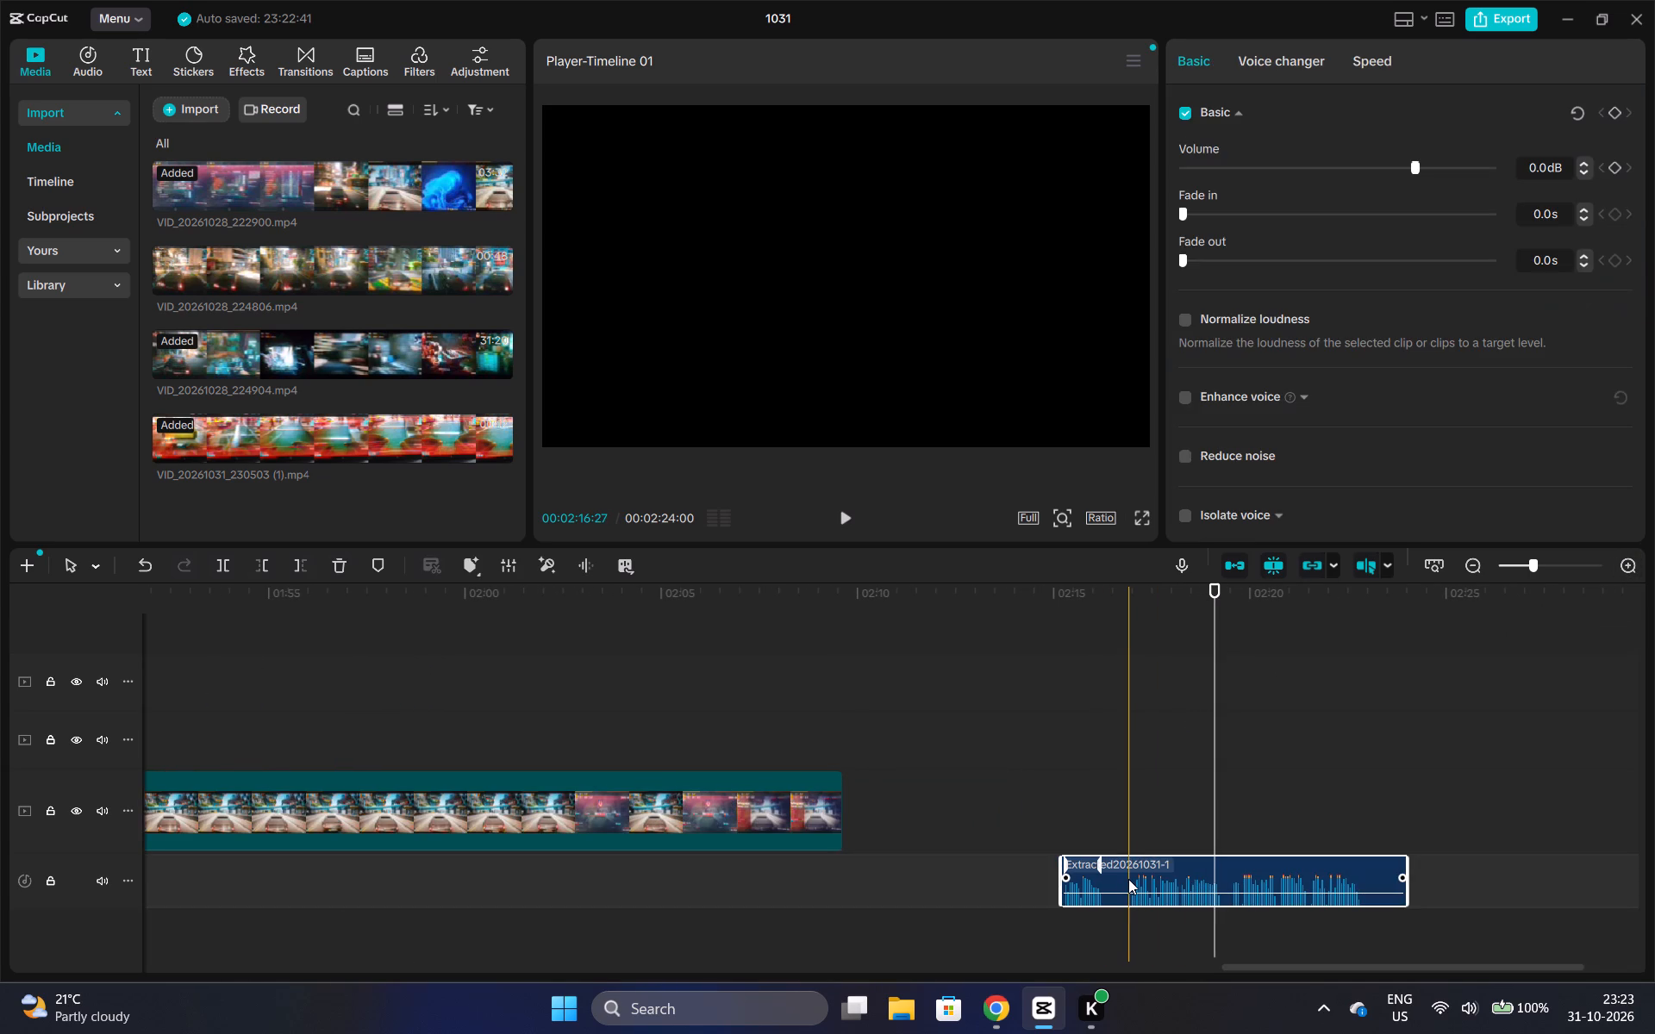
text(q)
key(space)
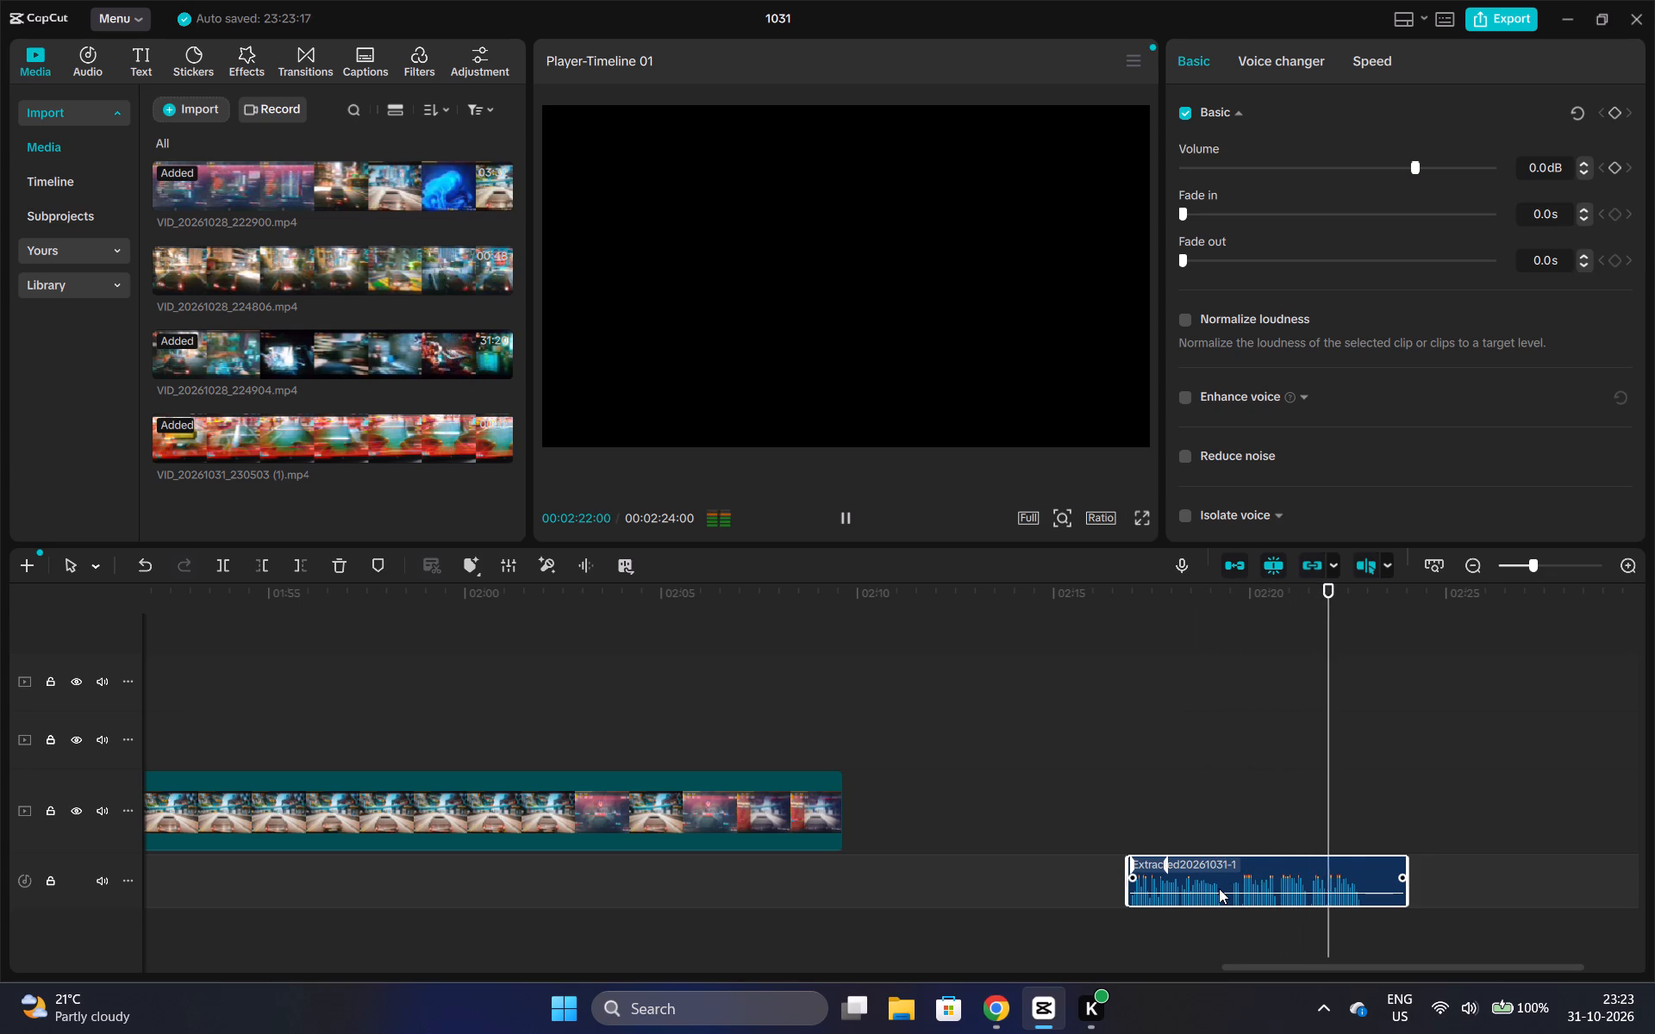
key(space)
key(w)
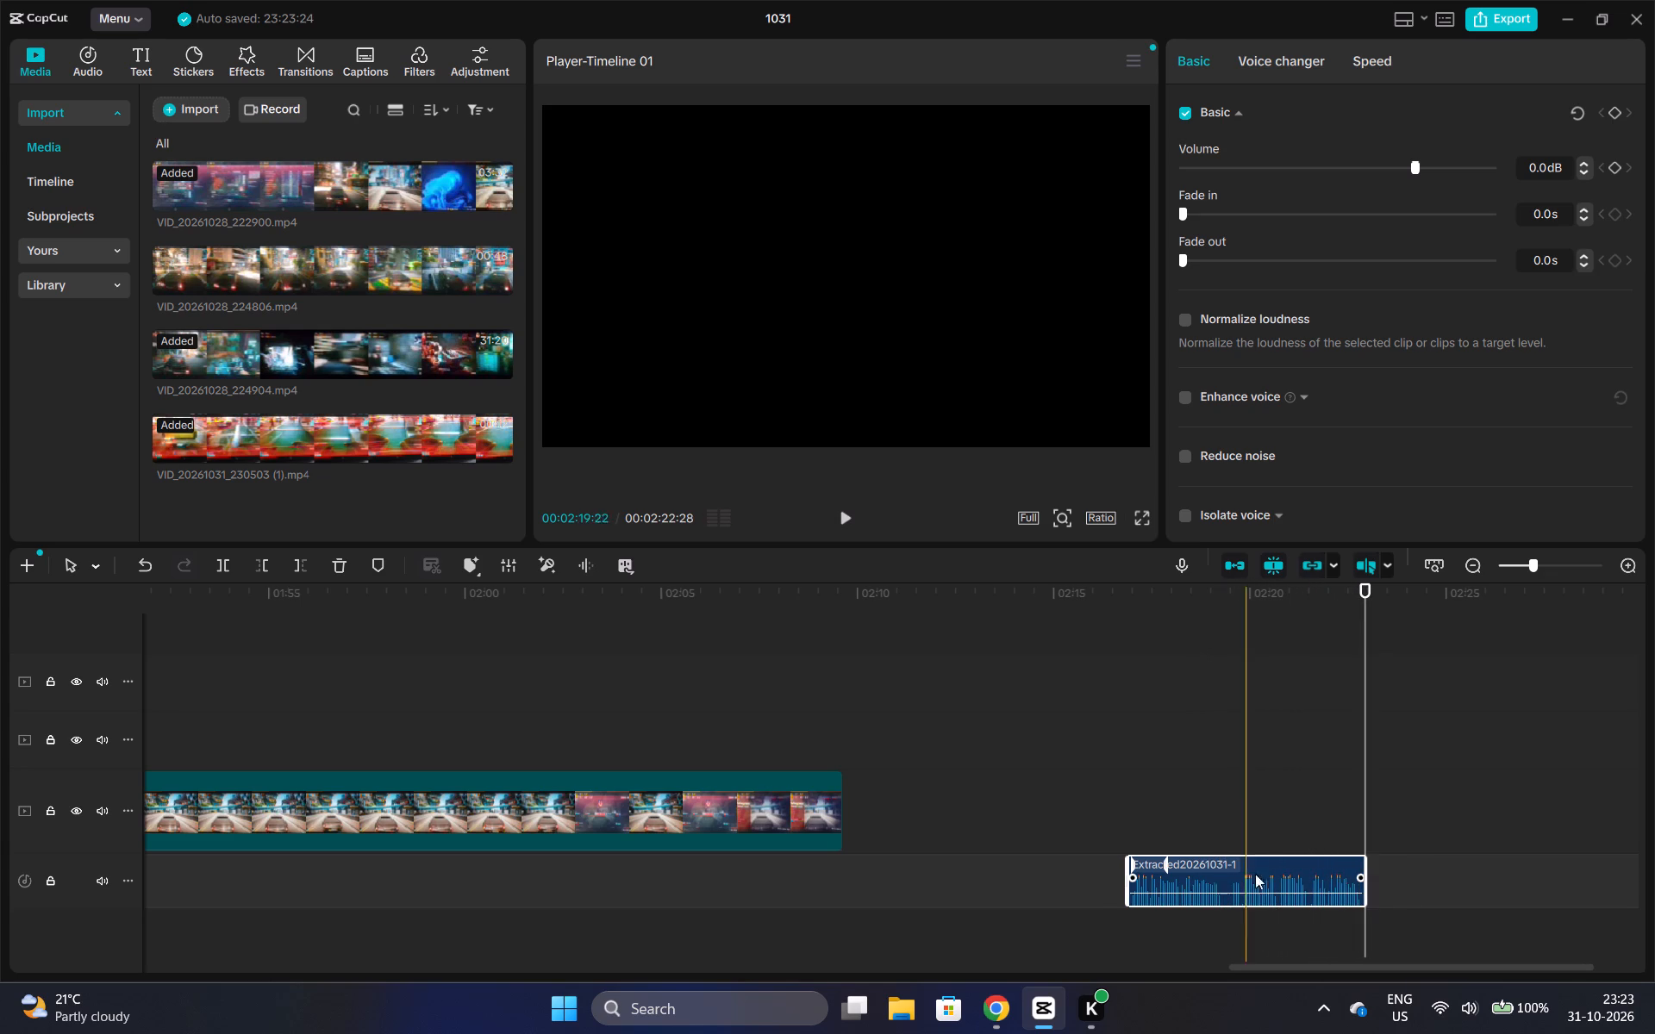
Move the trimmed audio clip earlier, to about 01:59 under the main video.
drag(1283, 863, 594, 863)
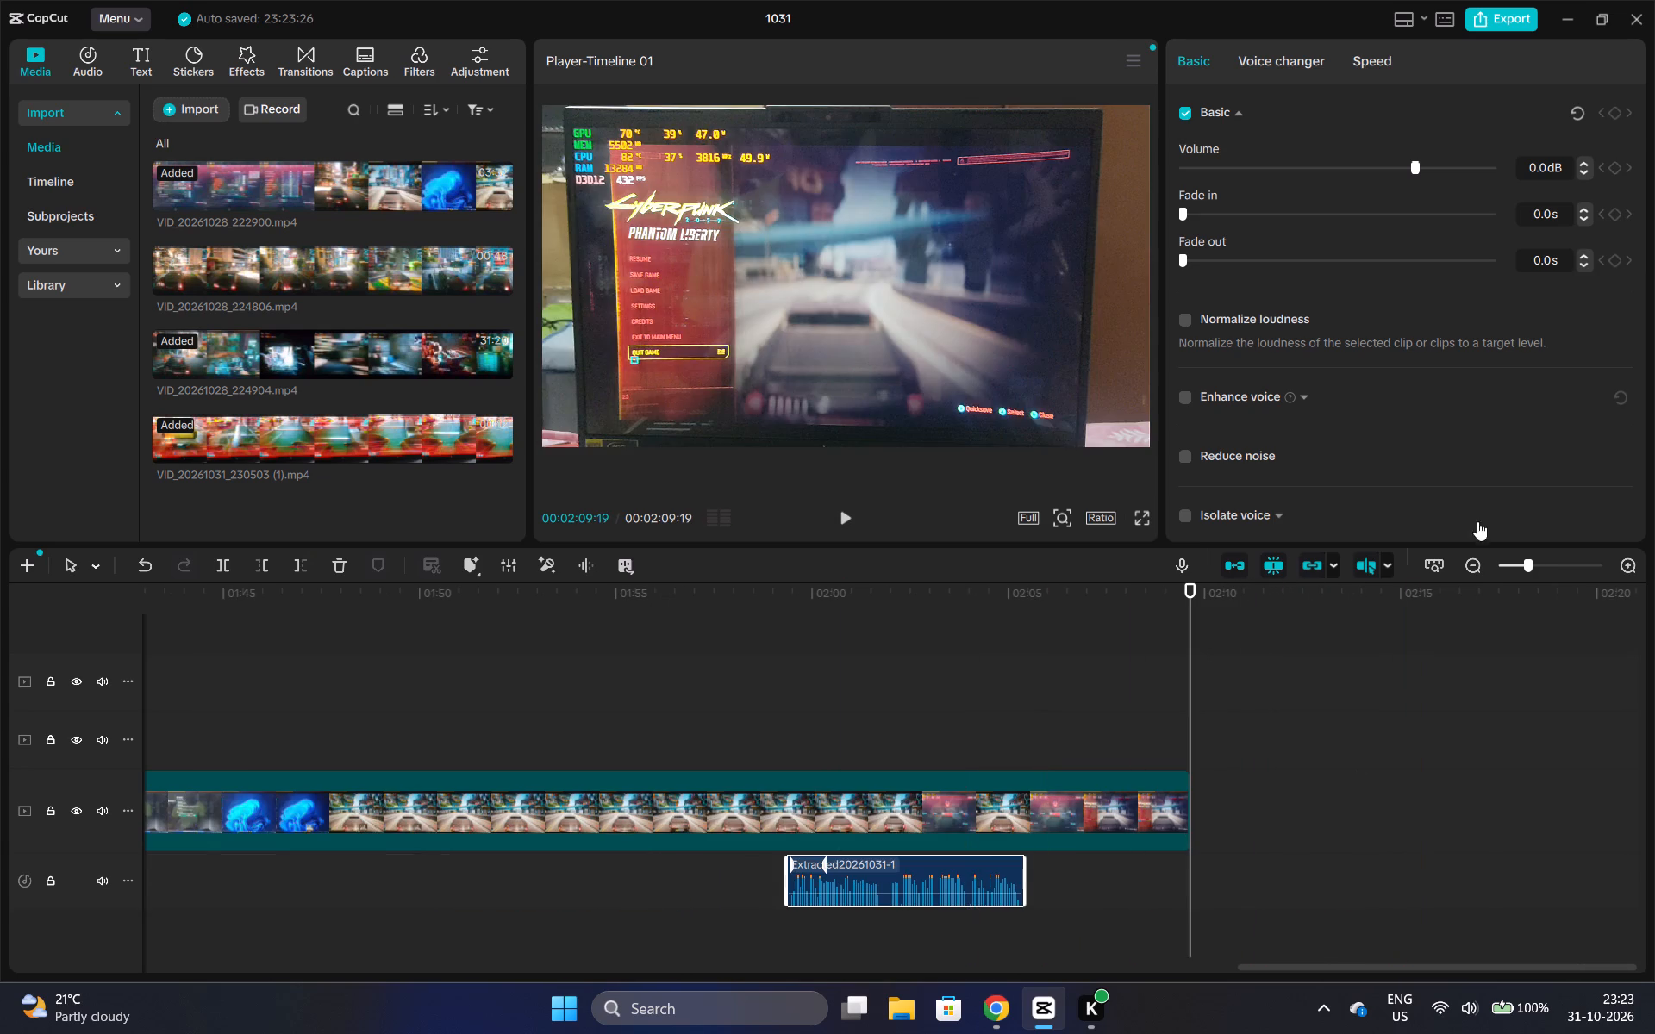
Review the section from about 00:38, and cut the 2.0X overlay video clip out of the top track there.
double_click(1475, 560)
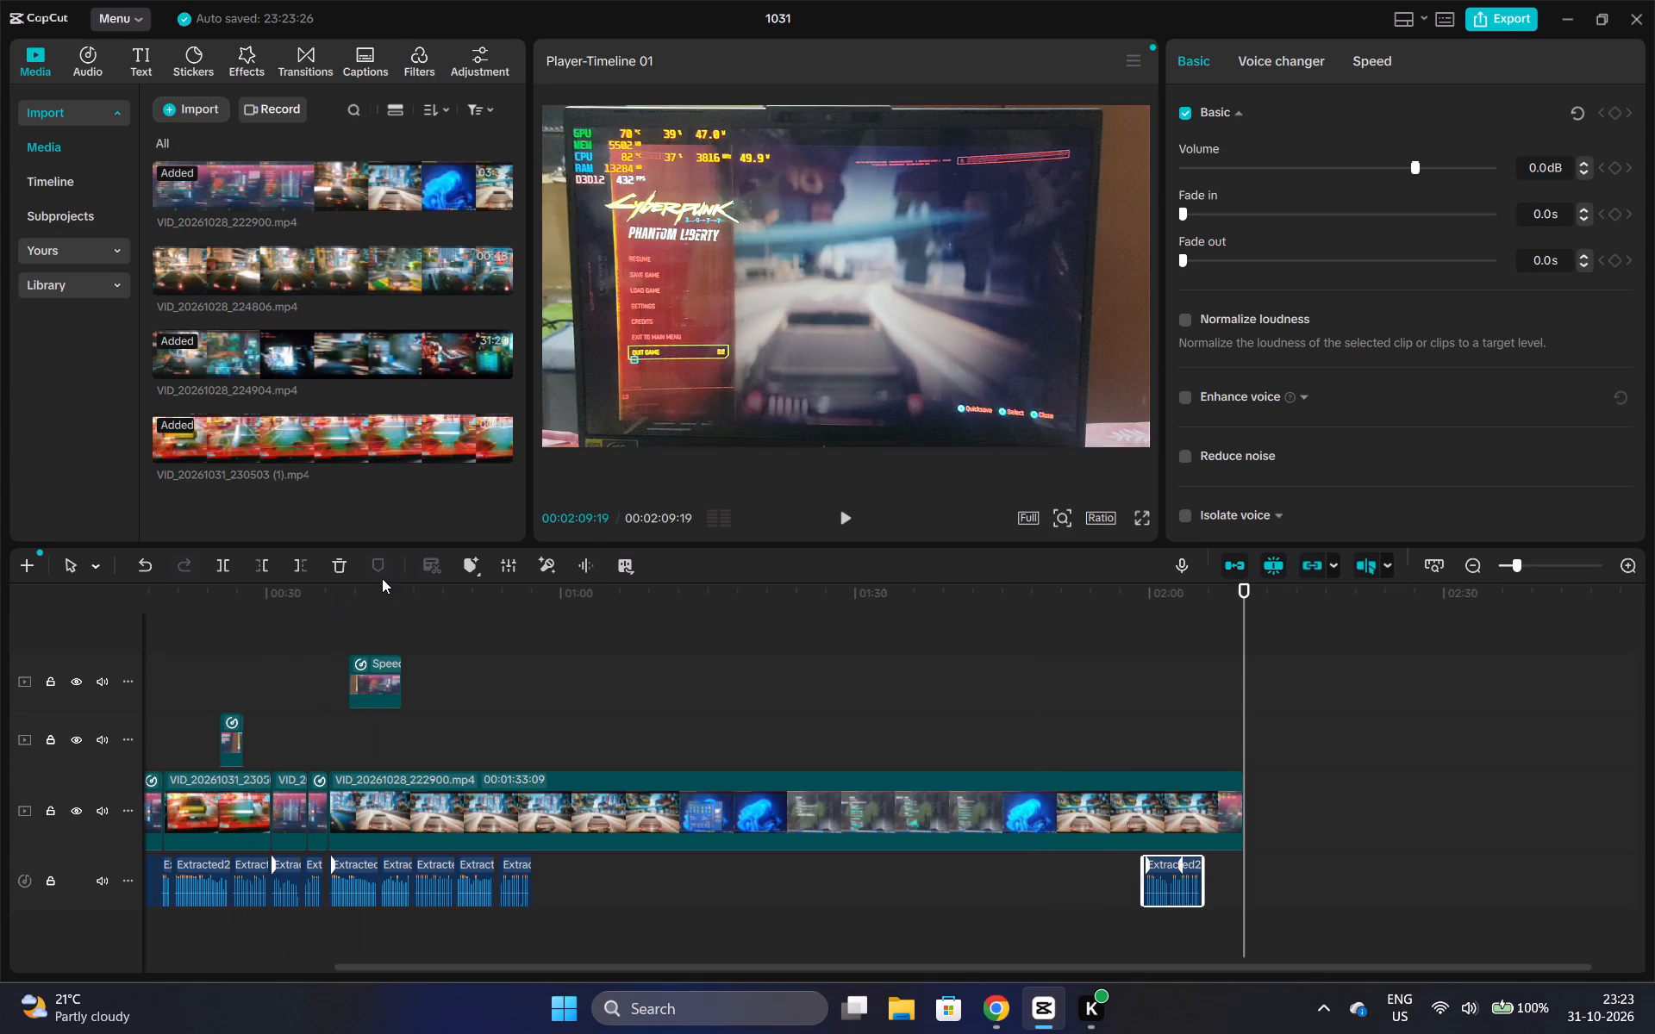
click(347, 587)
key(space)
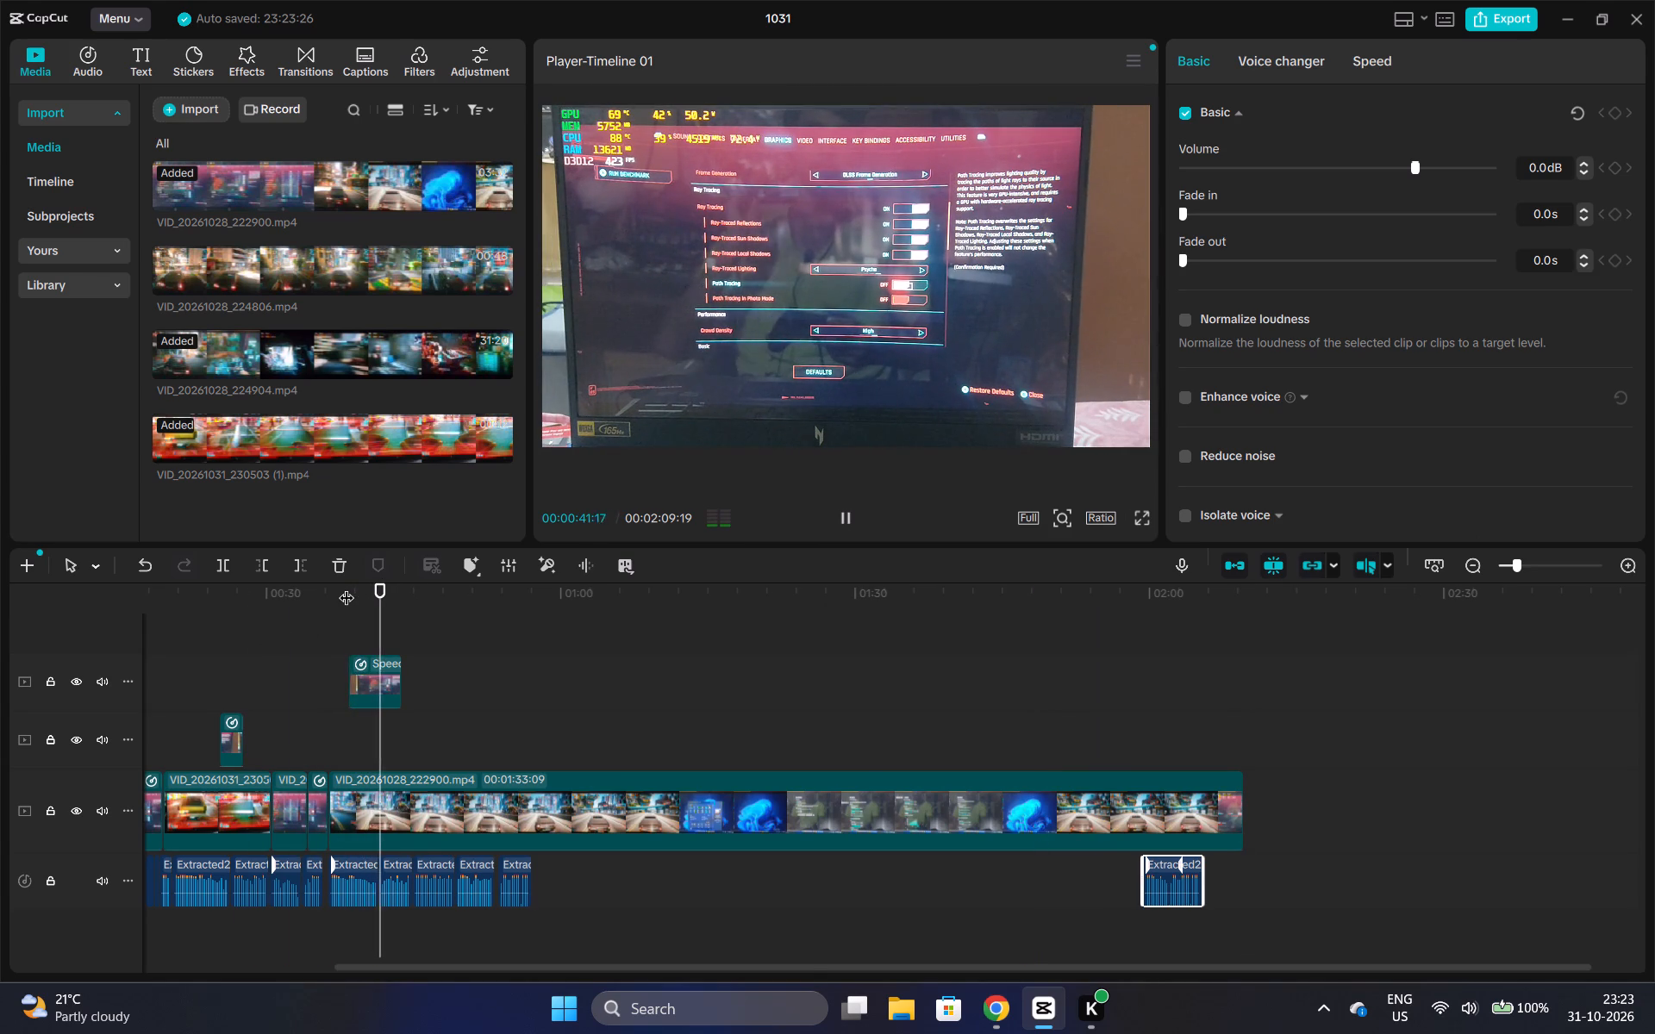
key(space)
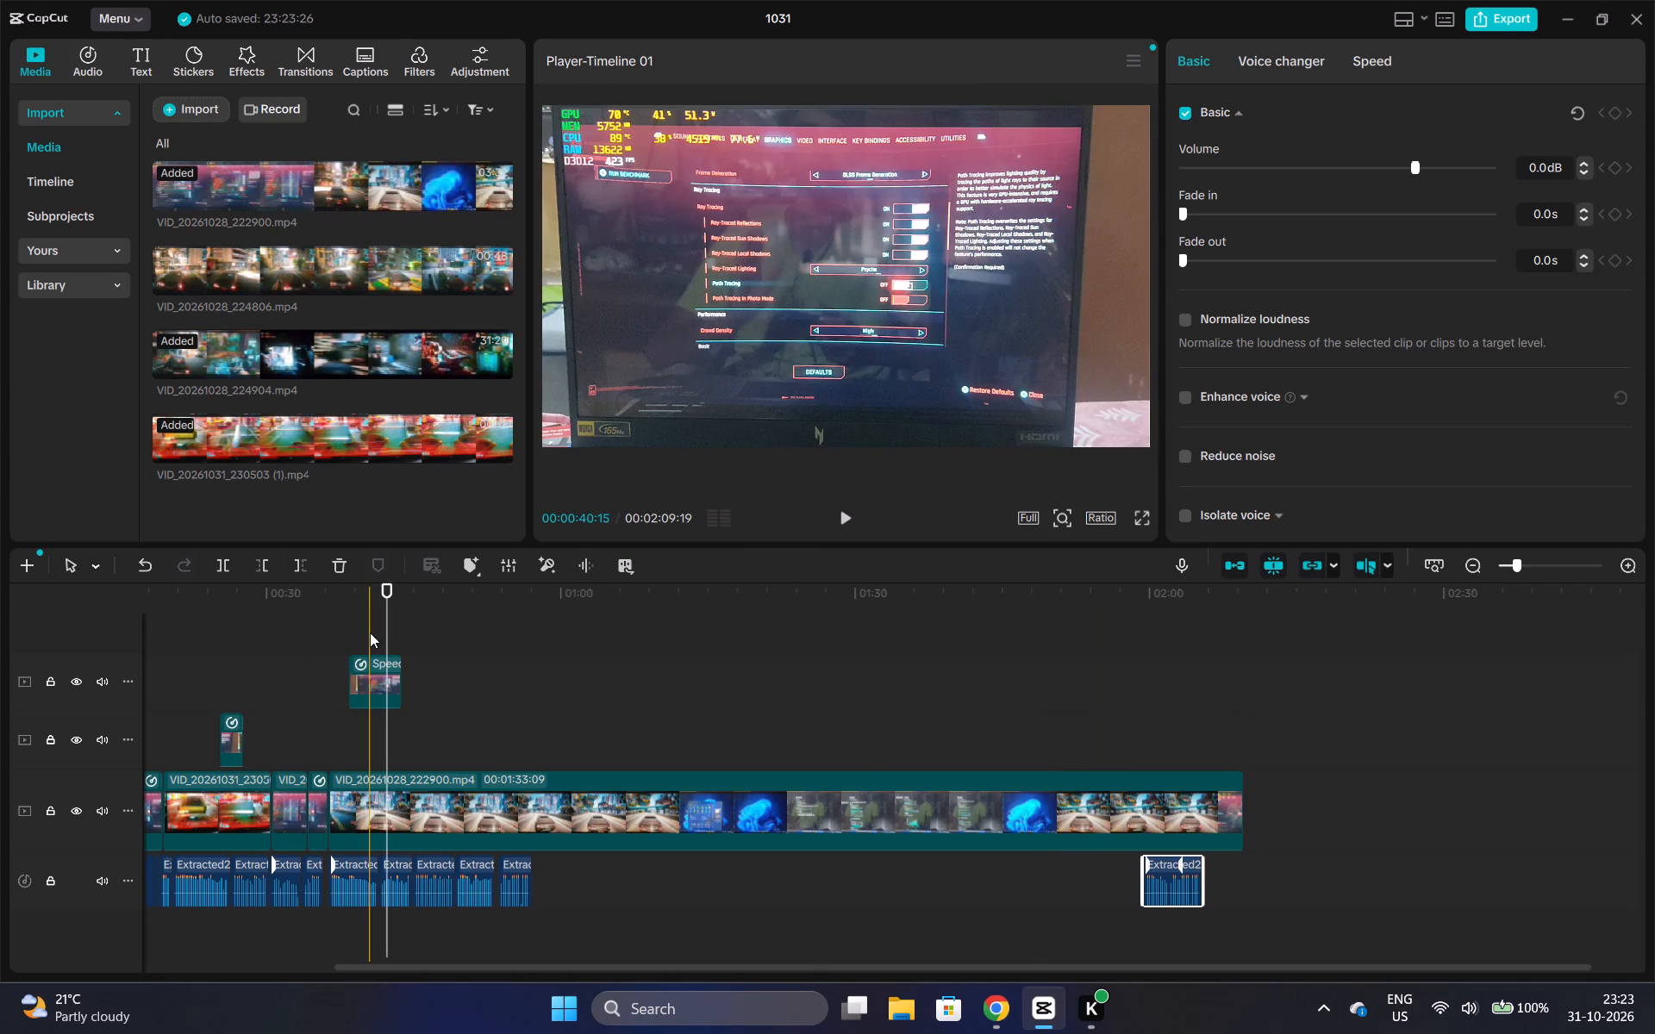
click(365, 688)
key(ctrl+x)
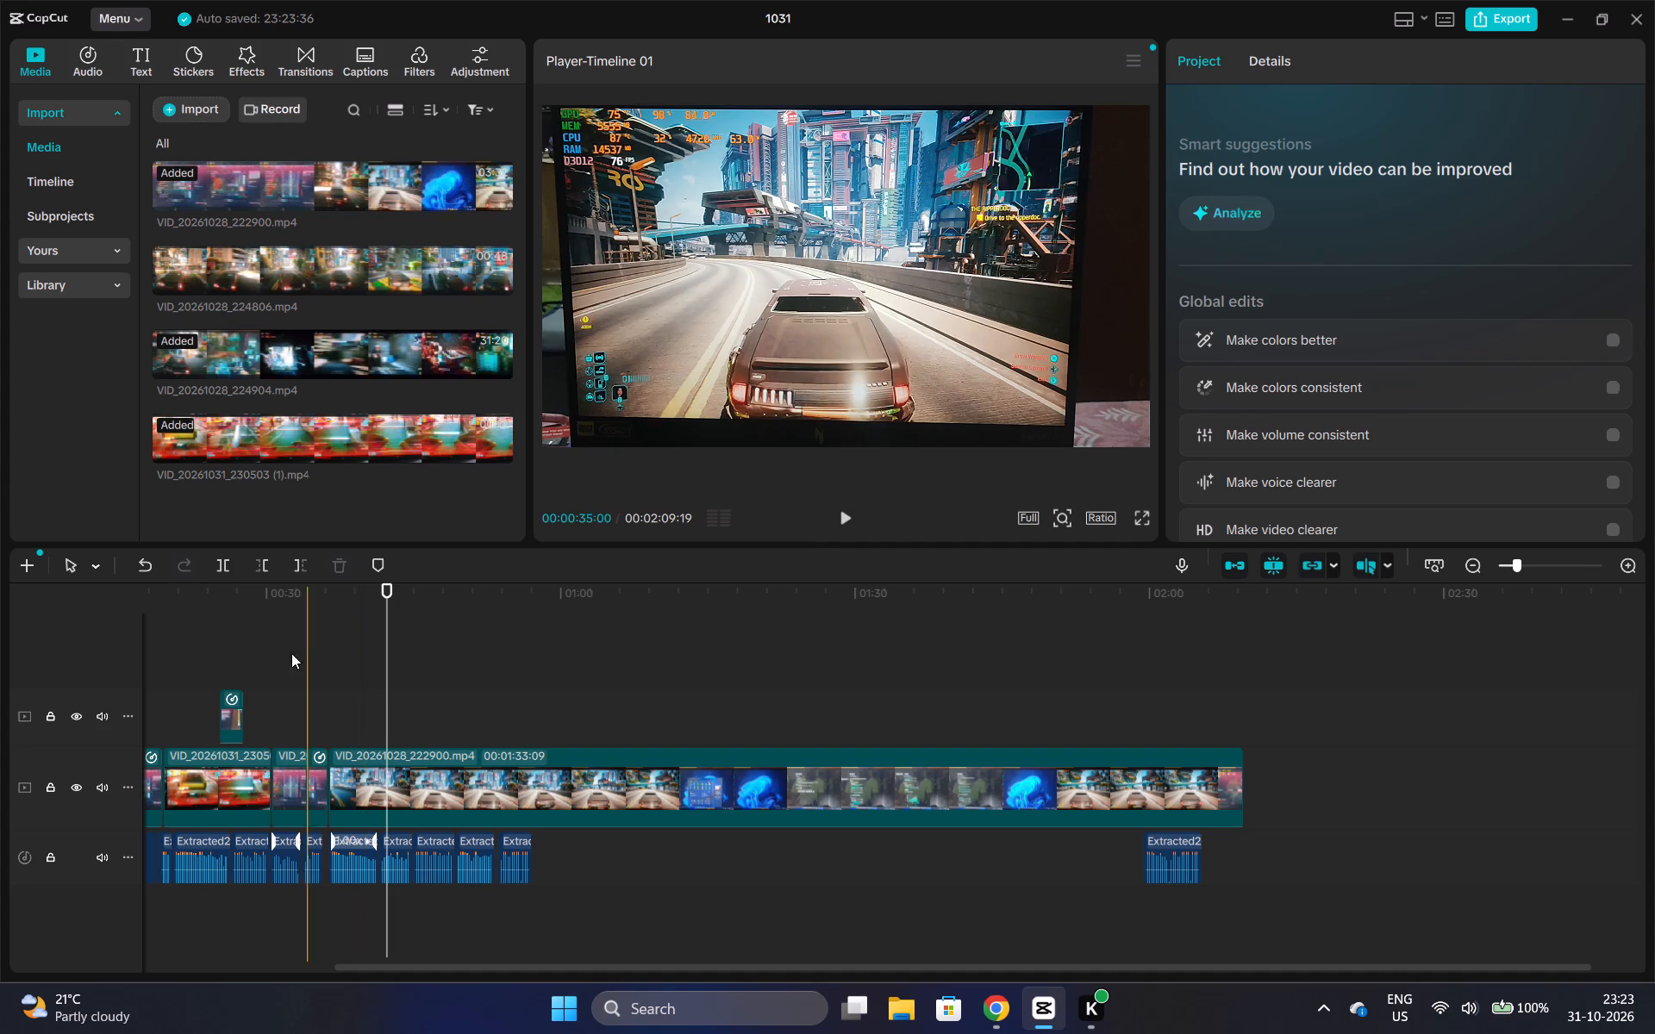
Listen from about 00:40, and move the audio clip at about 00:54 directly after the preceding clip on the same track, at about 00:53.
click(365, 623)
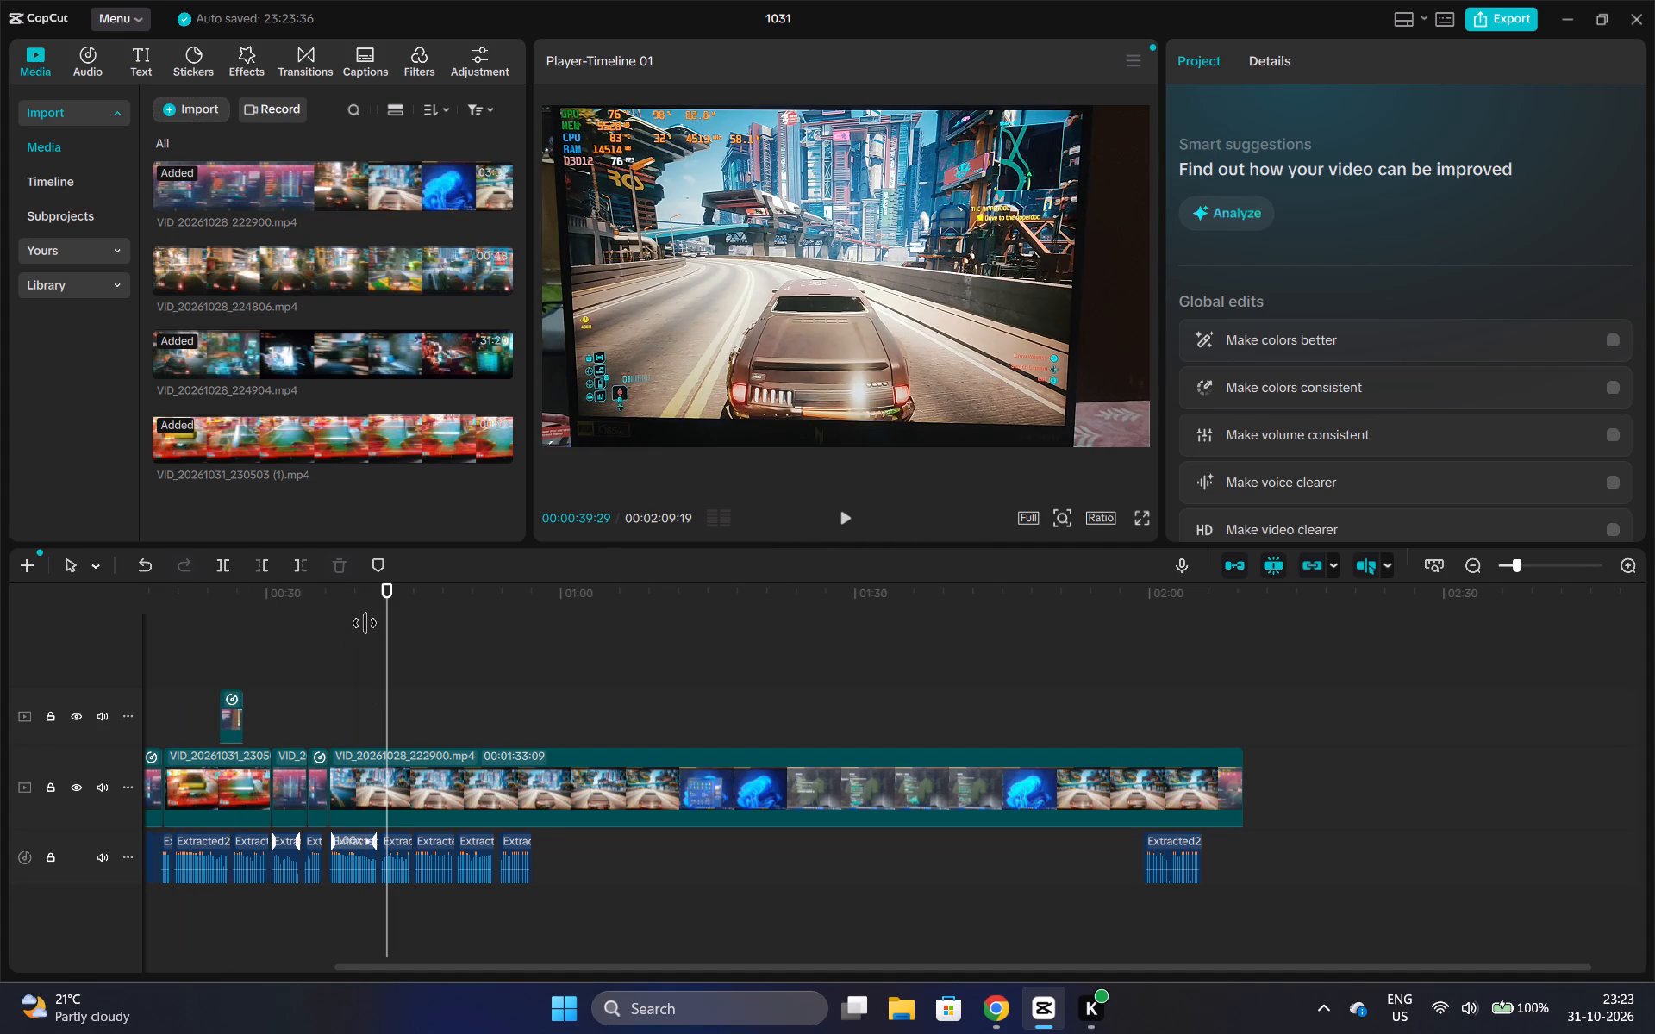
key(space)
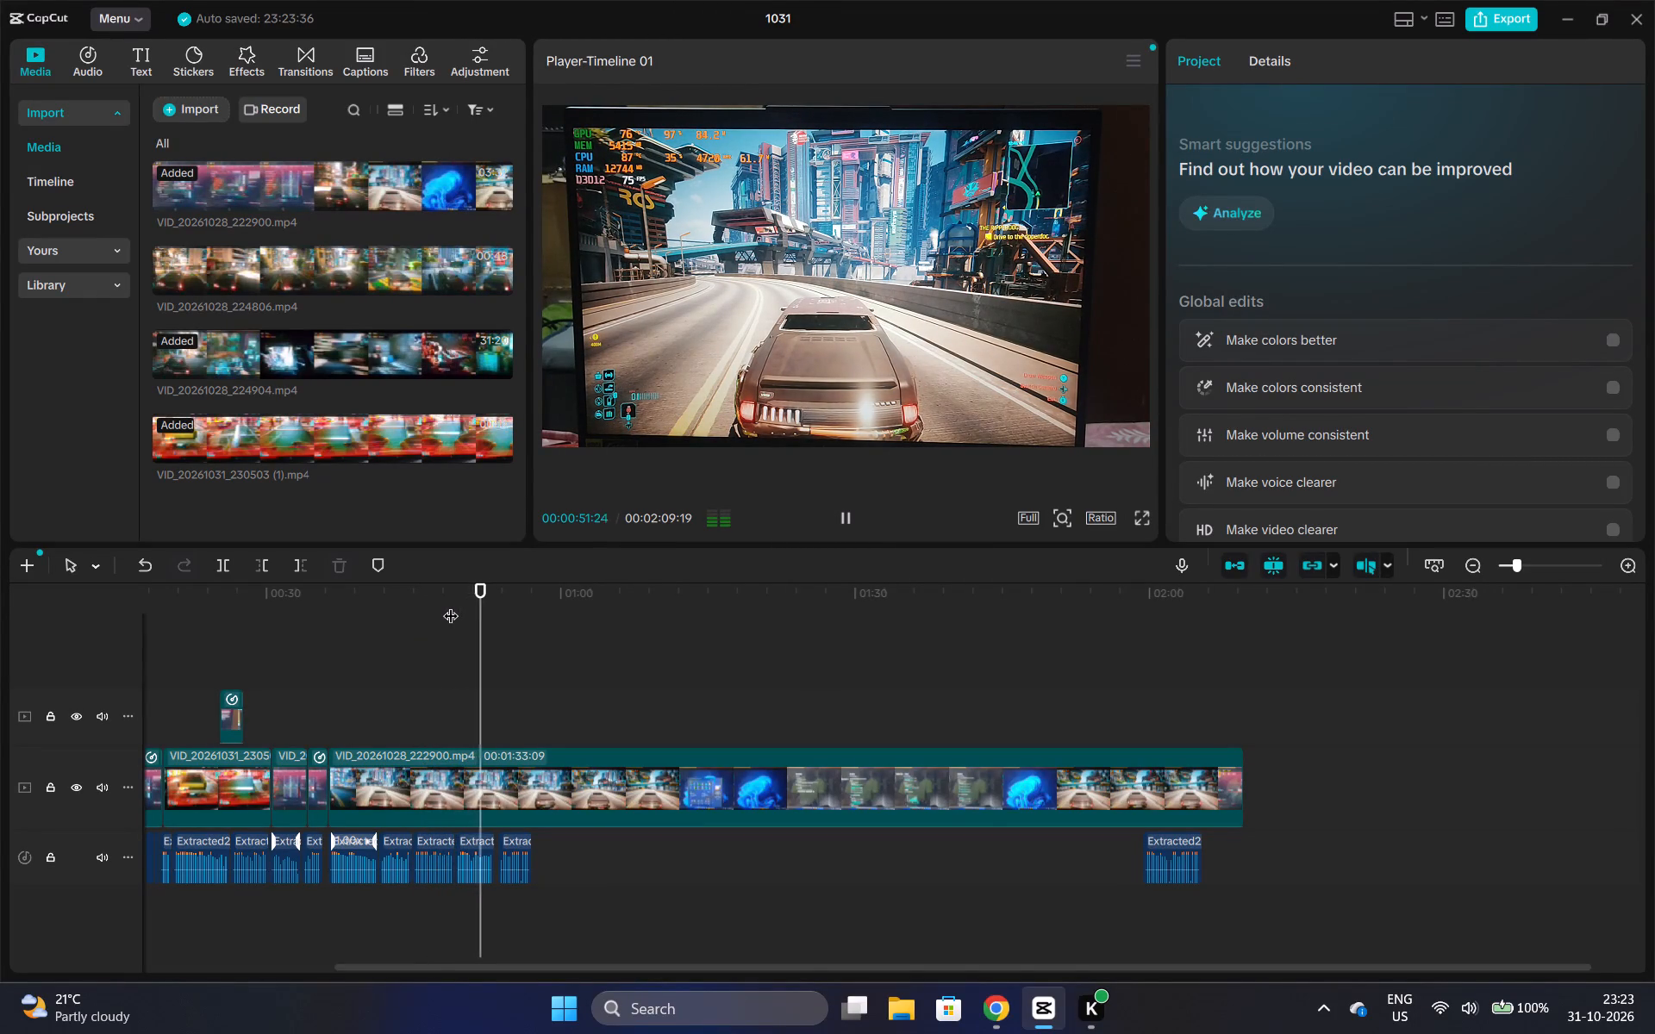
key(space)
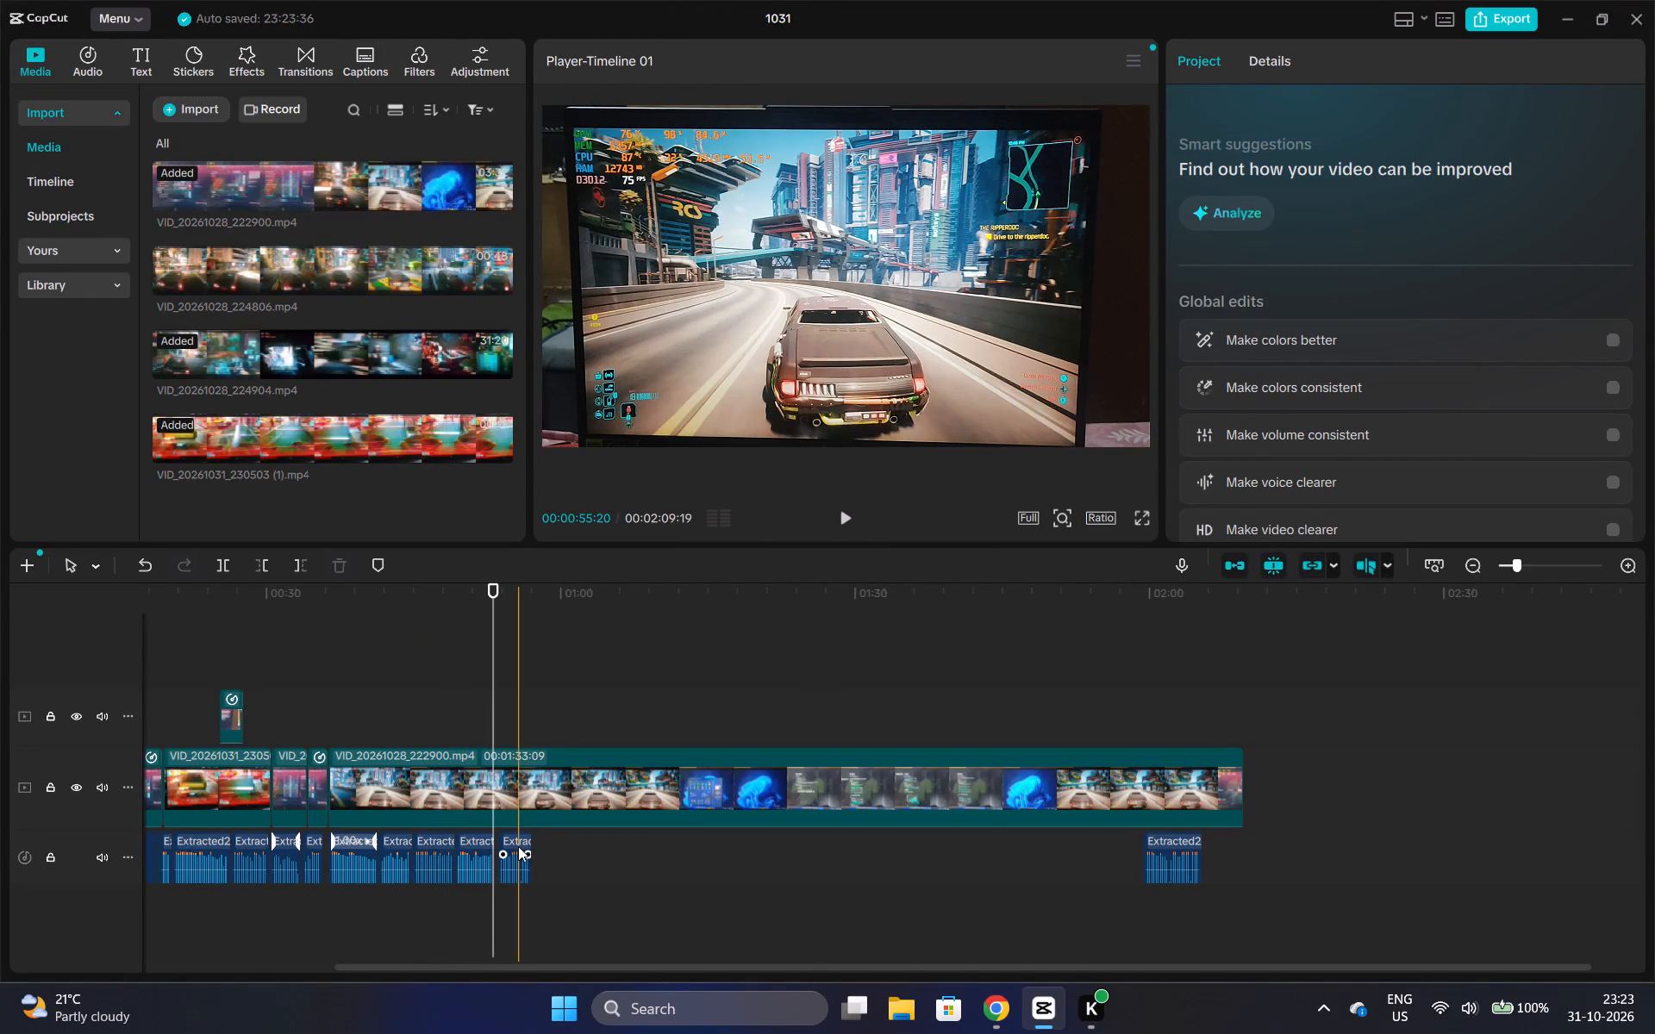
drag(518, 840, 509, 839)
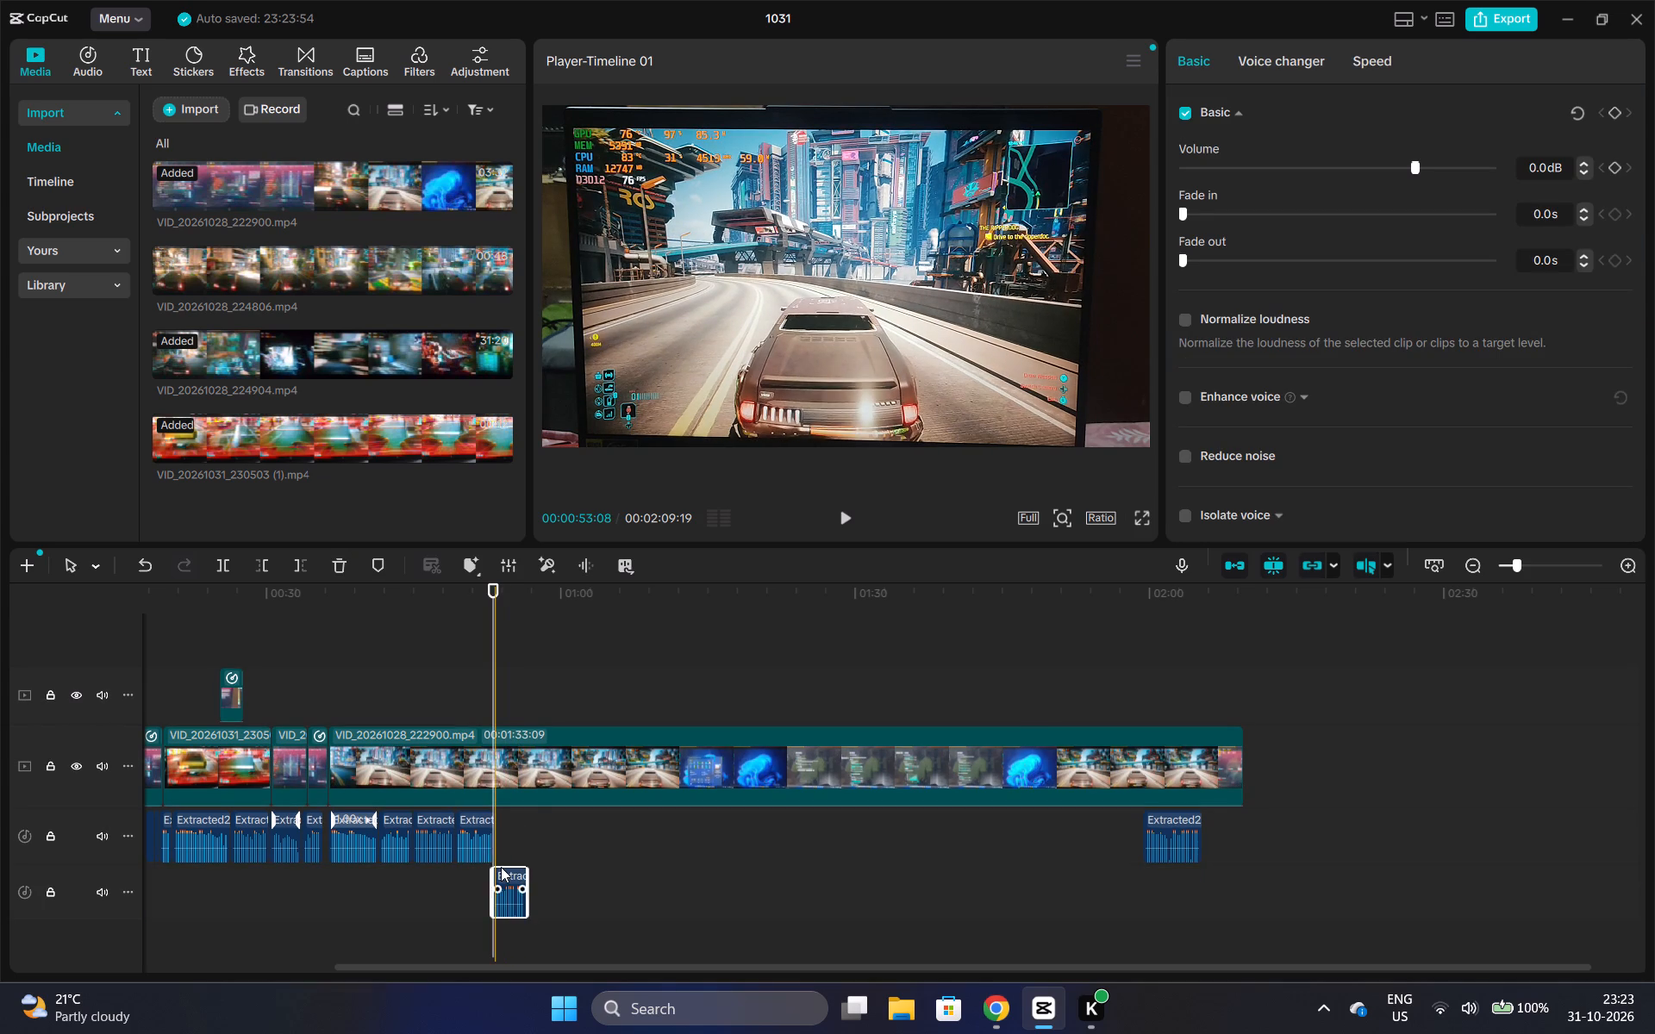
drag(501, 867, 499, 807)
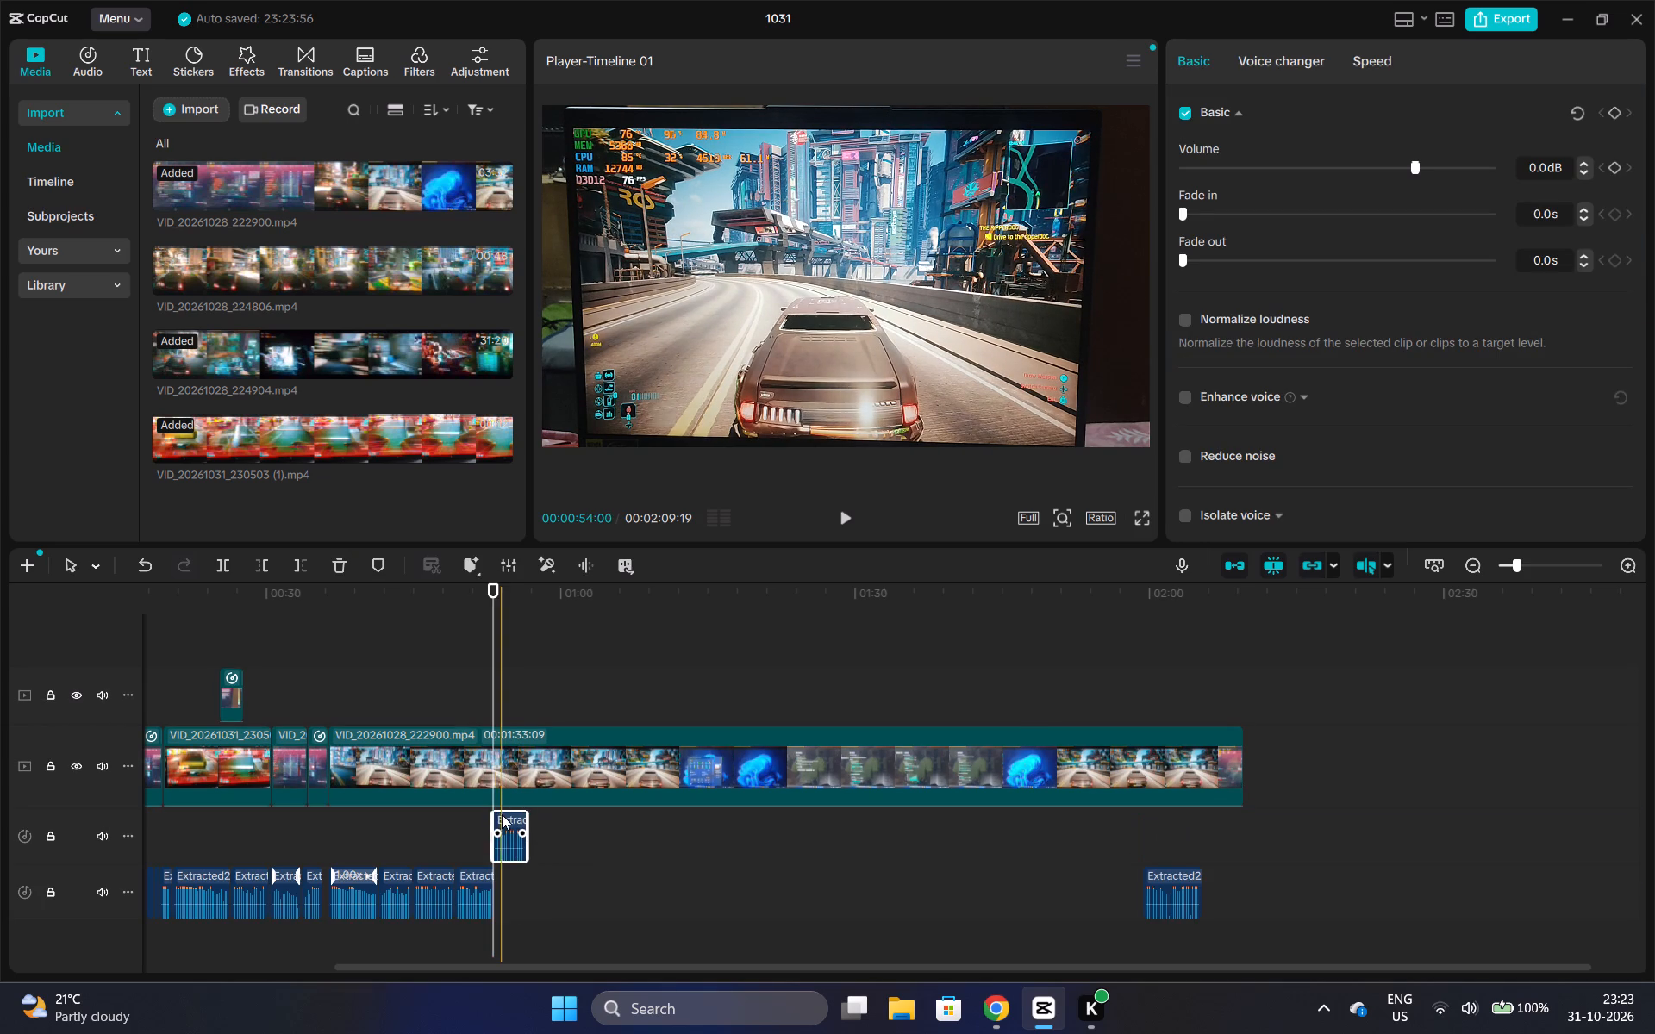
drag(503, 814, 512, 868)
triple_click(1633, 575)
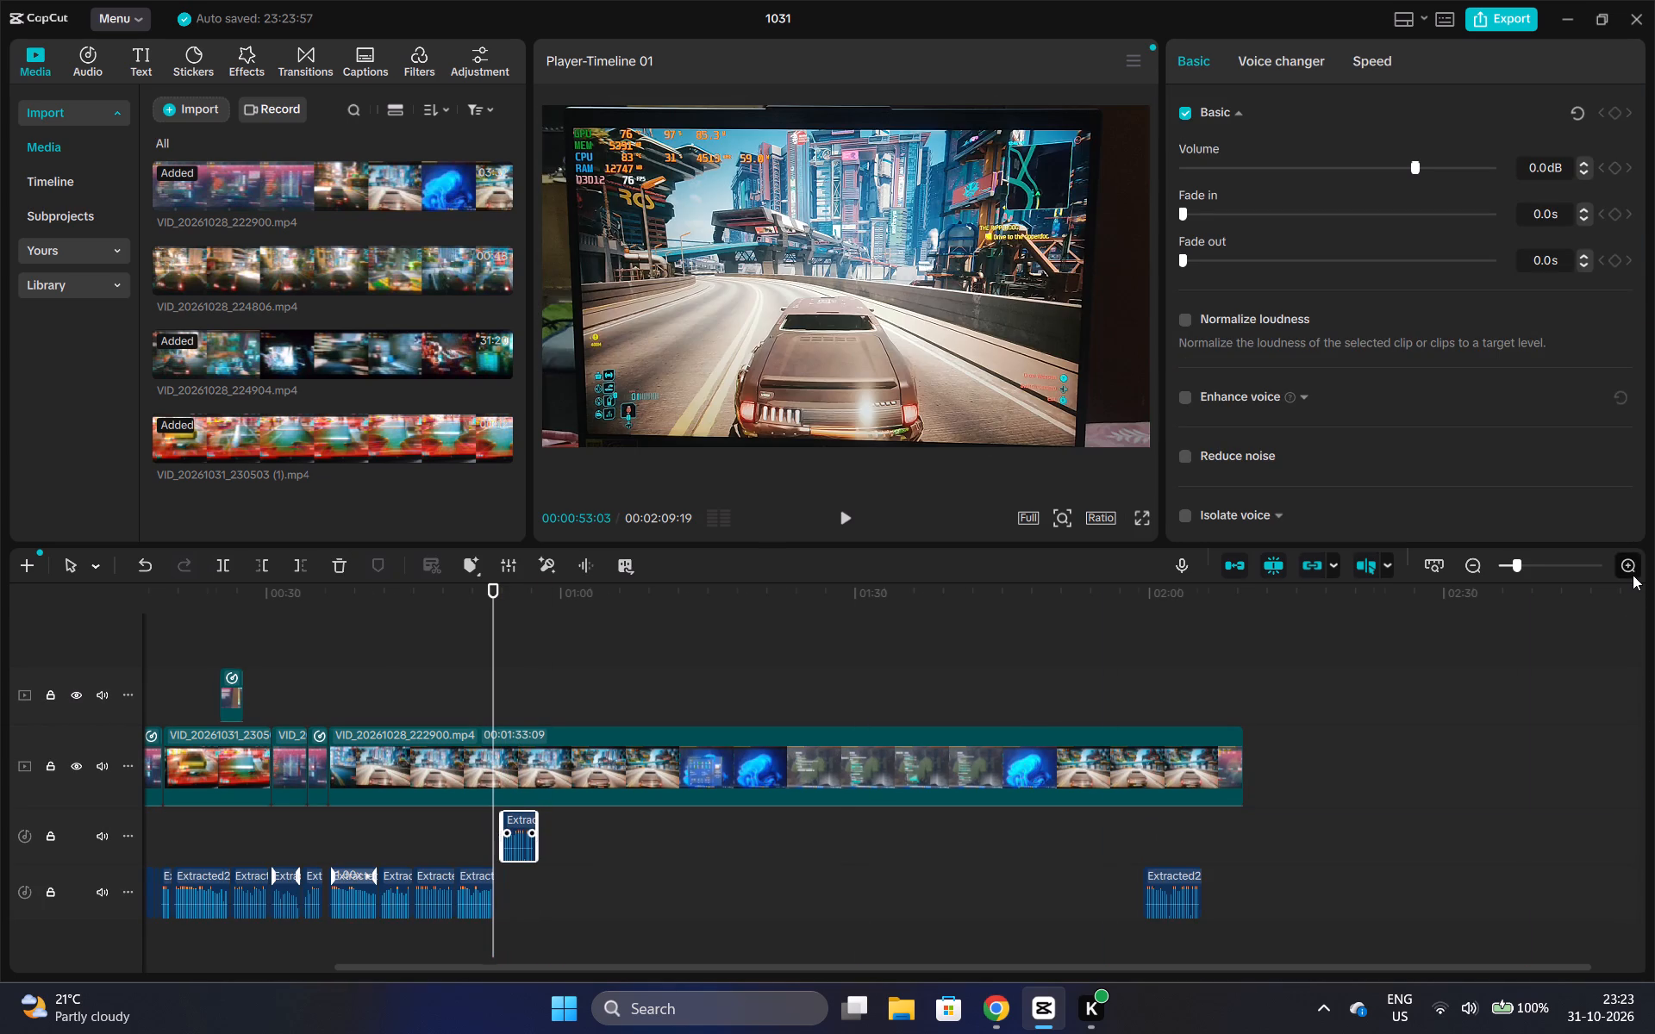
drag(682, 813, 669, 856)
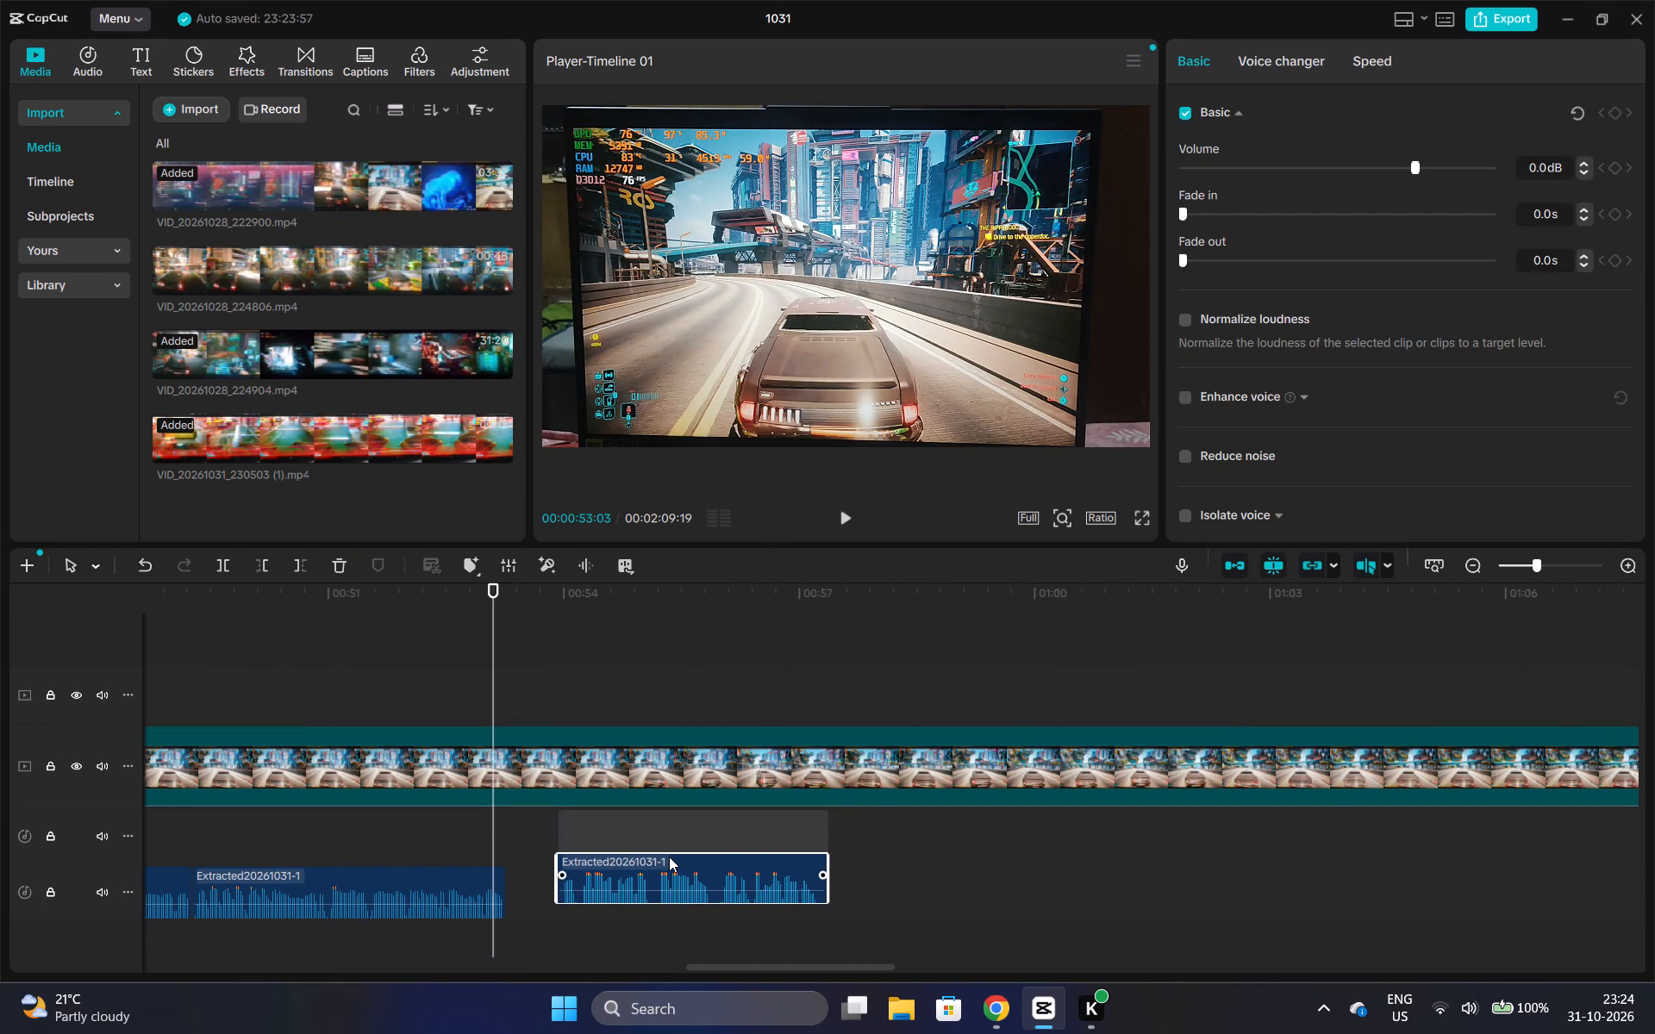
drag(669, 856, 621, 878)
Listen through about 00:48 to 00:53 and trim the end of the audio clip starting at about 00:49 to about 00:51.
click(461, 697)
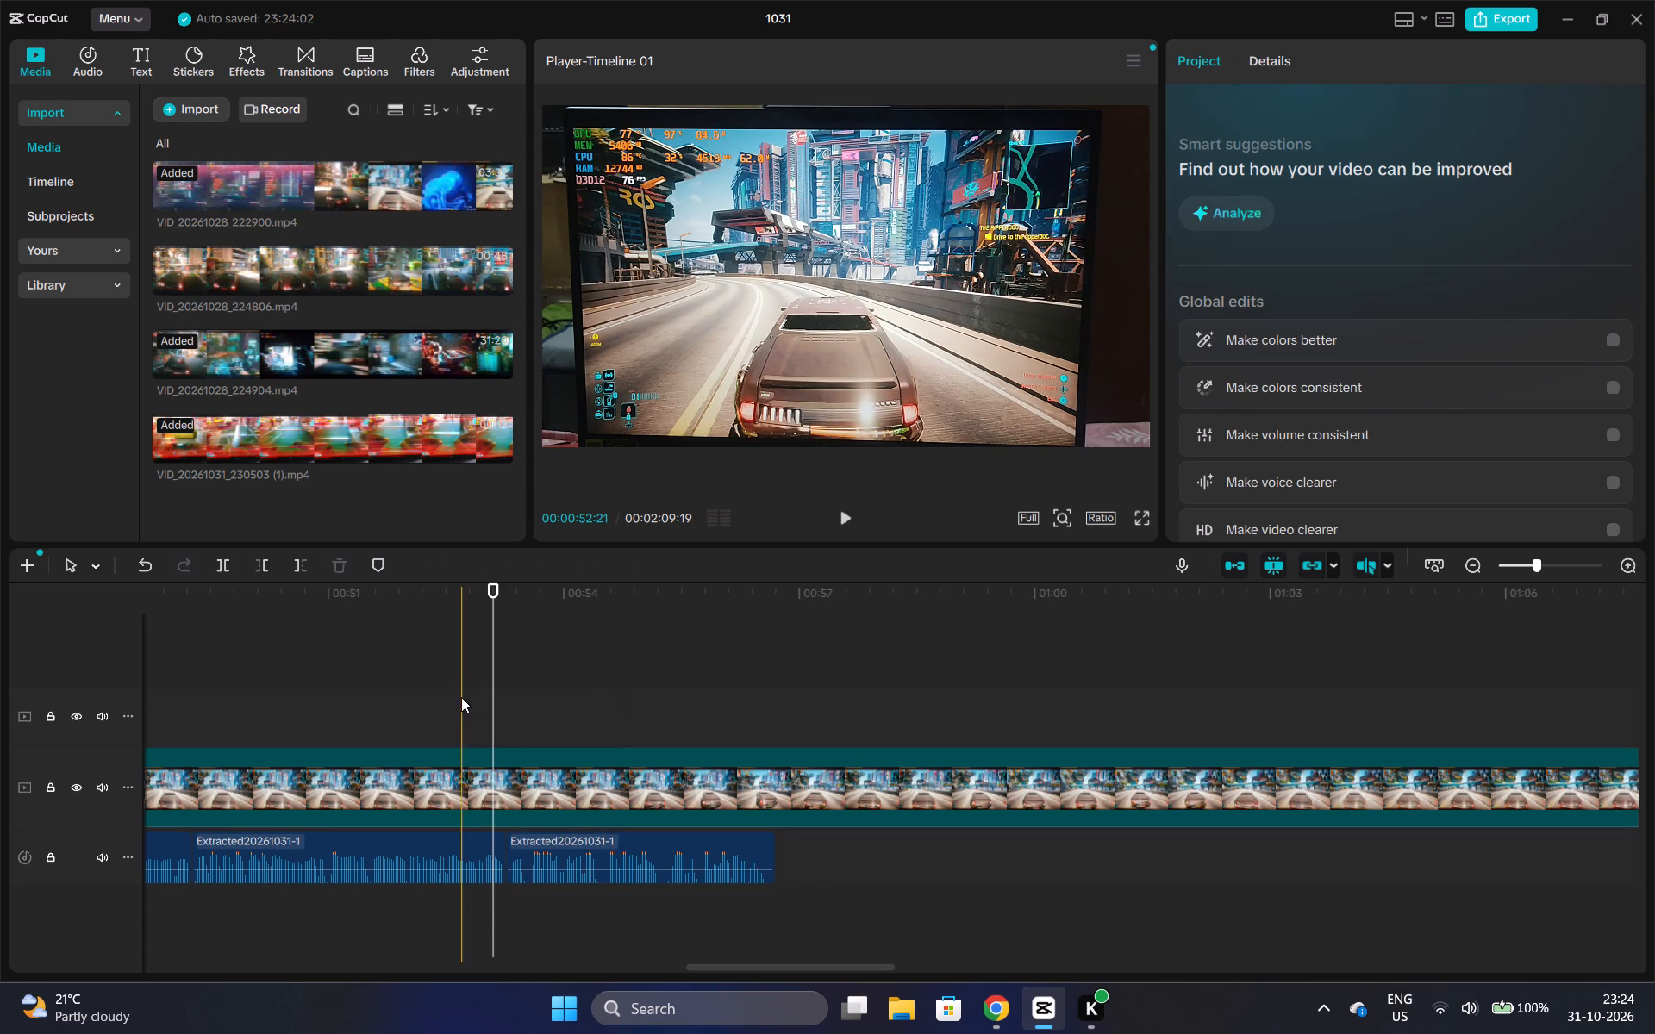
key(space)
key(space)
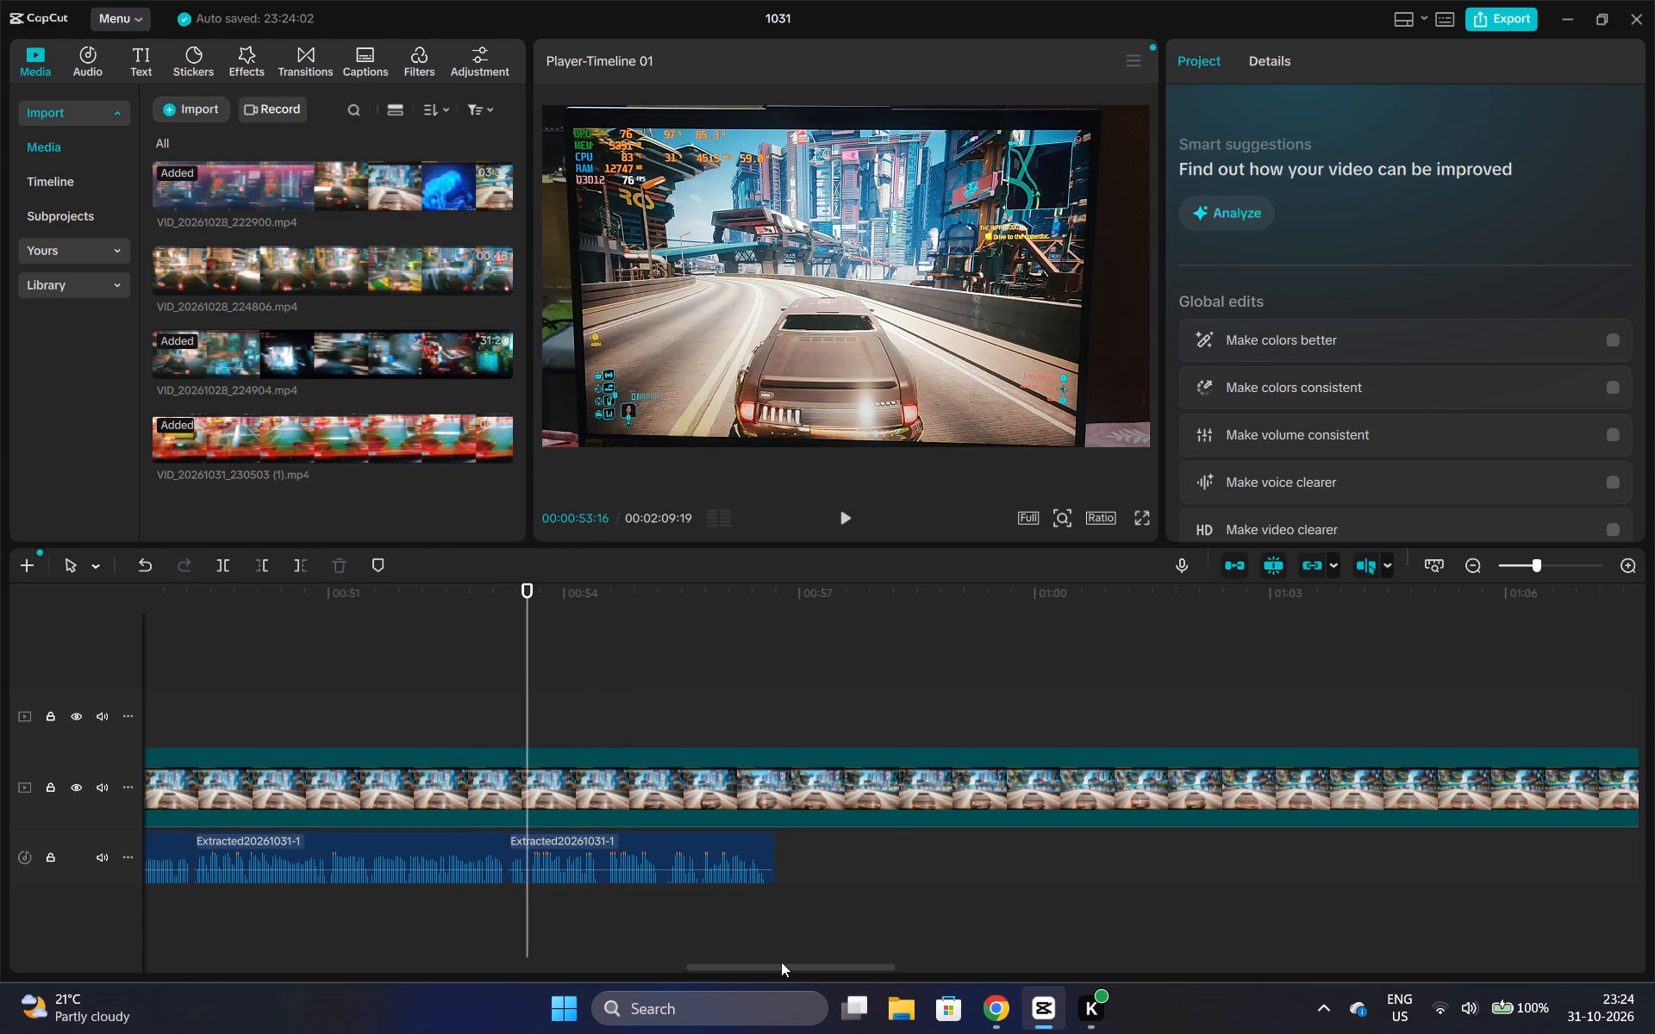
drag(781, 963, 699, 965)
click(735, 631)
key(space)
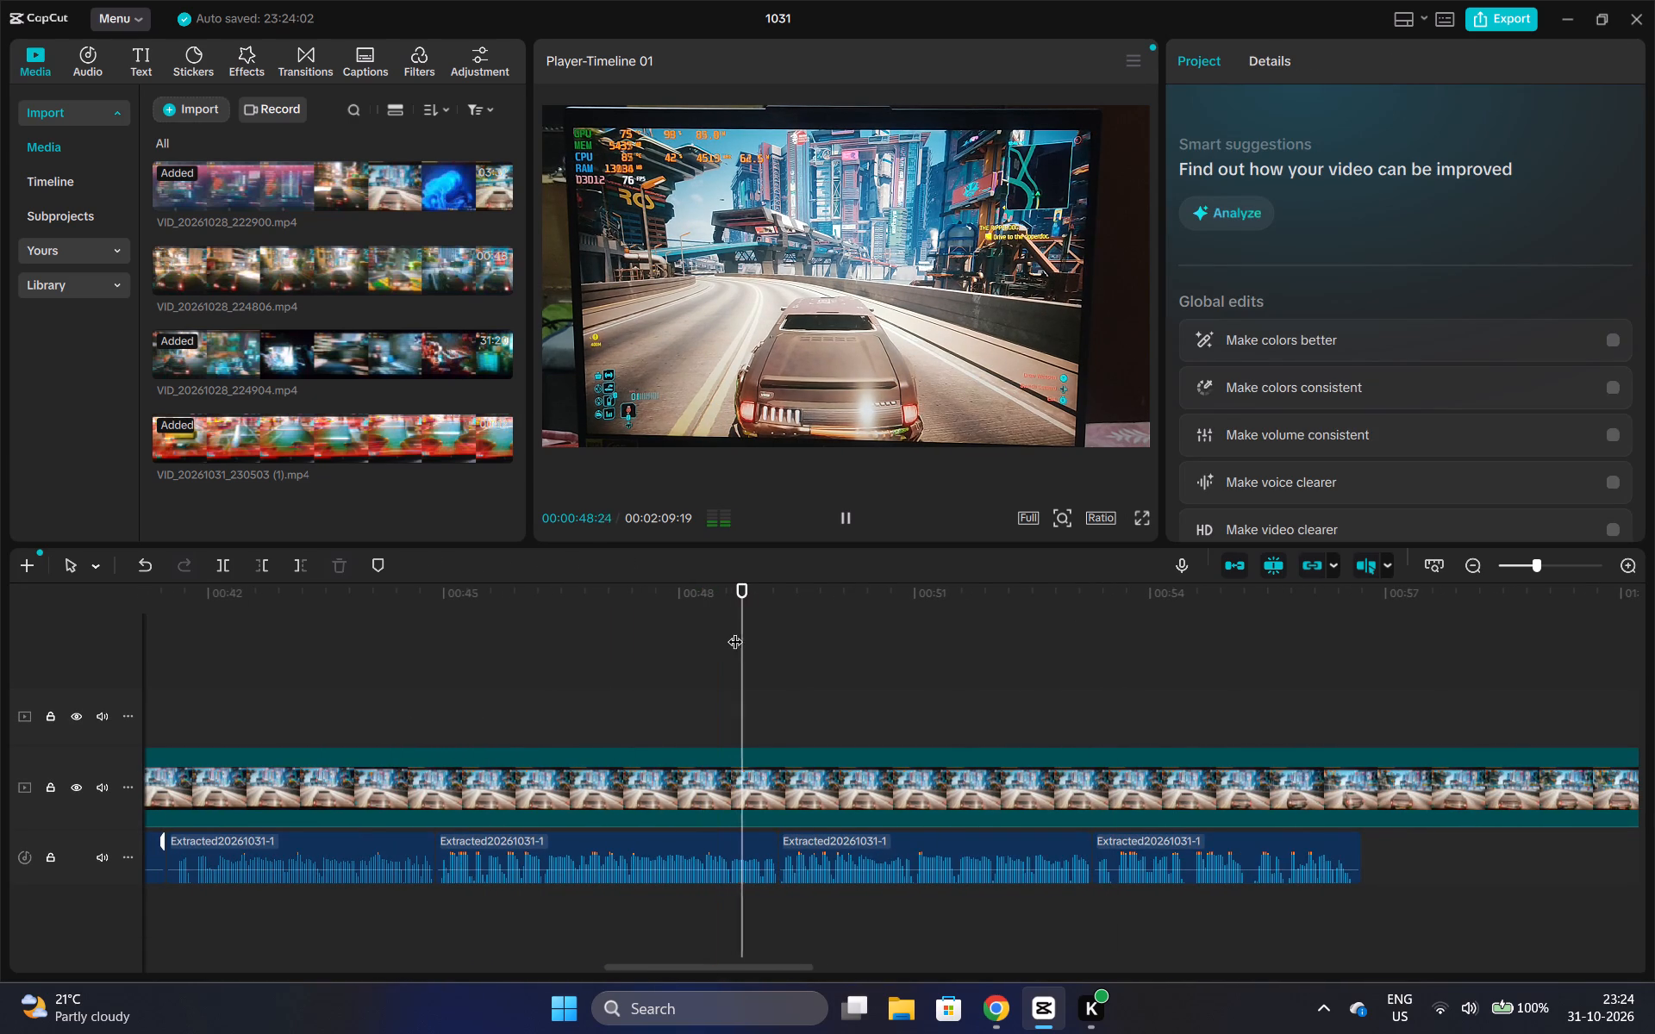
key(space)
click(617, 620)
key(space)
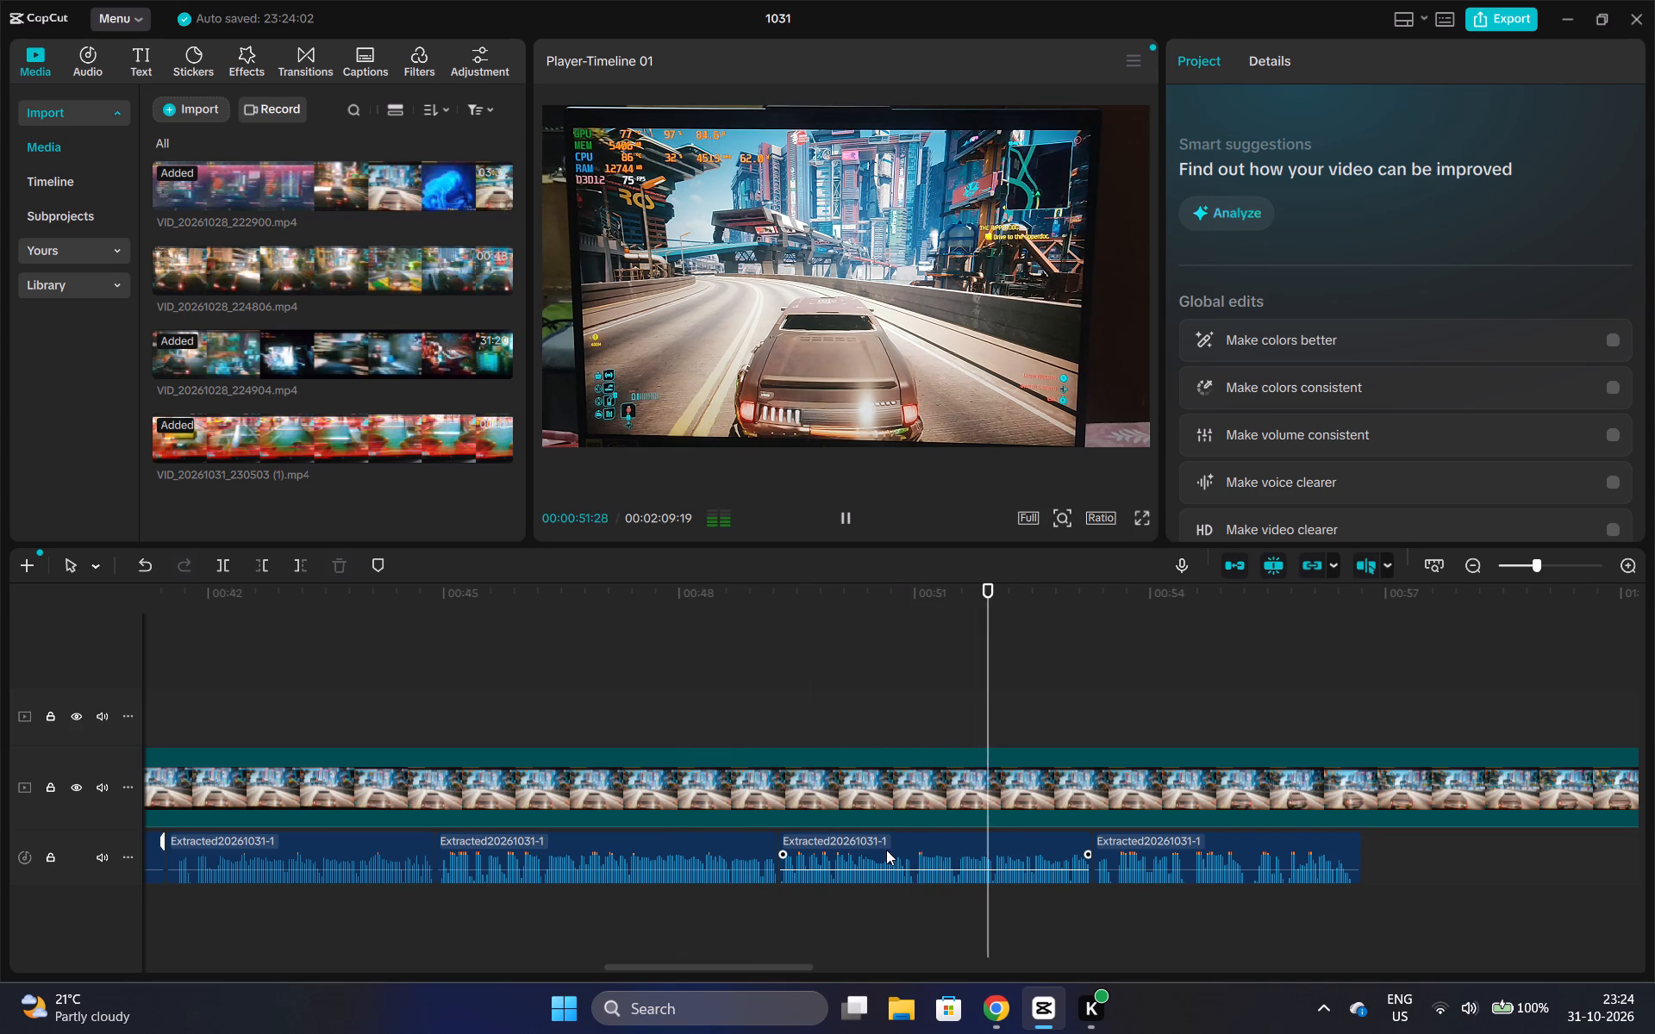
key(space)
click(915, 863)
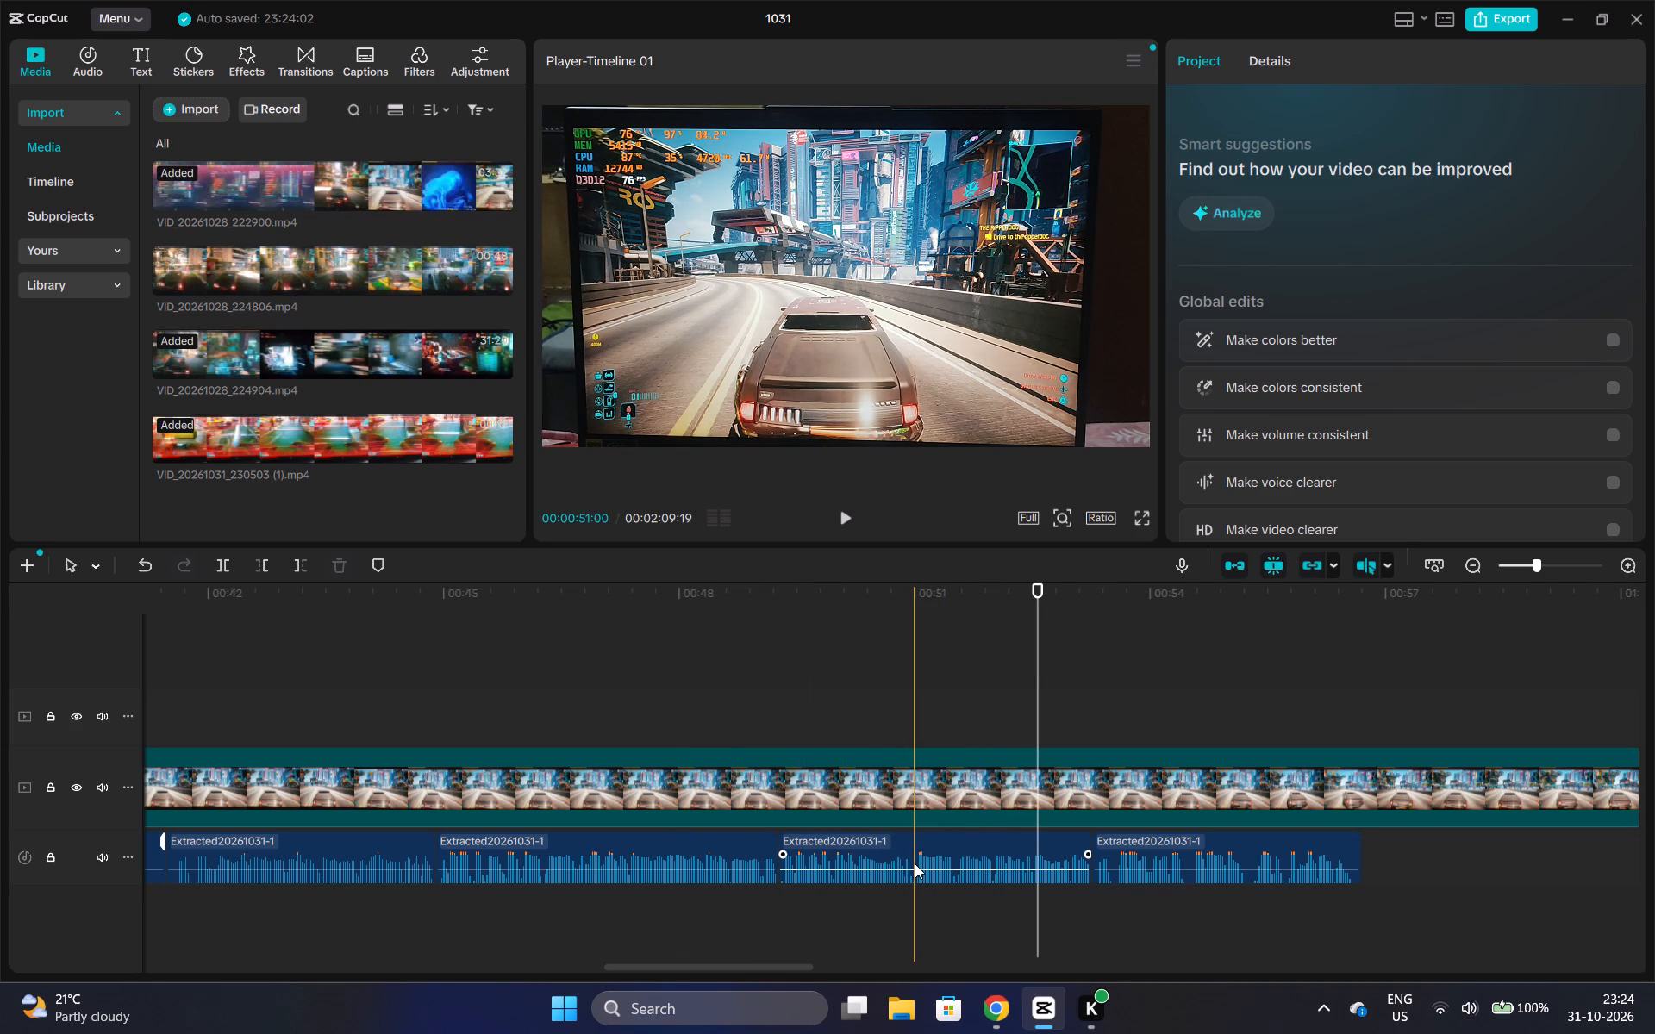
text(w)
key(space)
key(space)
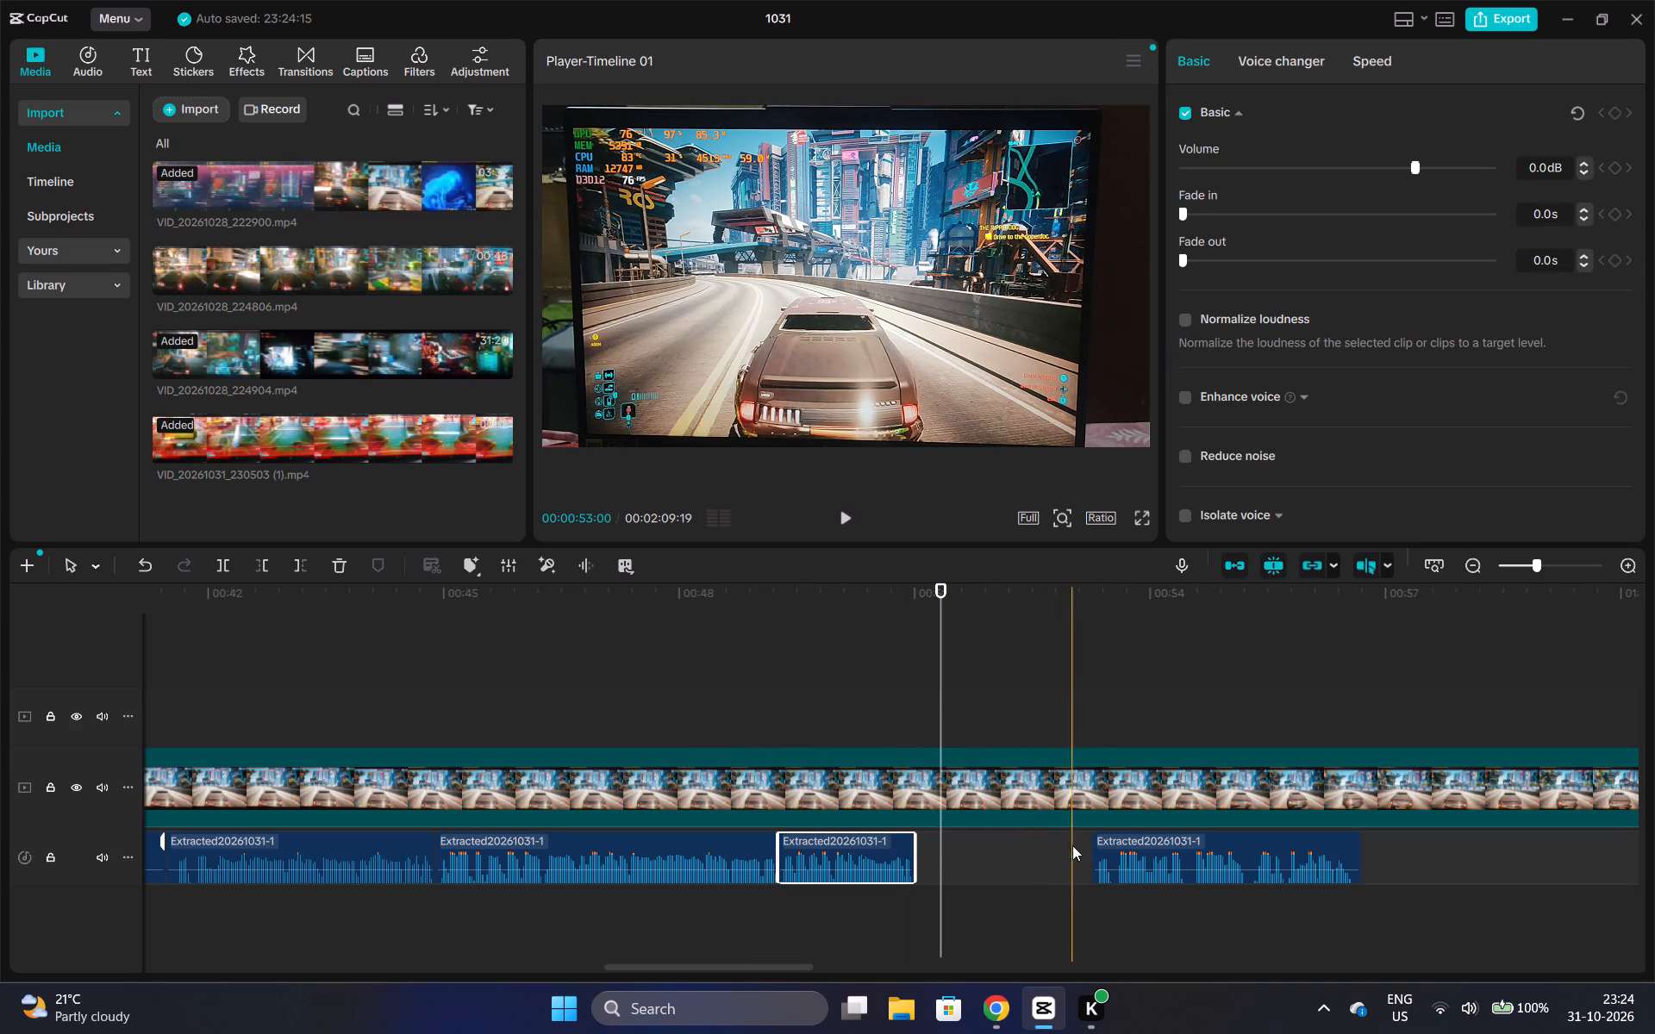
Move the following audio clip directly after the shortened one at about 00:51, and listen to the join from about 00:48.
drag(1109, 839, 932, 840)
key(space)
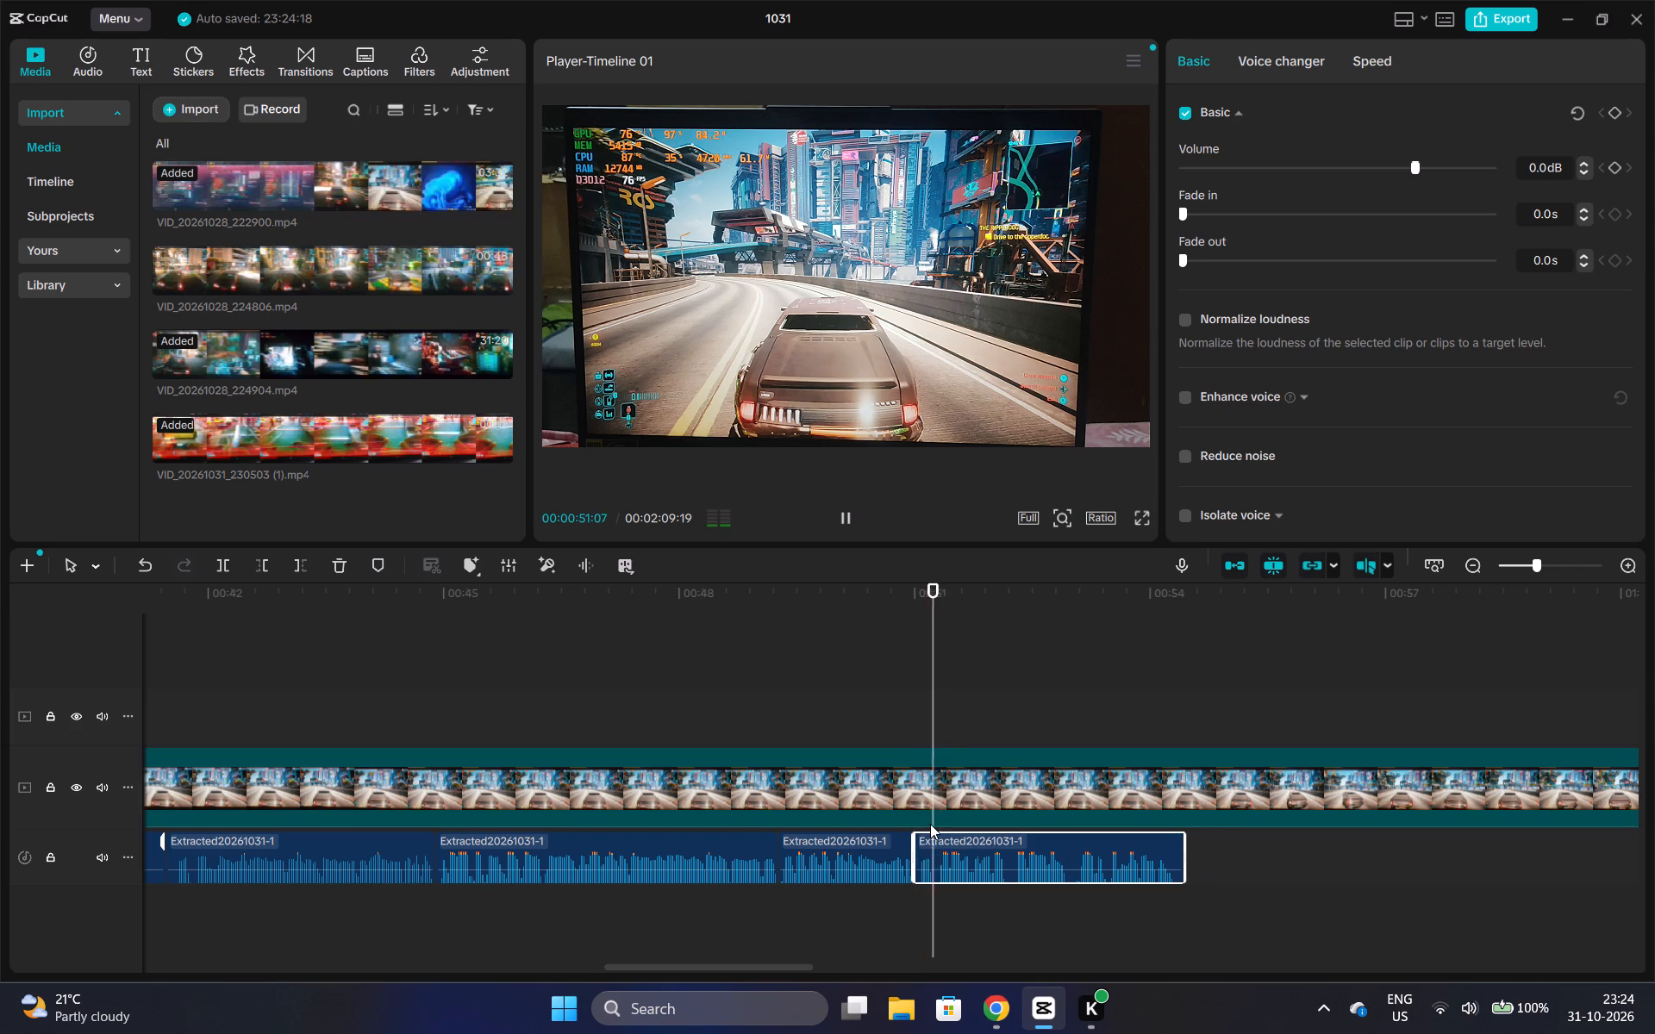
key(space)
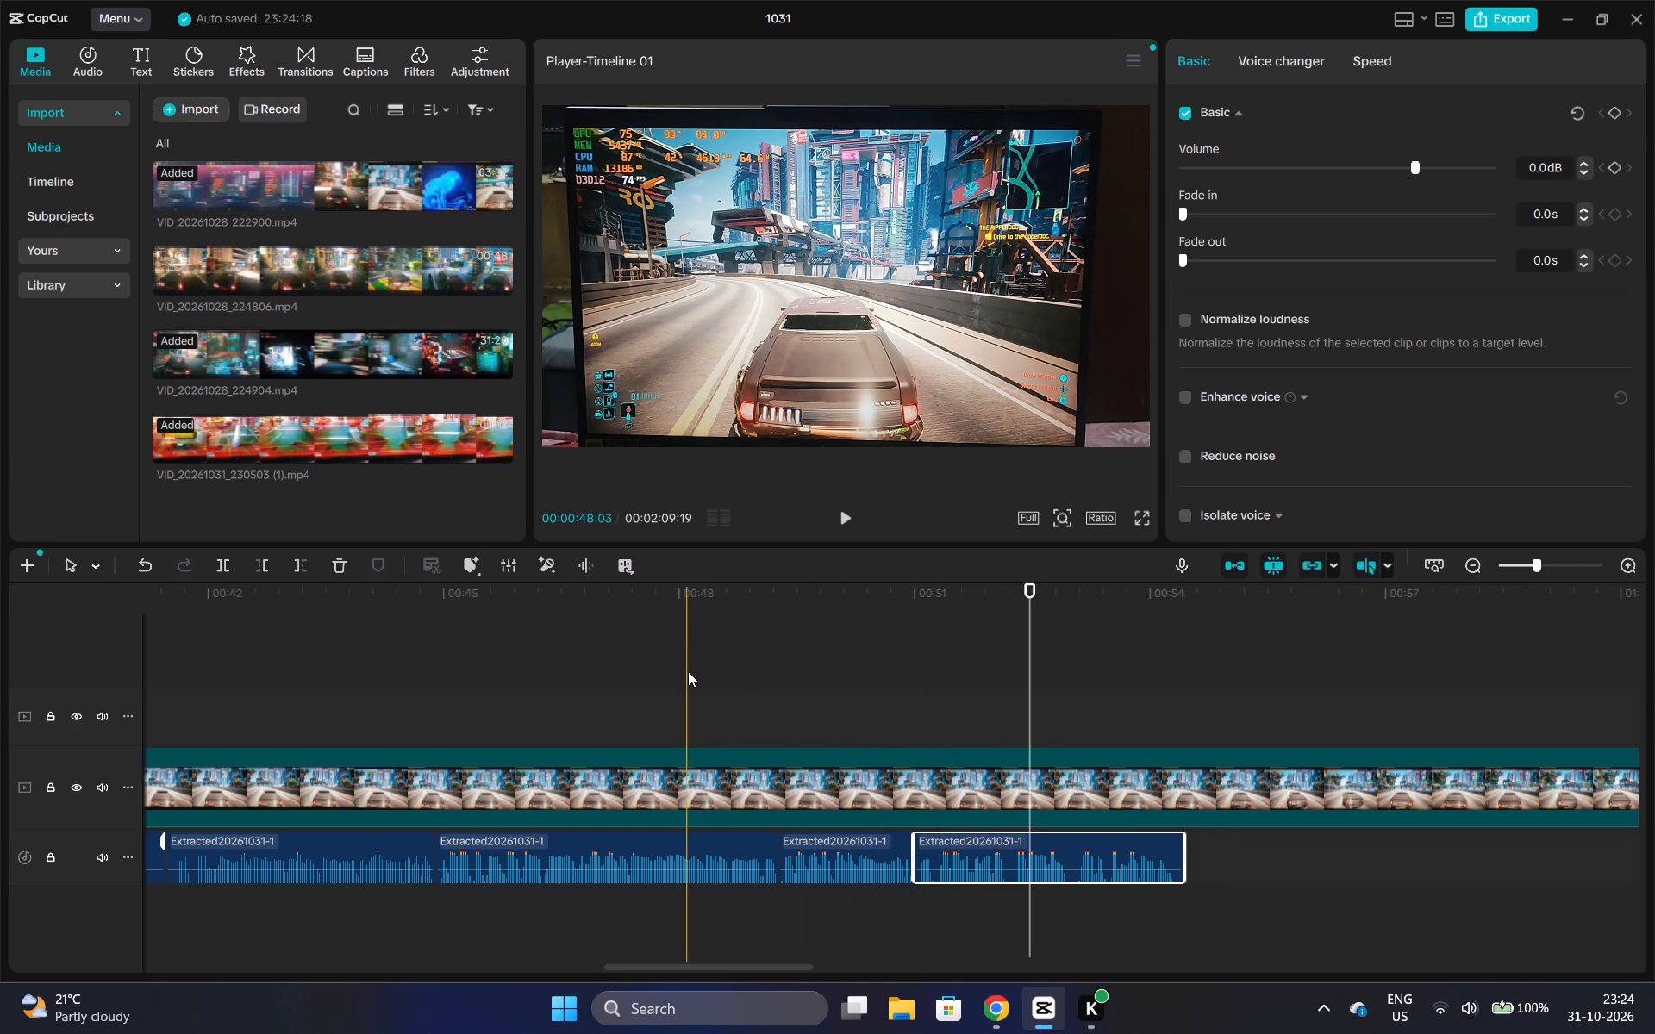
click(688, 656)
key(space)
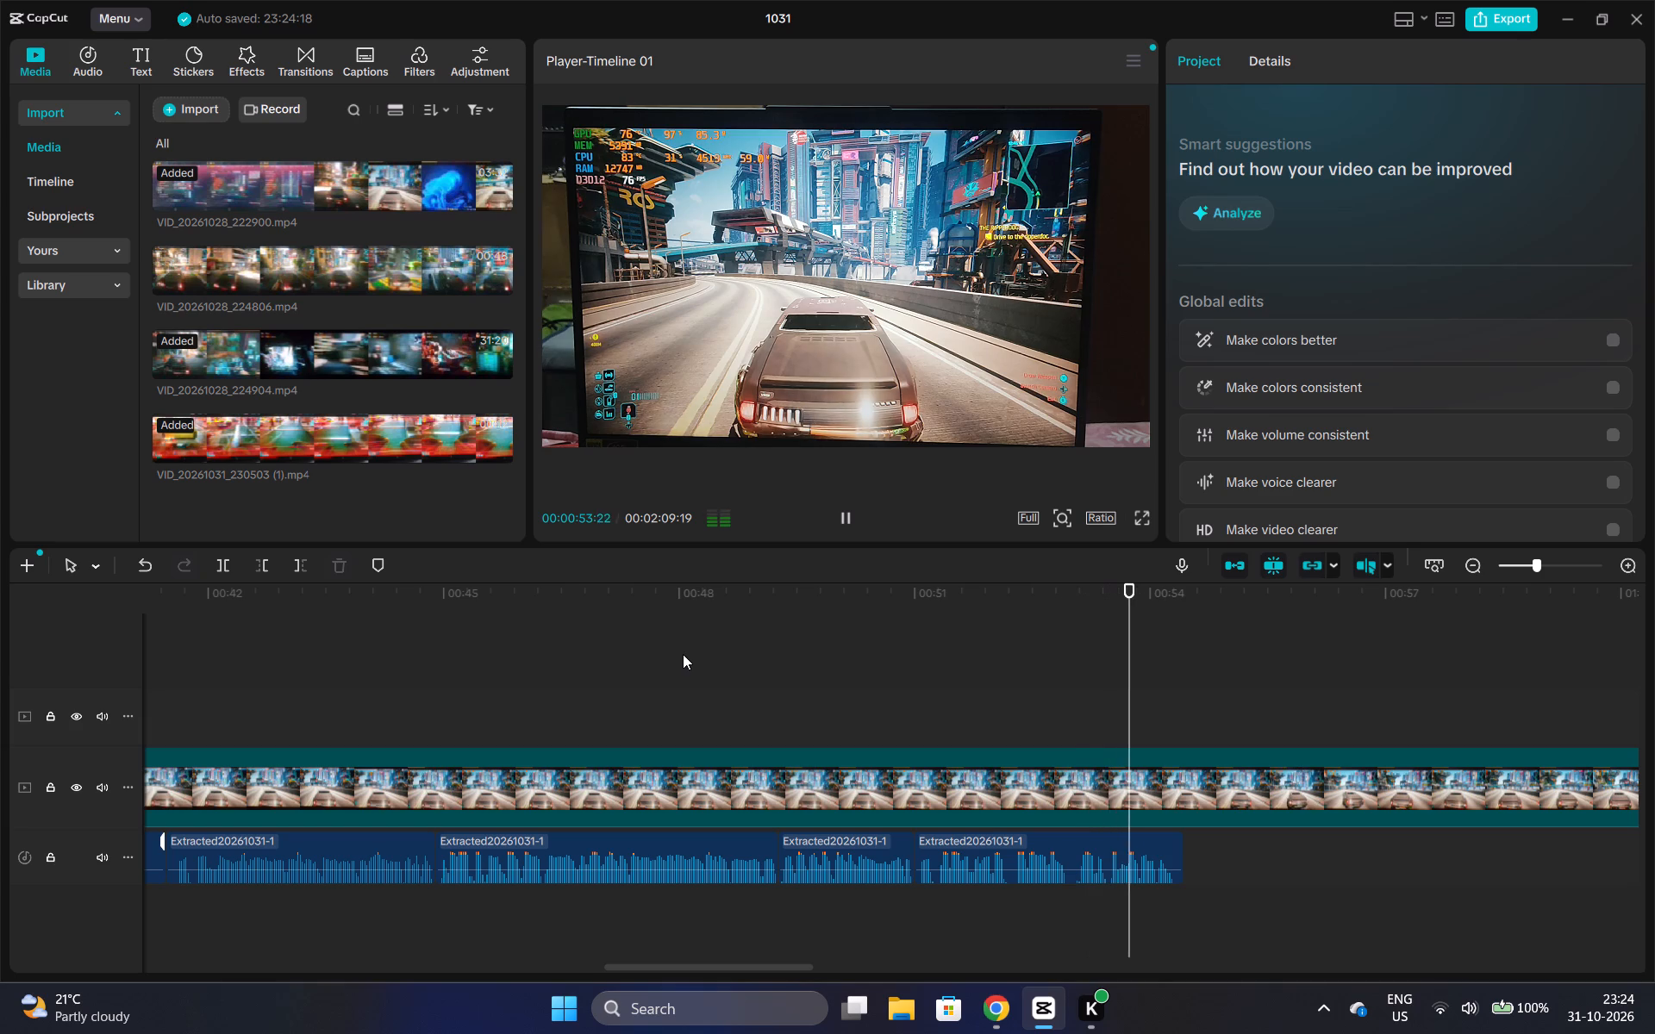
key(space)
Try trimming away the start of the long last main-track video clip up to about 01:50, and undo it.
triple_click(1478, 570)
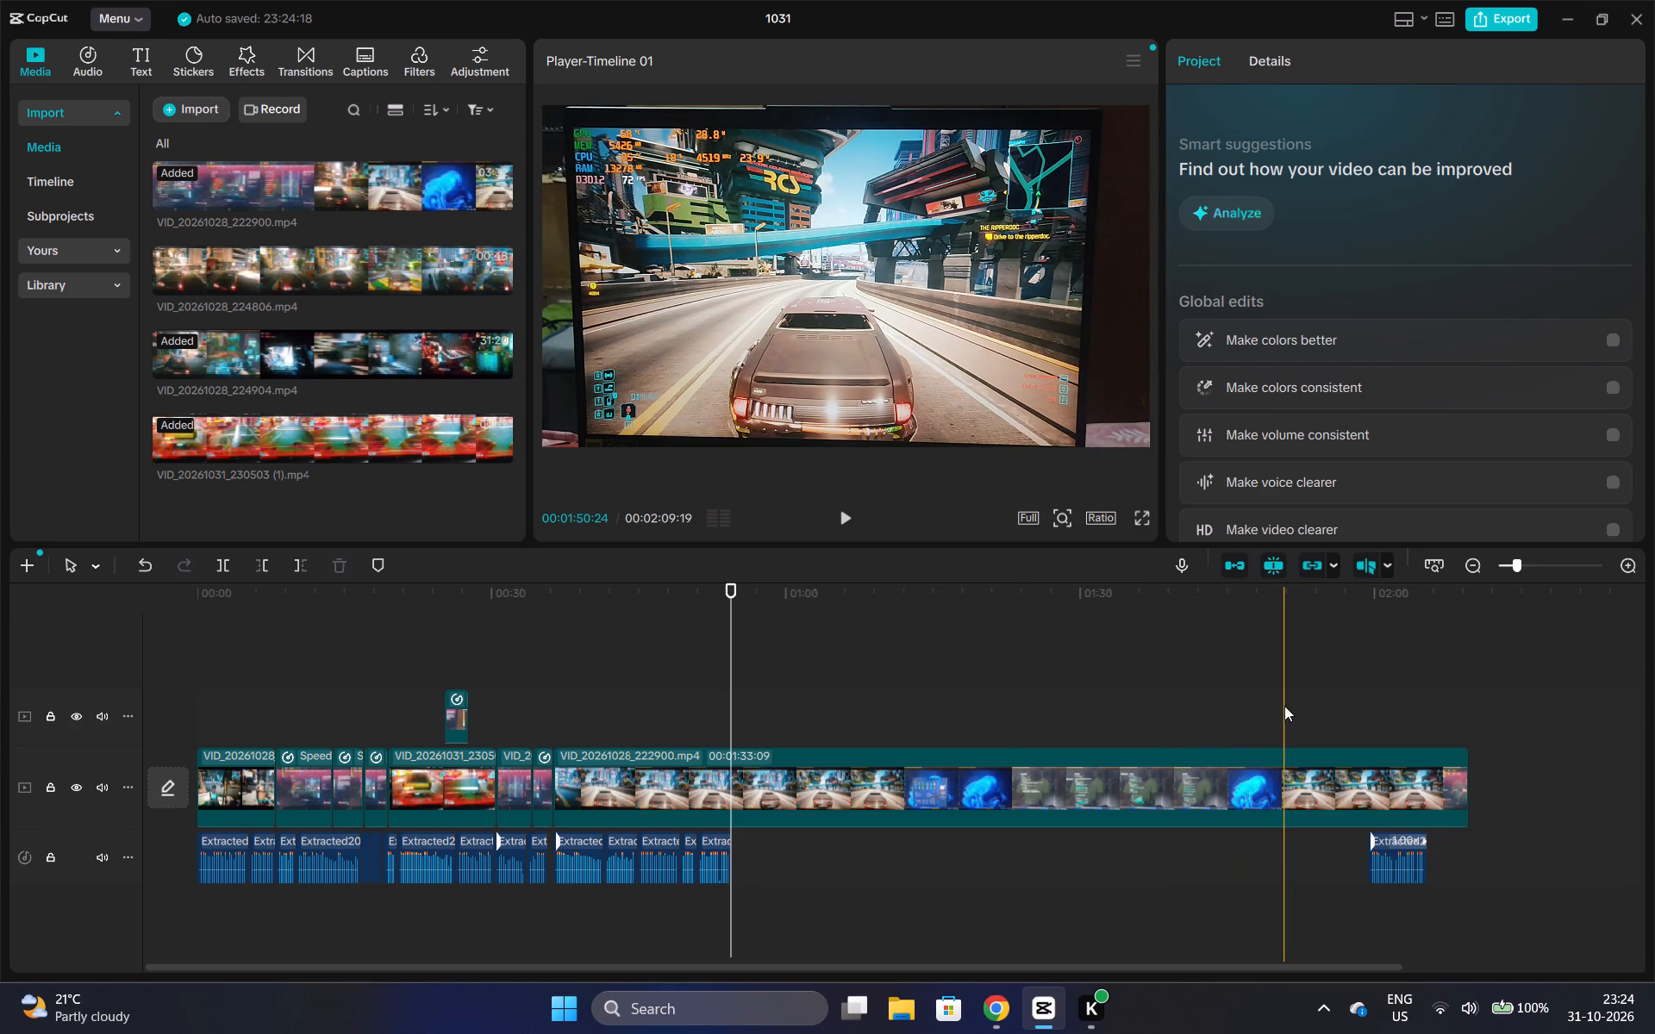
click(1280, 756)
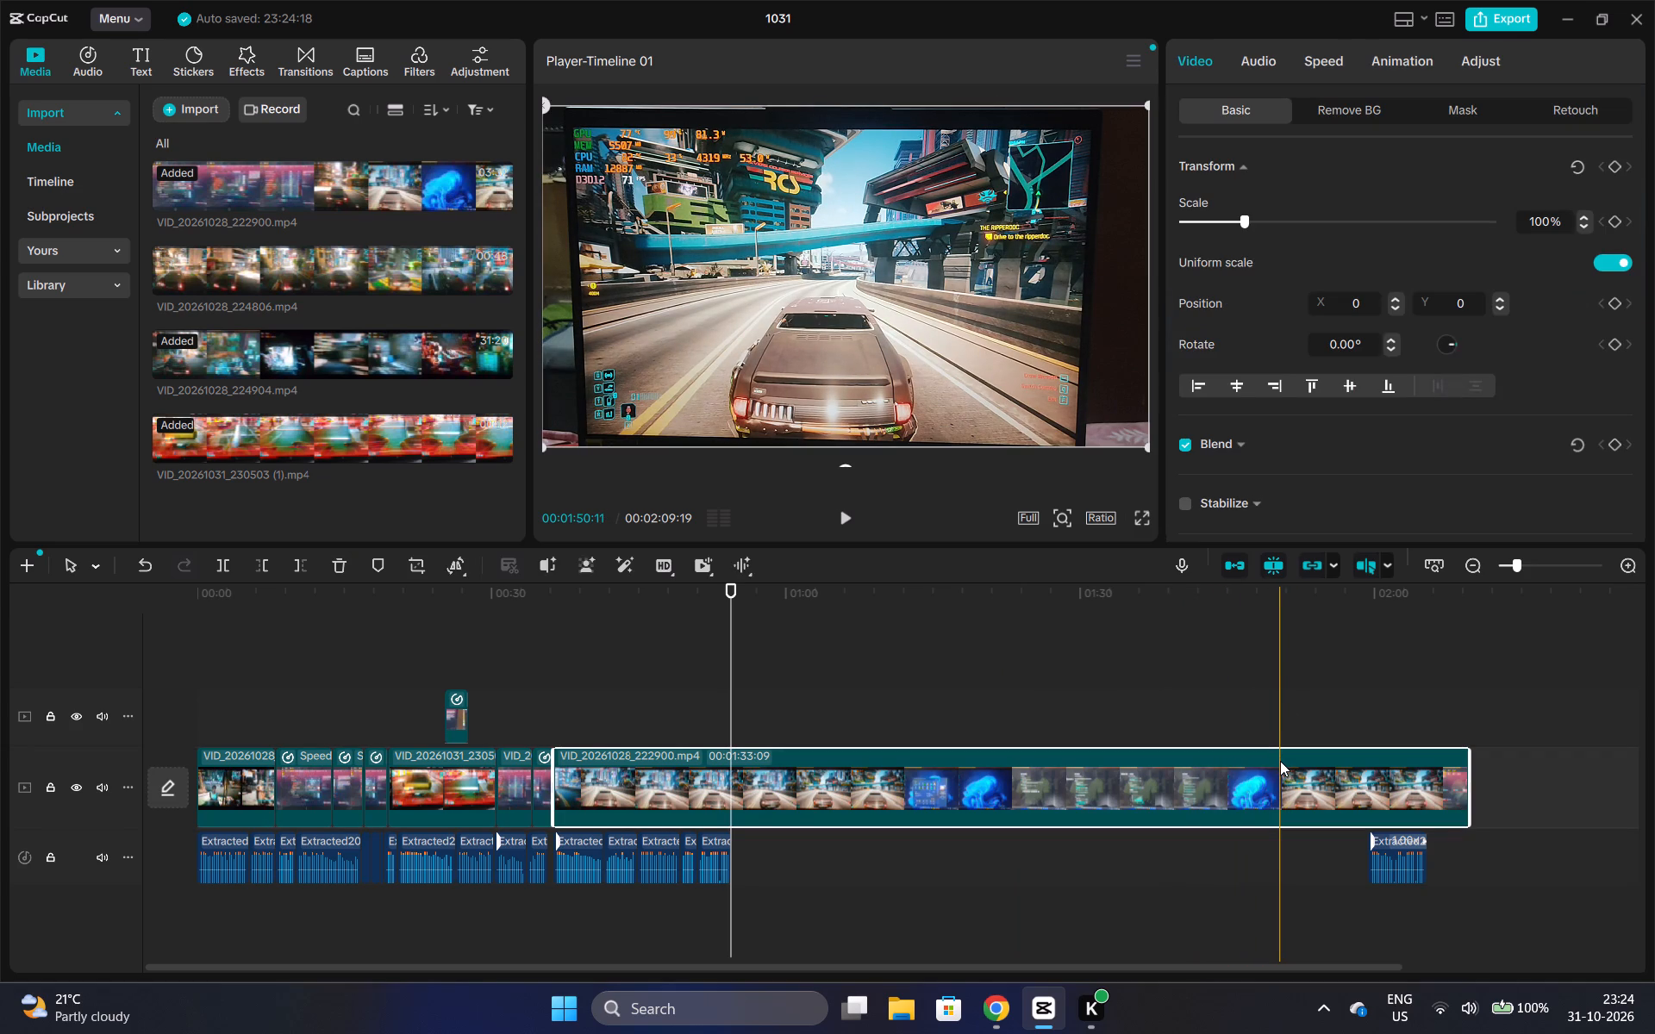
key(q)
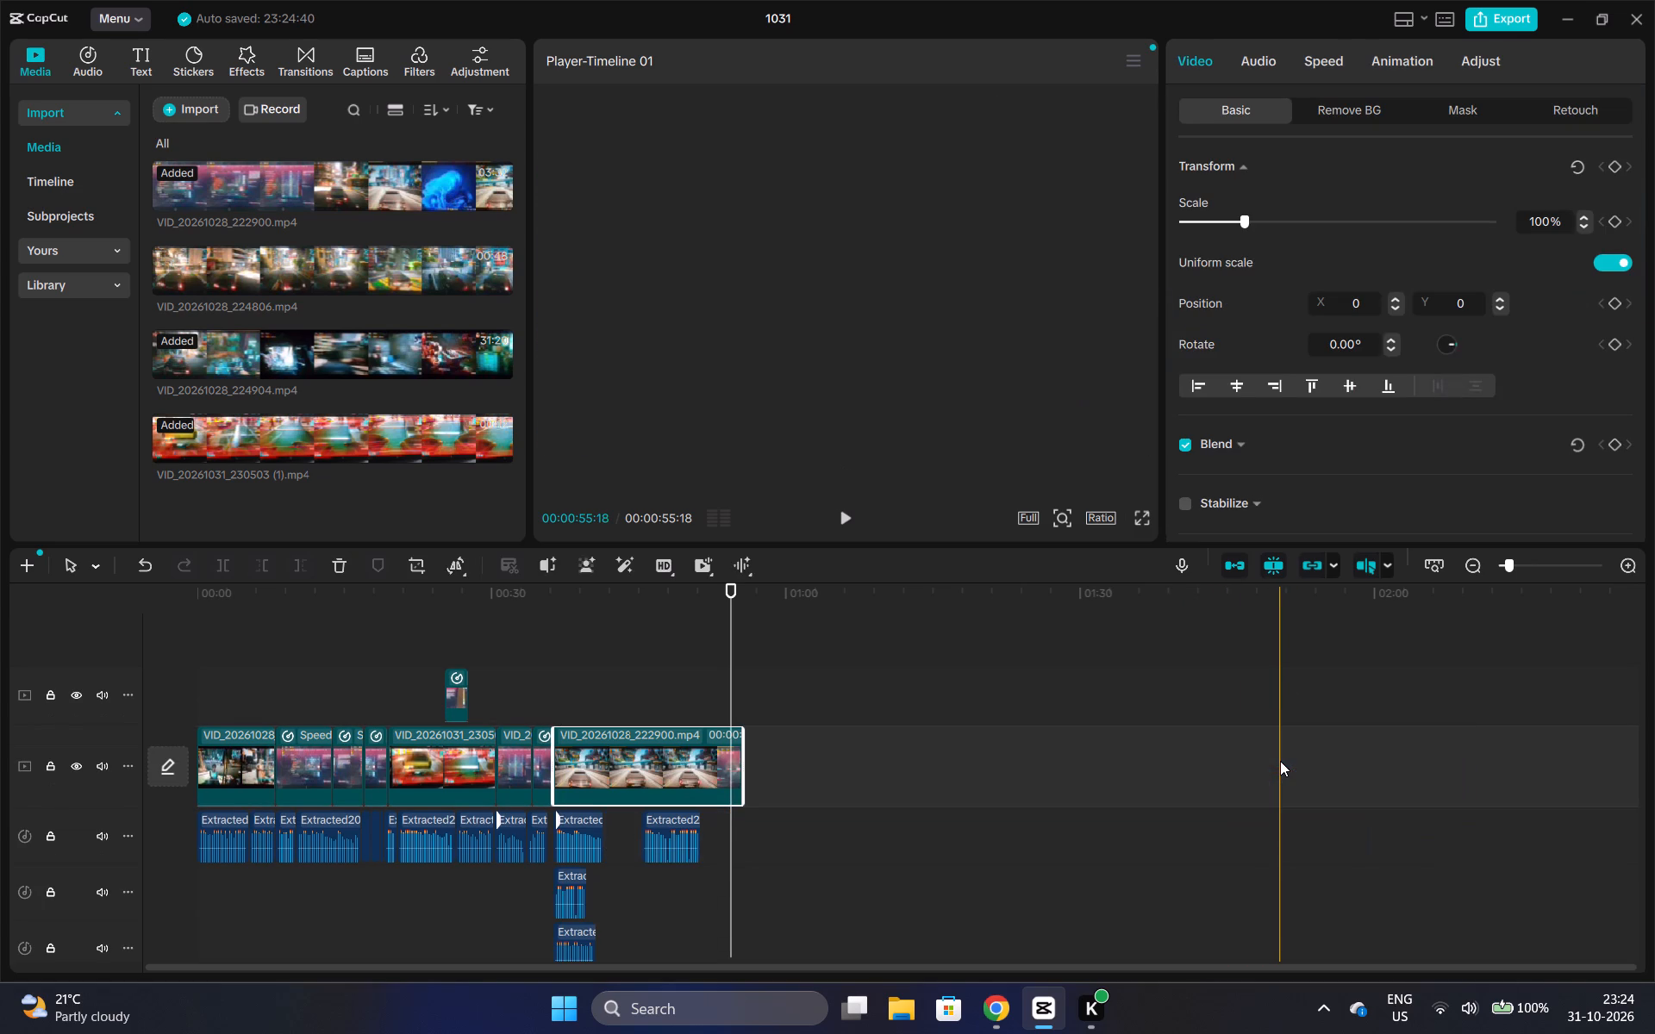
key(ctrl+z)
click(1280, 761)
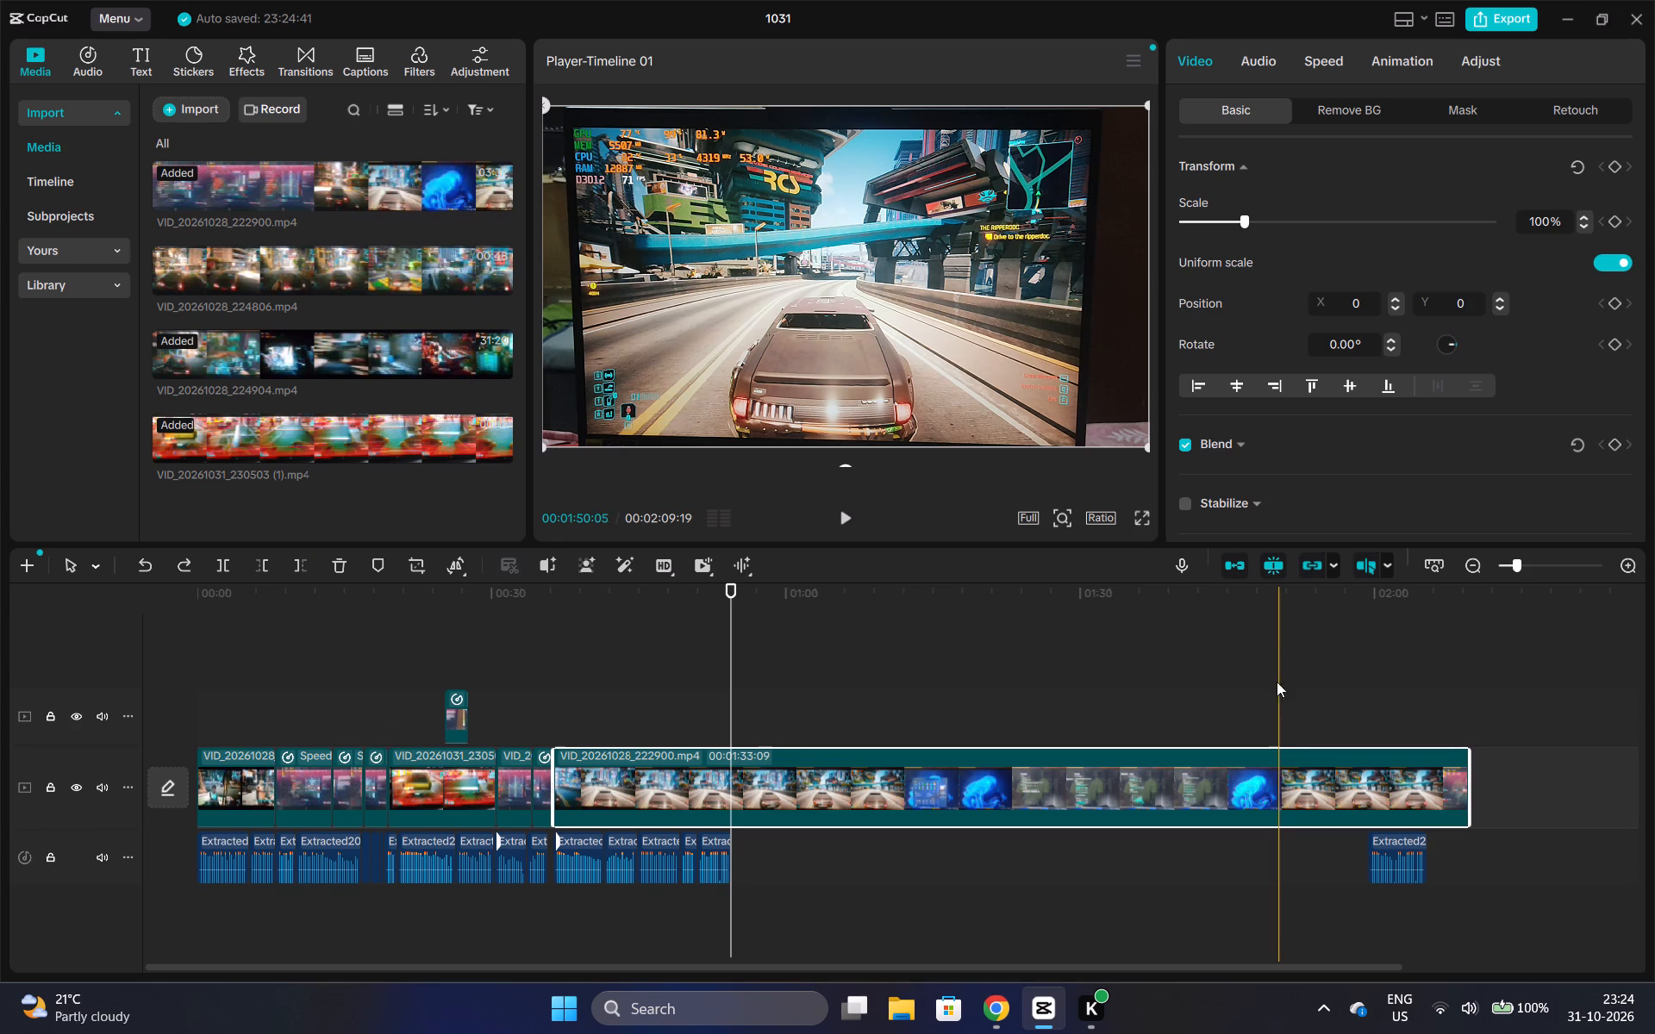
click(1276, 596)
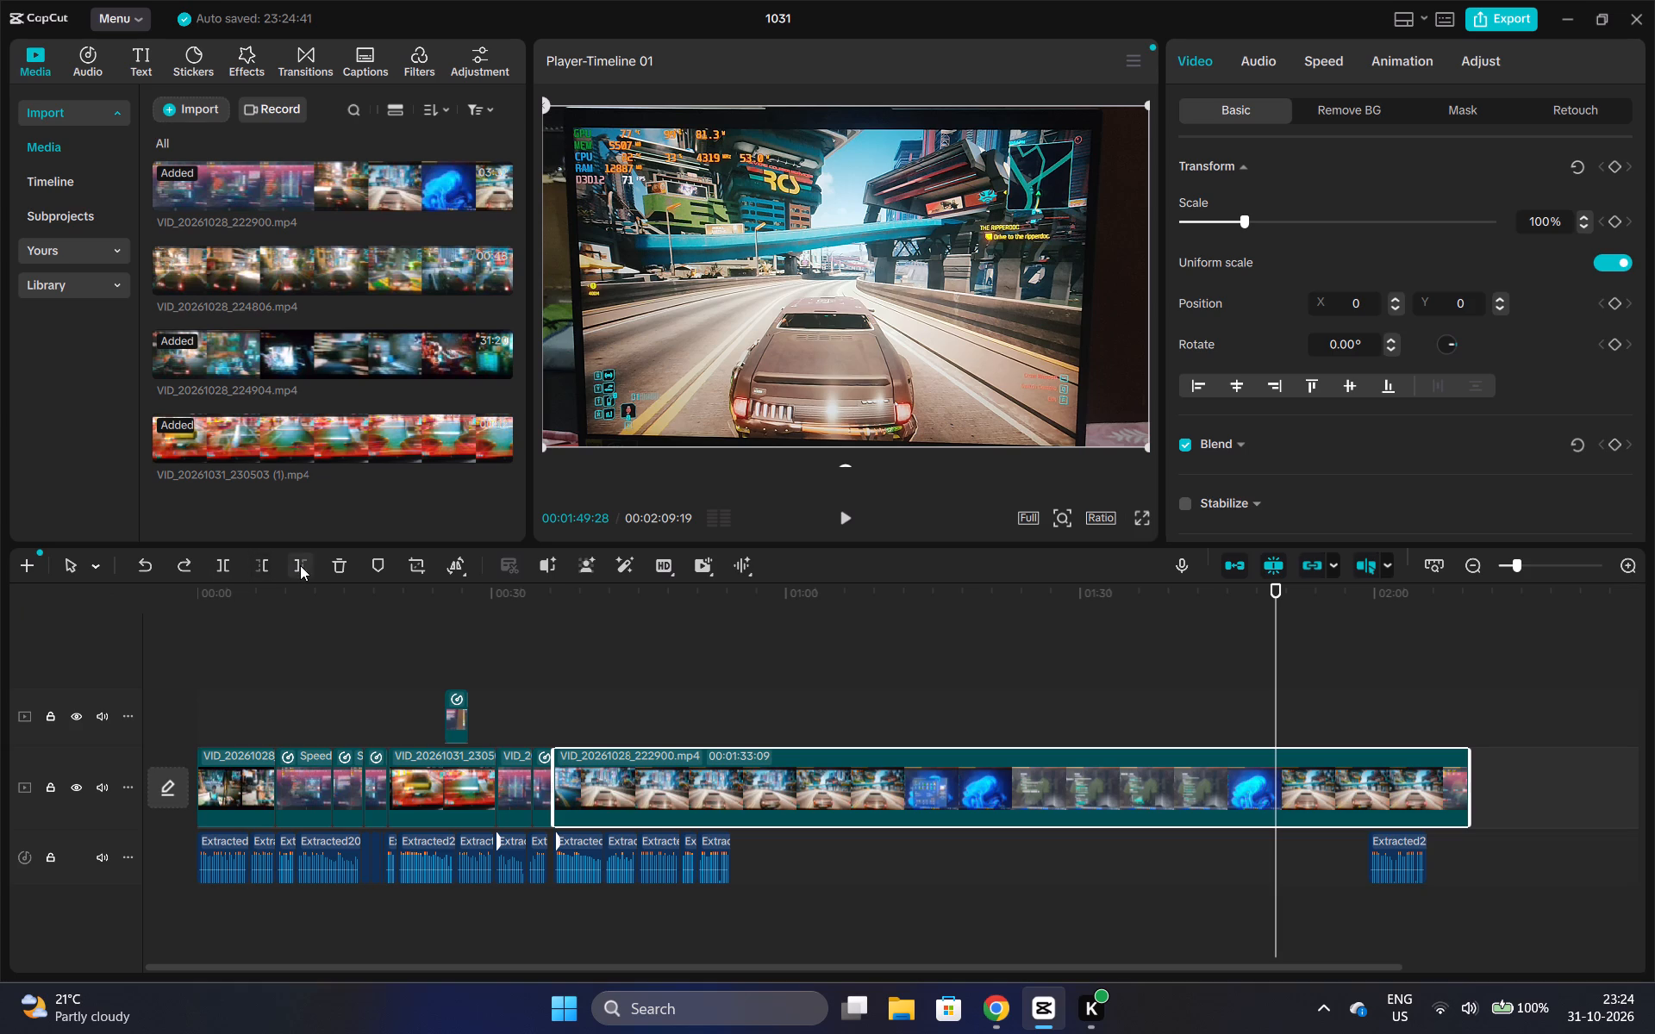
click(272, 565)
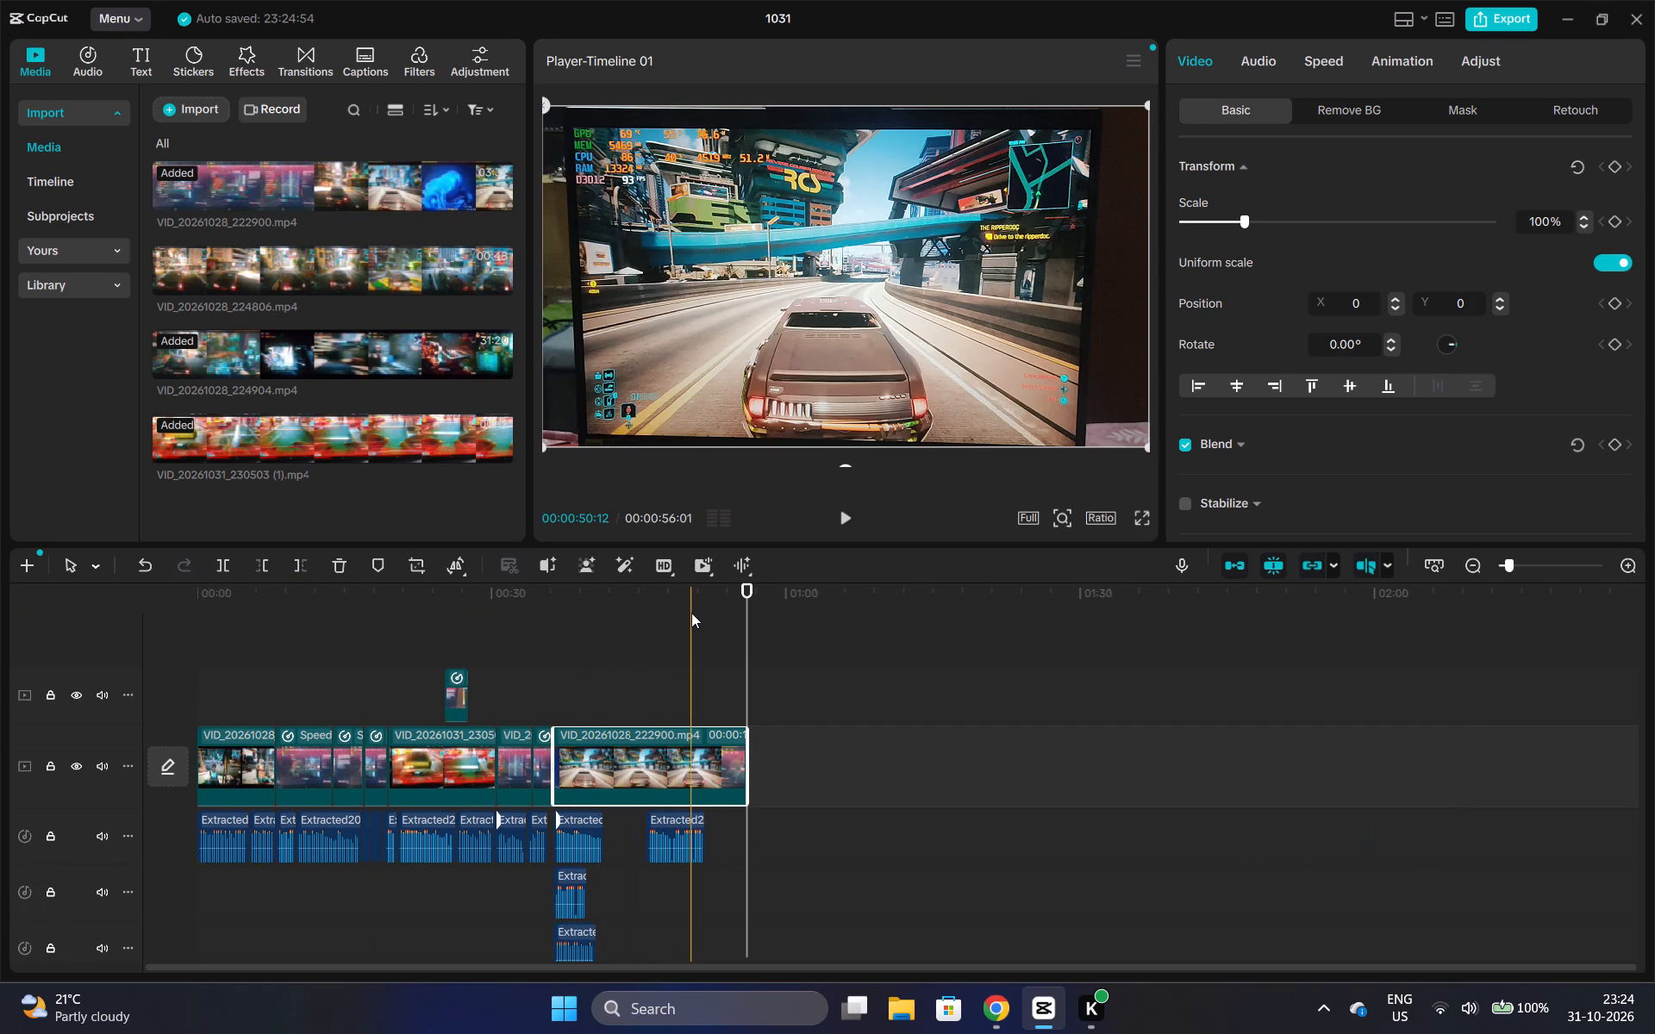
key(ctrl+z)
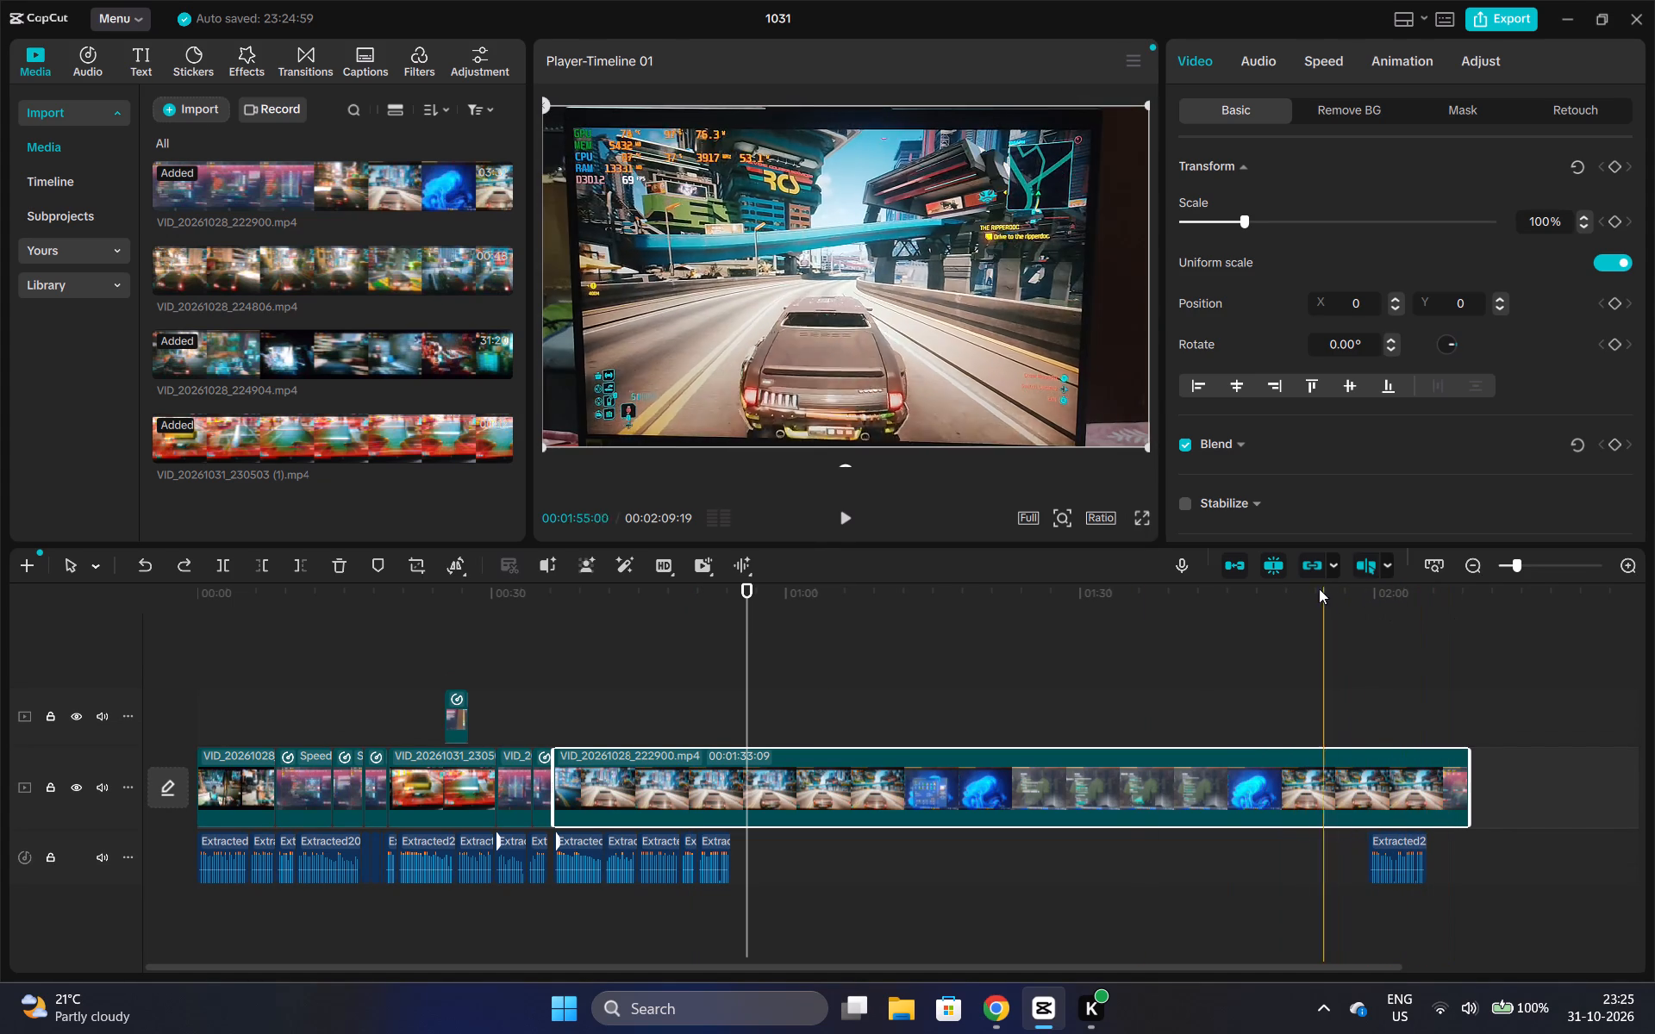
Play the audio at about 01:51 and 00:45, and cut out the two adjacent audio clips between about 00:49 and 00:54.
click(1283, 598)
key(space)
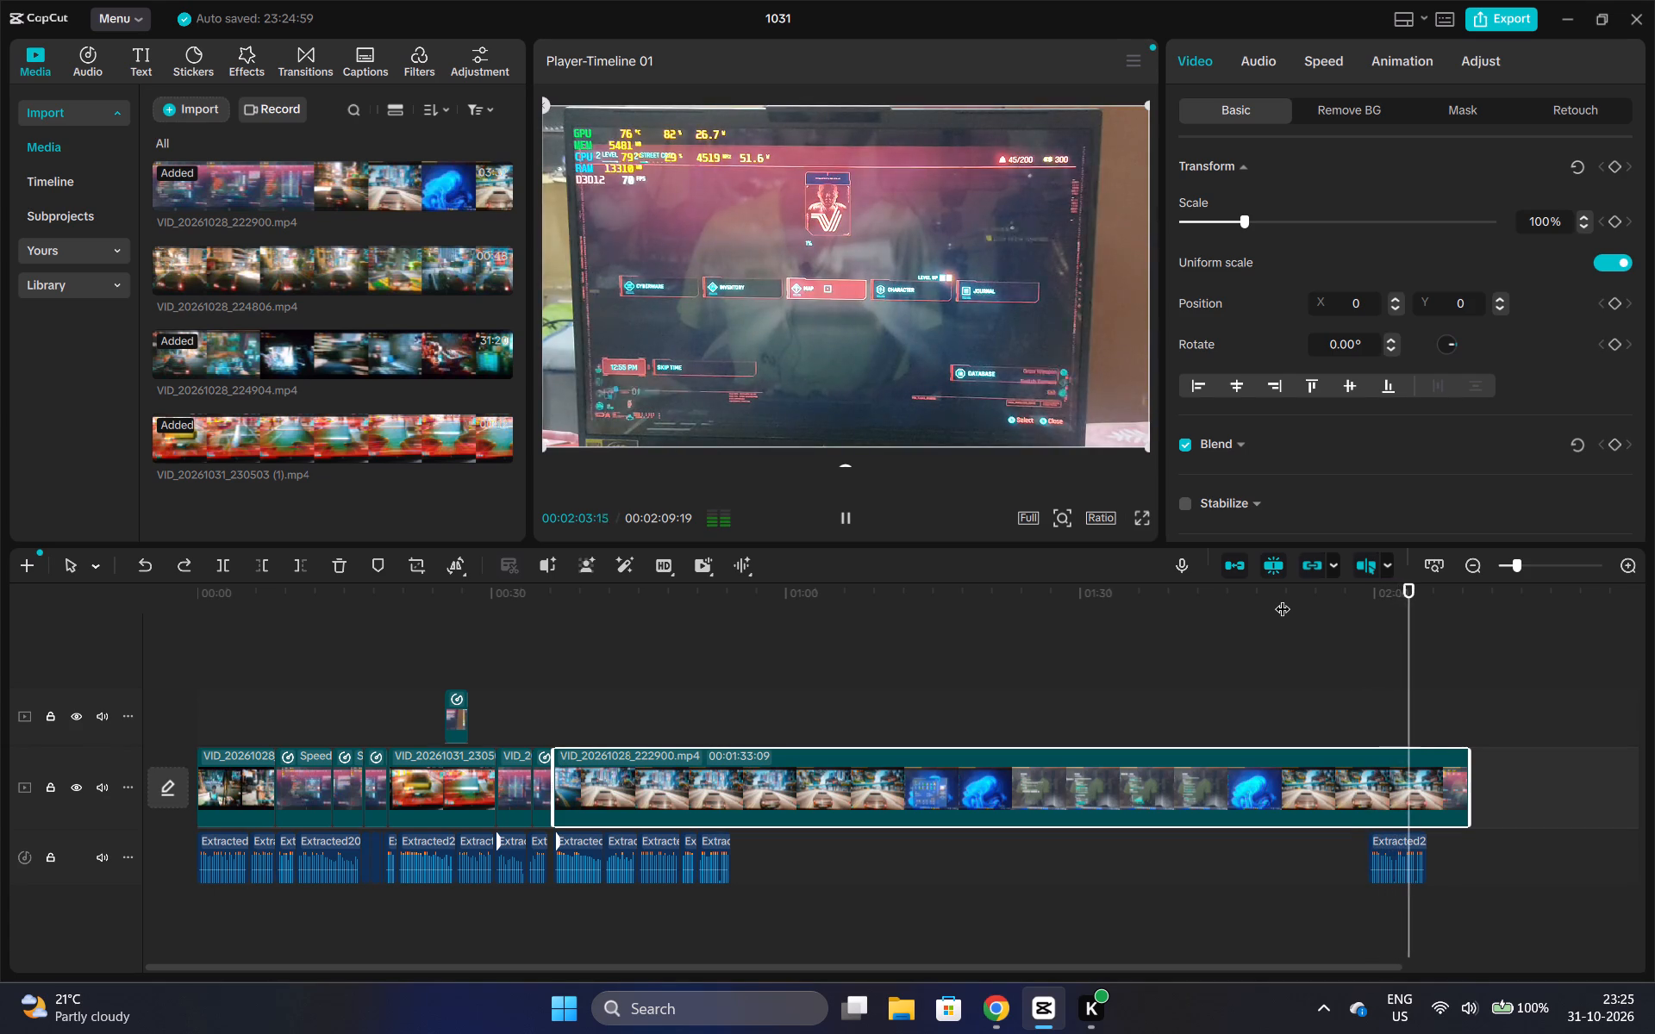
key(space)
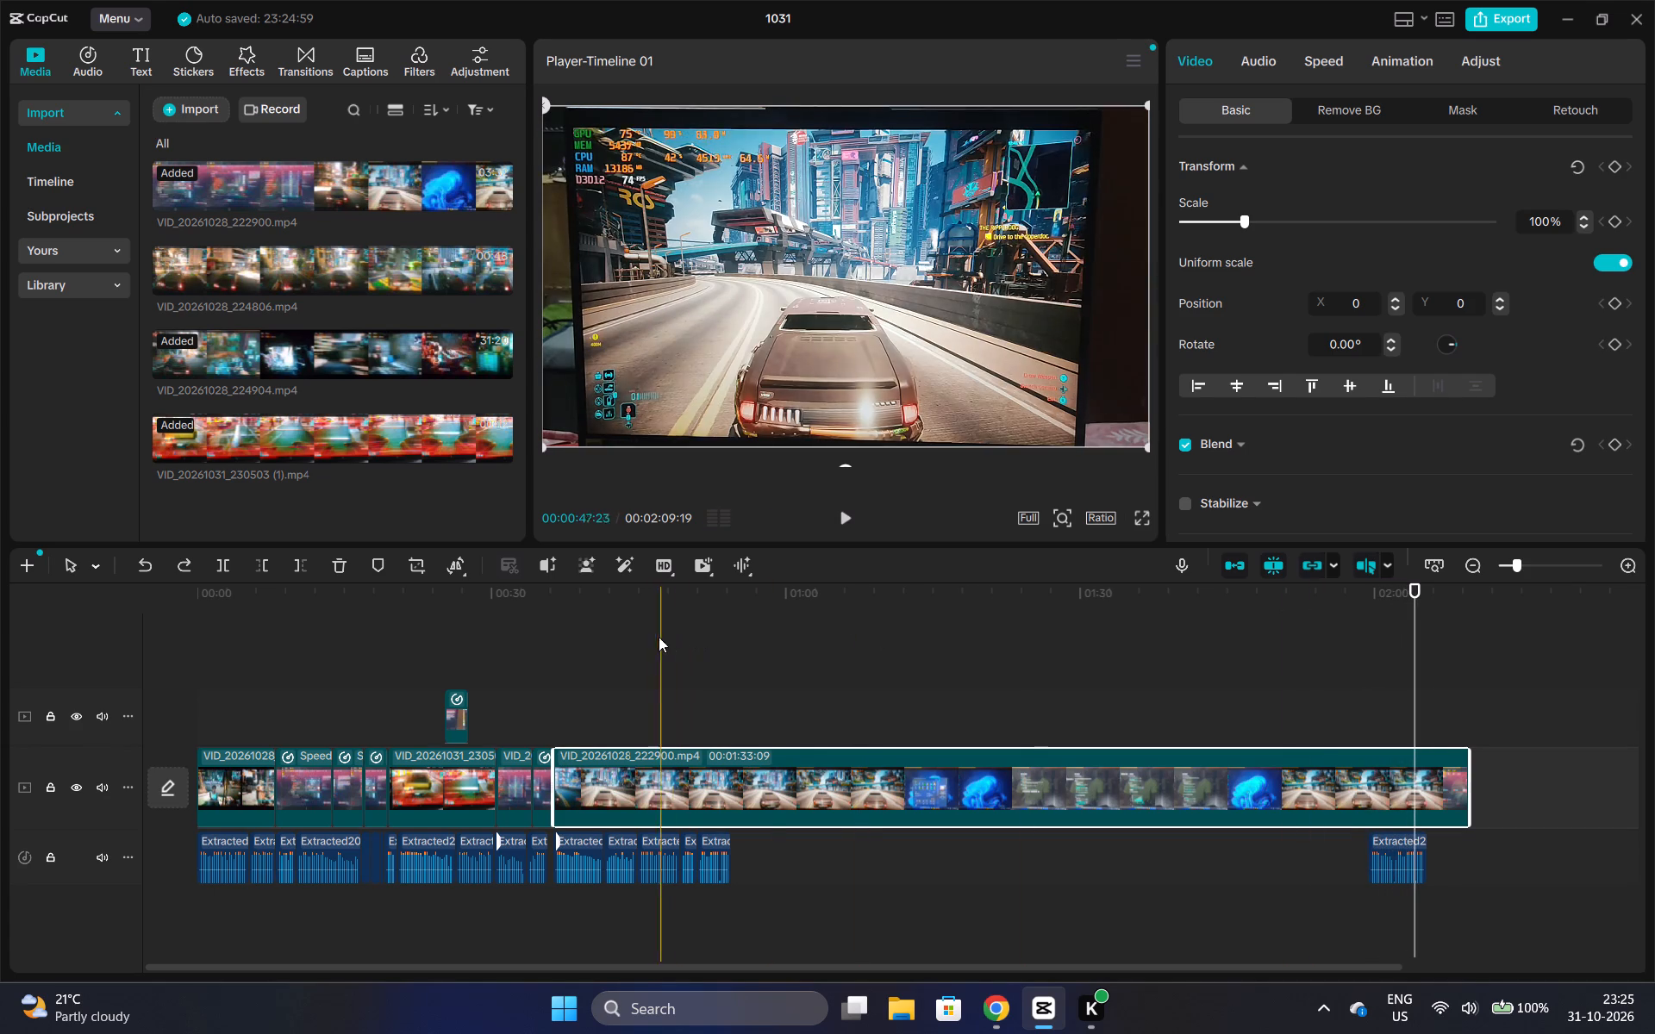
click(639, 612)
key(space)
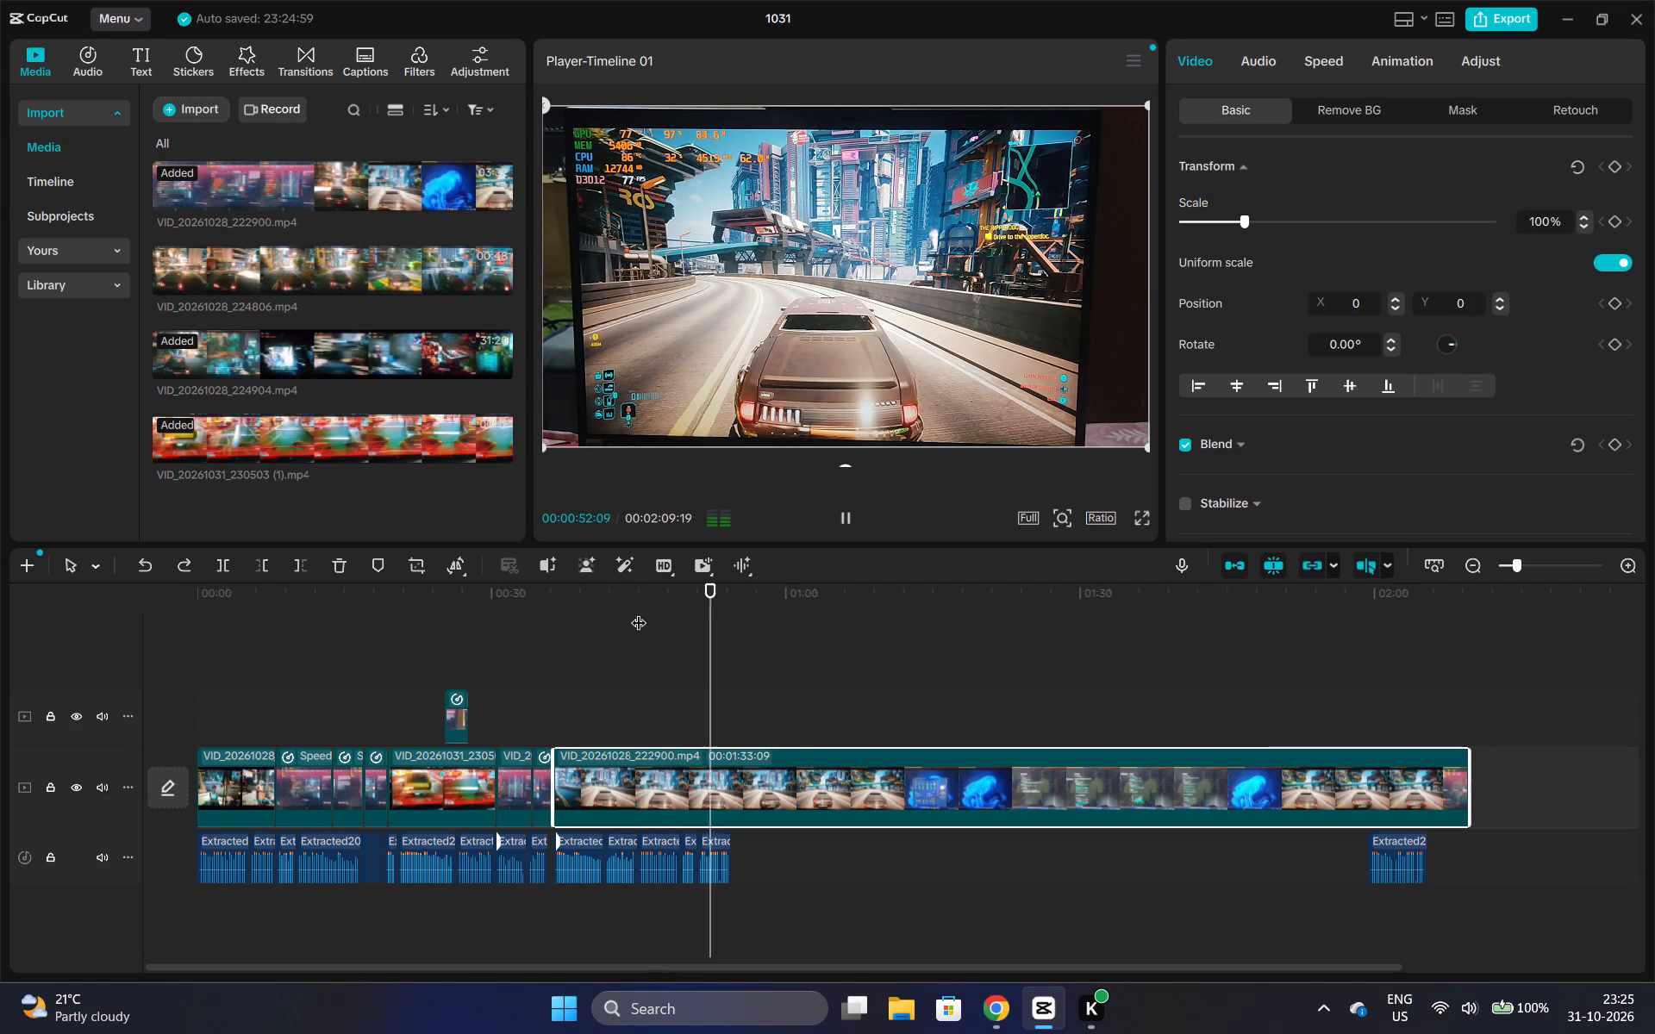
key(space)
click(692, 846)
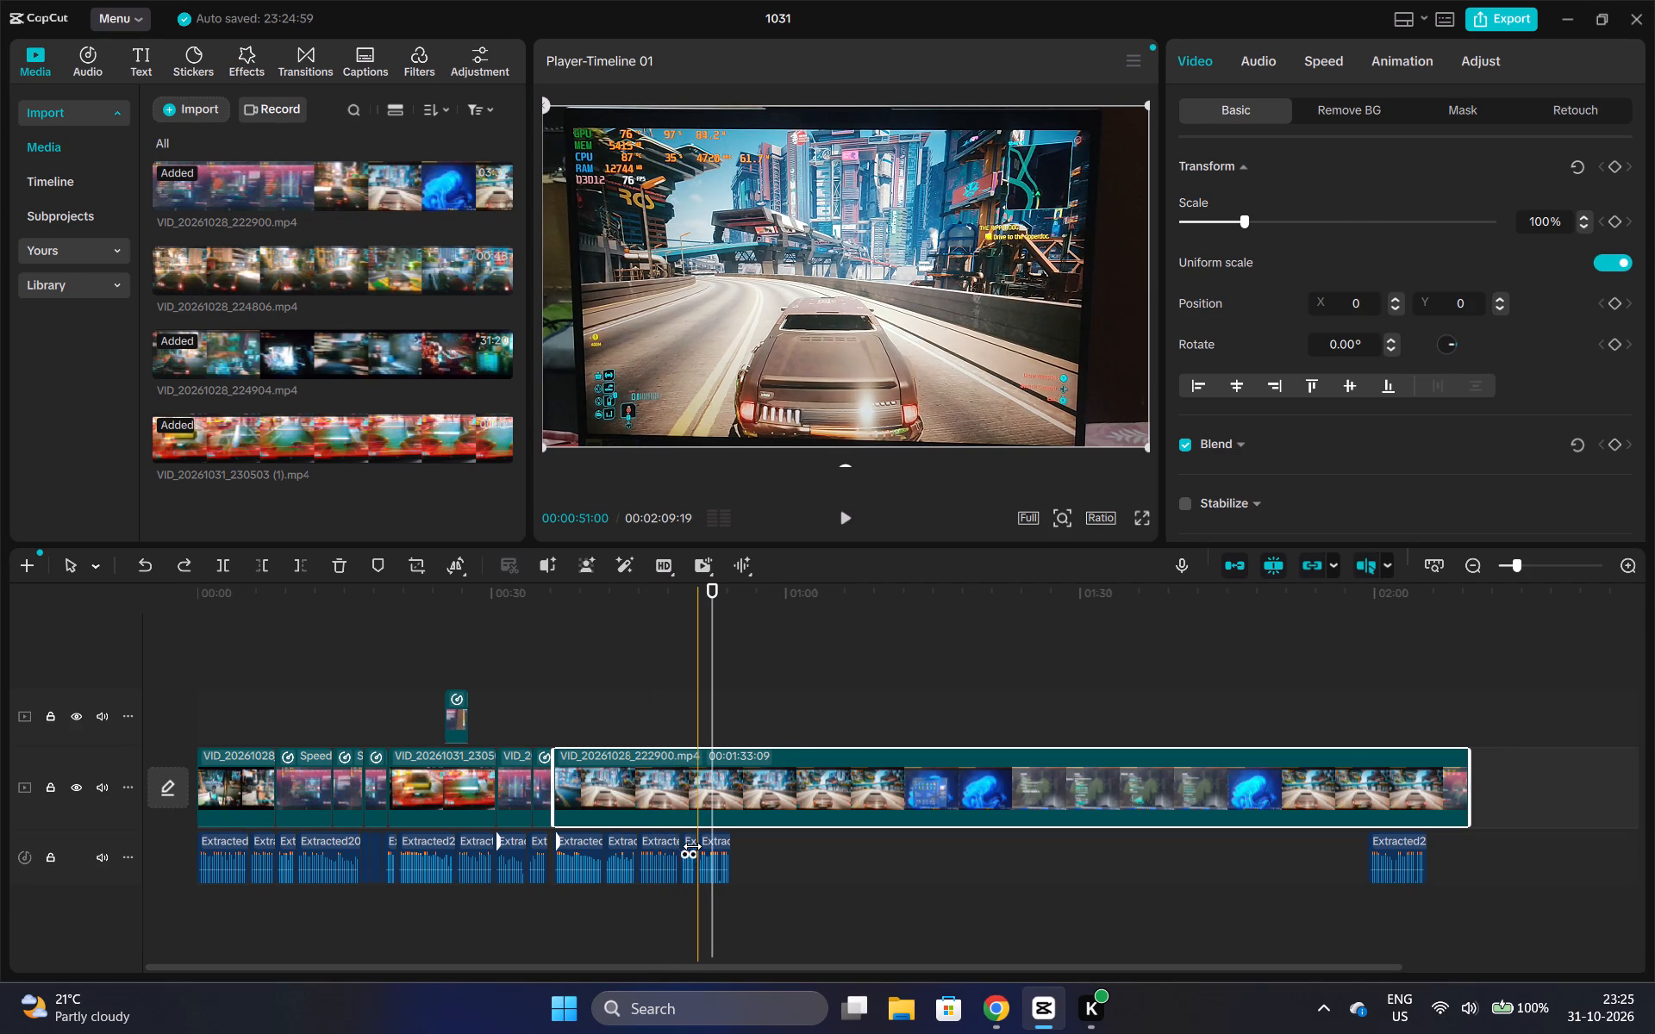
ctrl+click(718, 844)
key(ctrl+x)
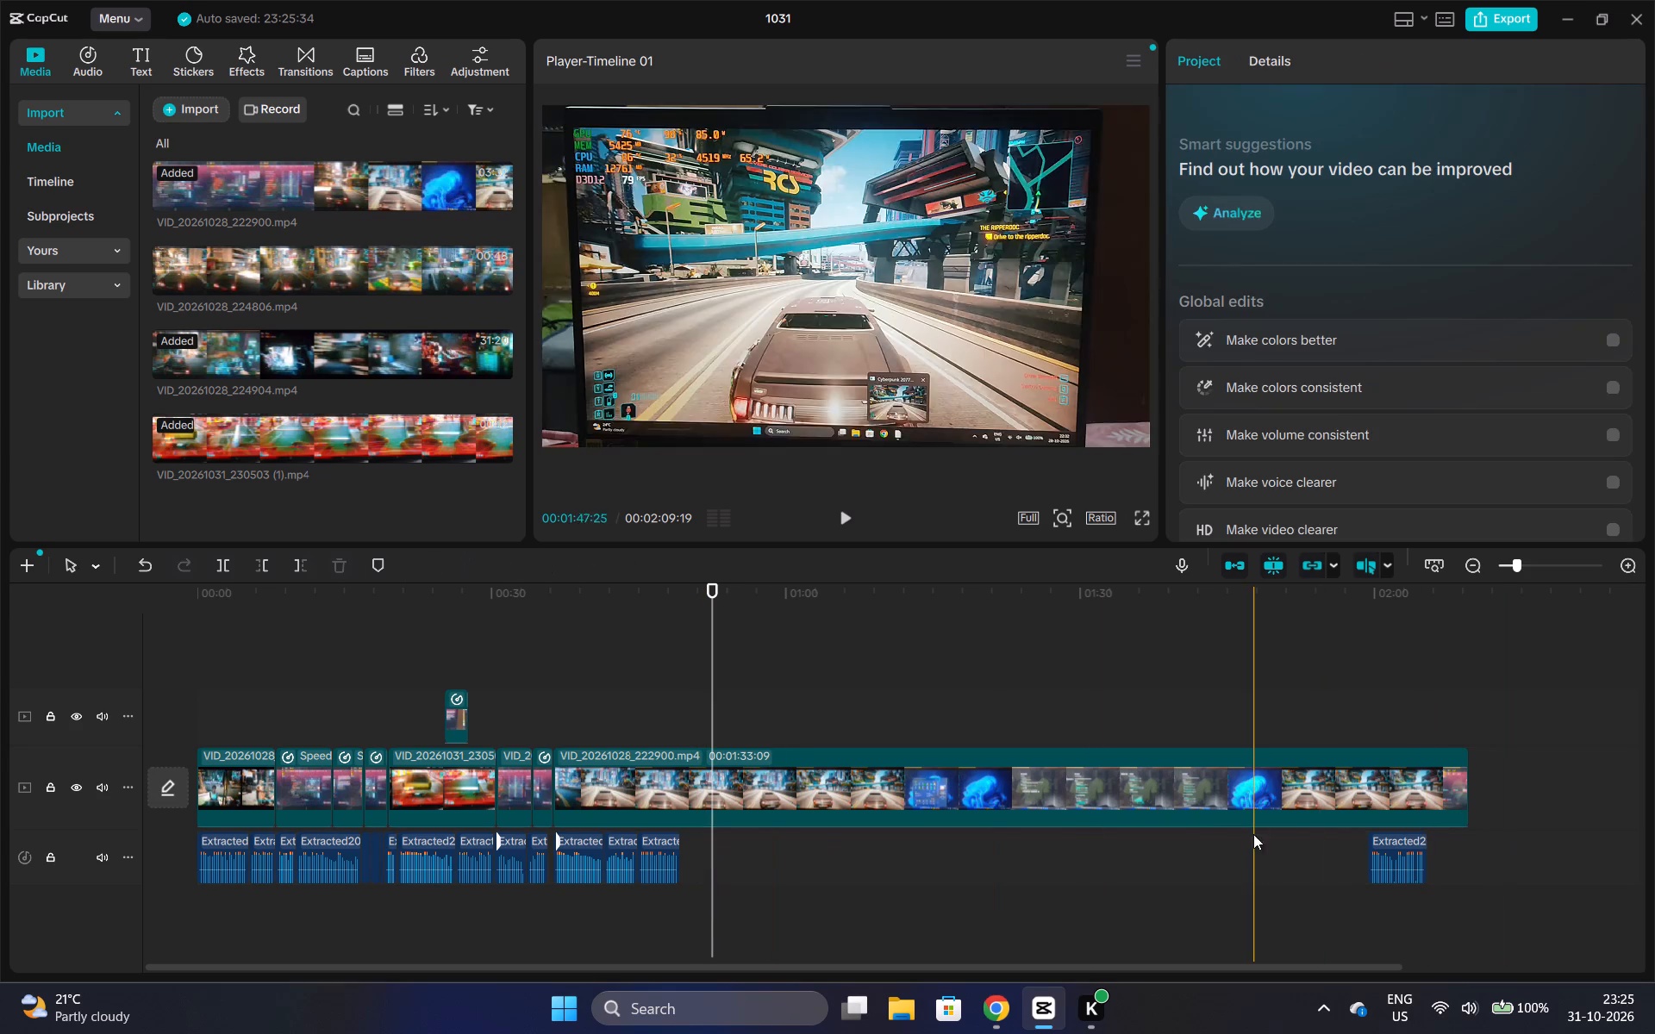
Move the separate audio clip at about 02:00 directly after the preceding clip at about 00:49, and listen to the join.
drag(1394, 846, 707, 852)
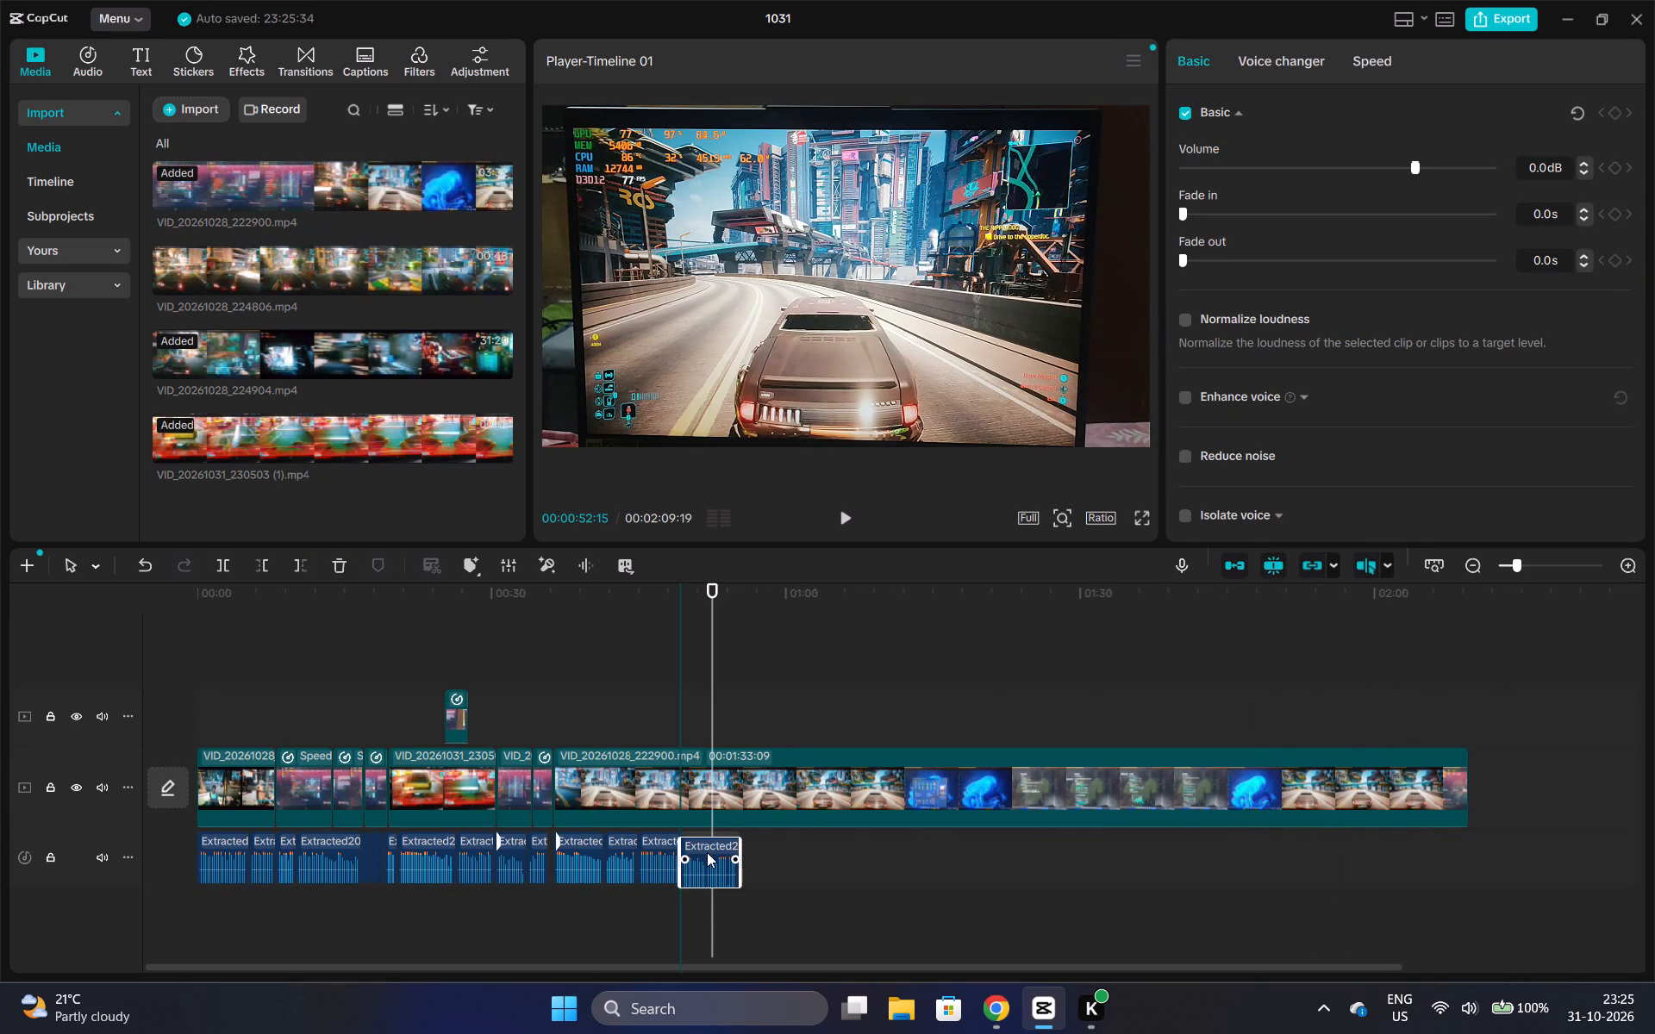
drag(707, 852, 707, 843)
click(677, 620)
key(space)
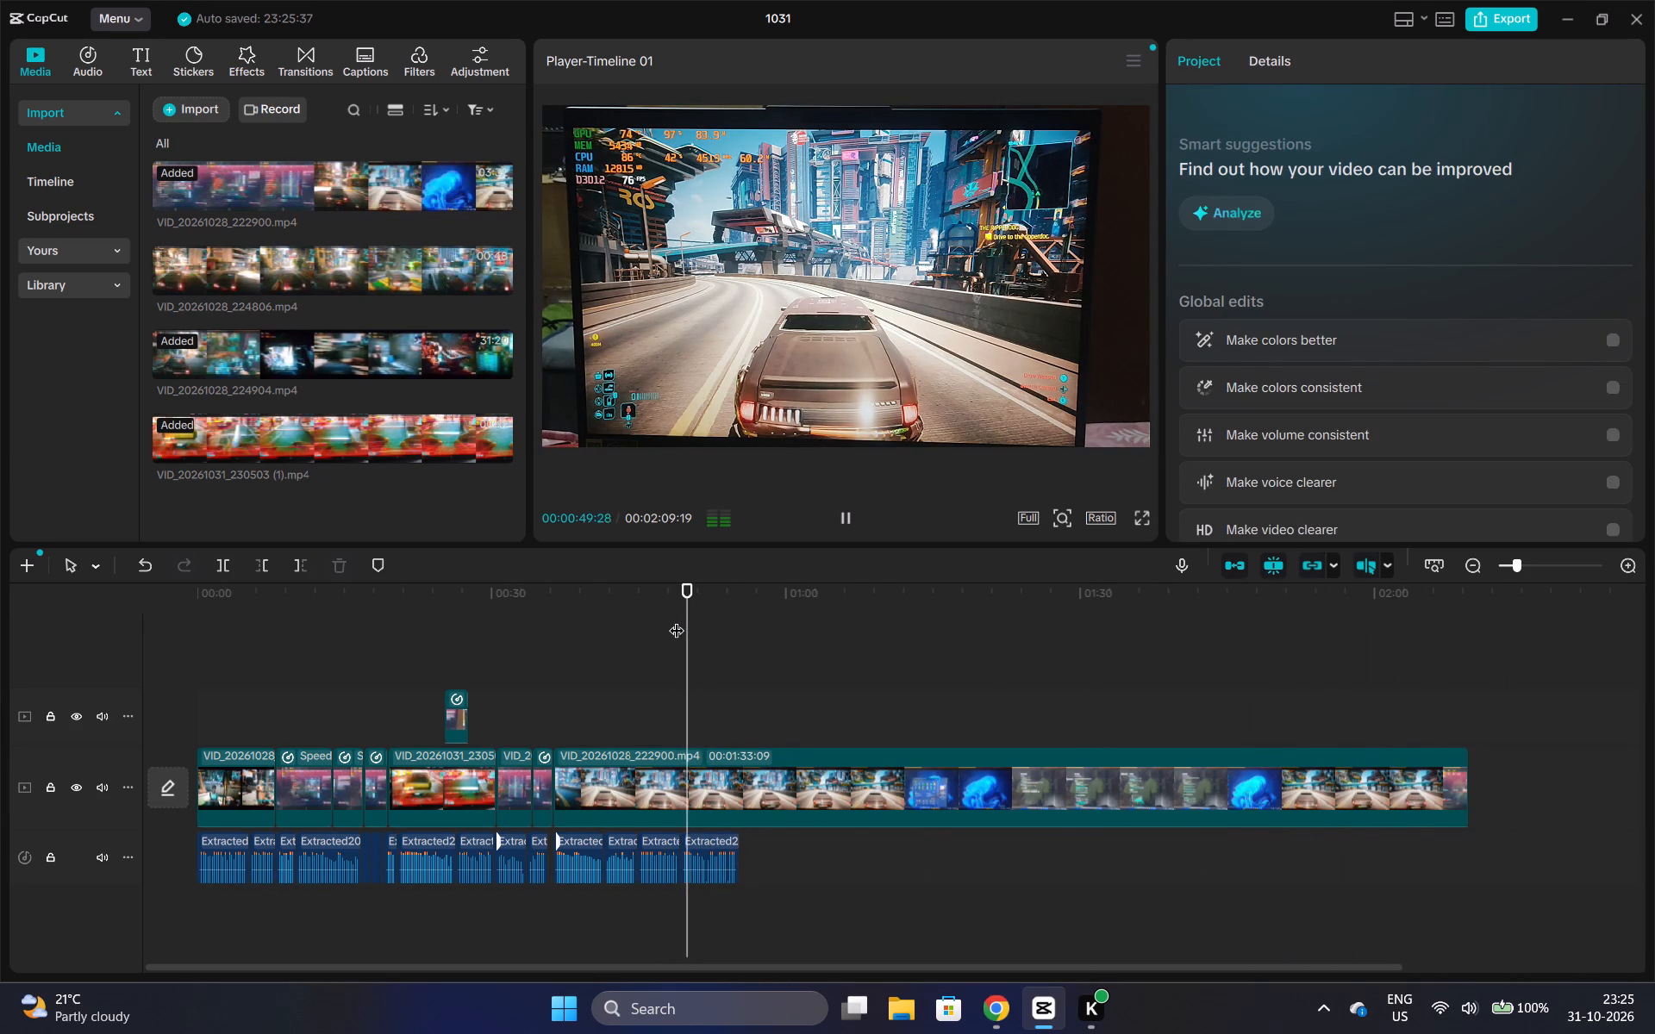
key(space)
click(667, 616)
key(space)
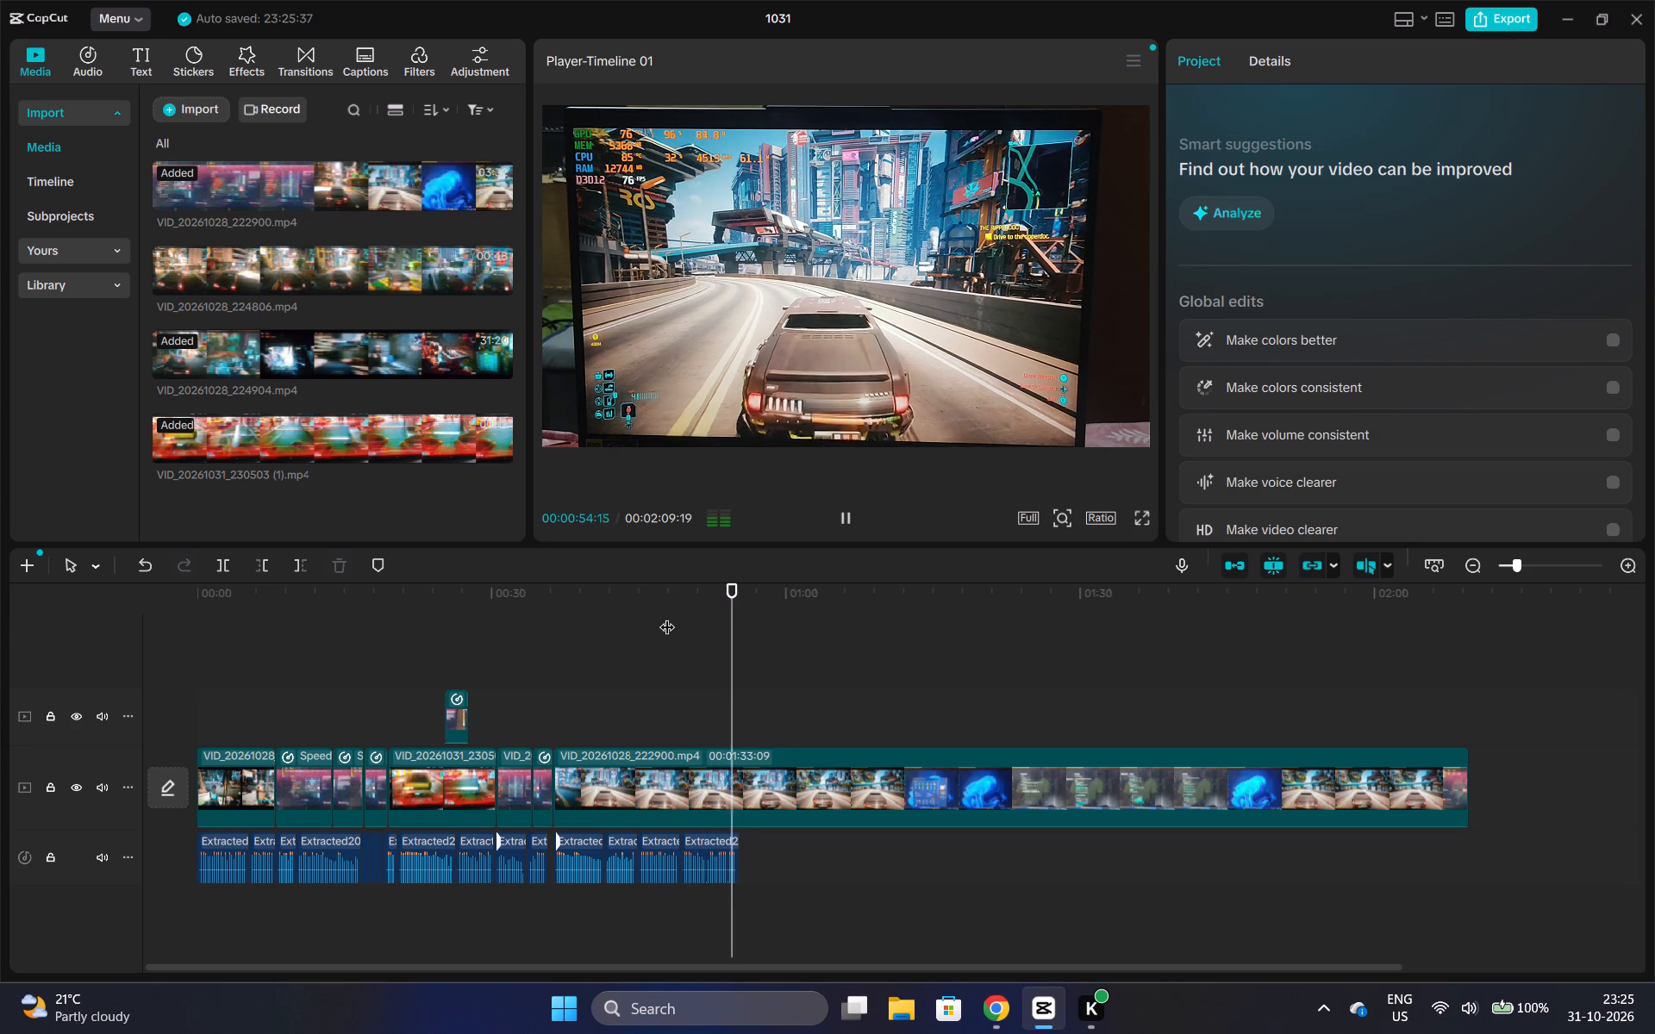
key(space)
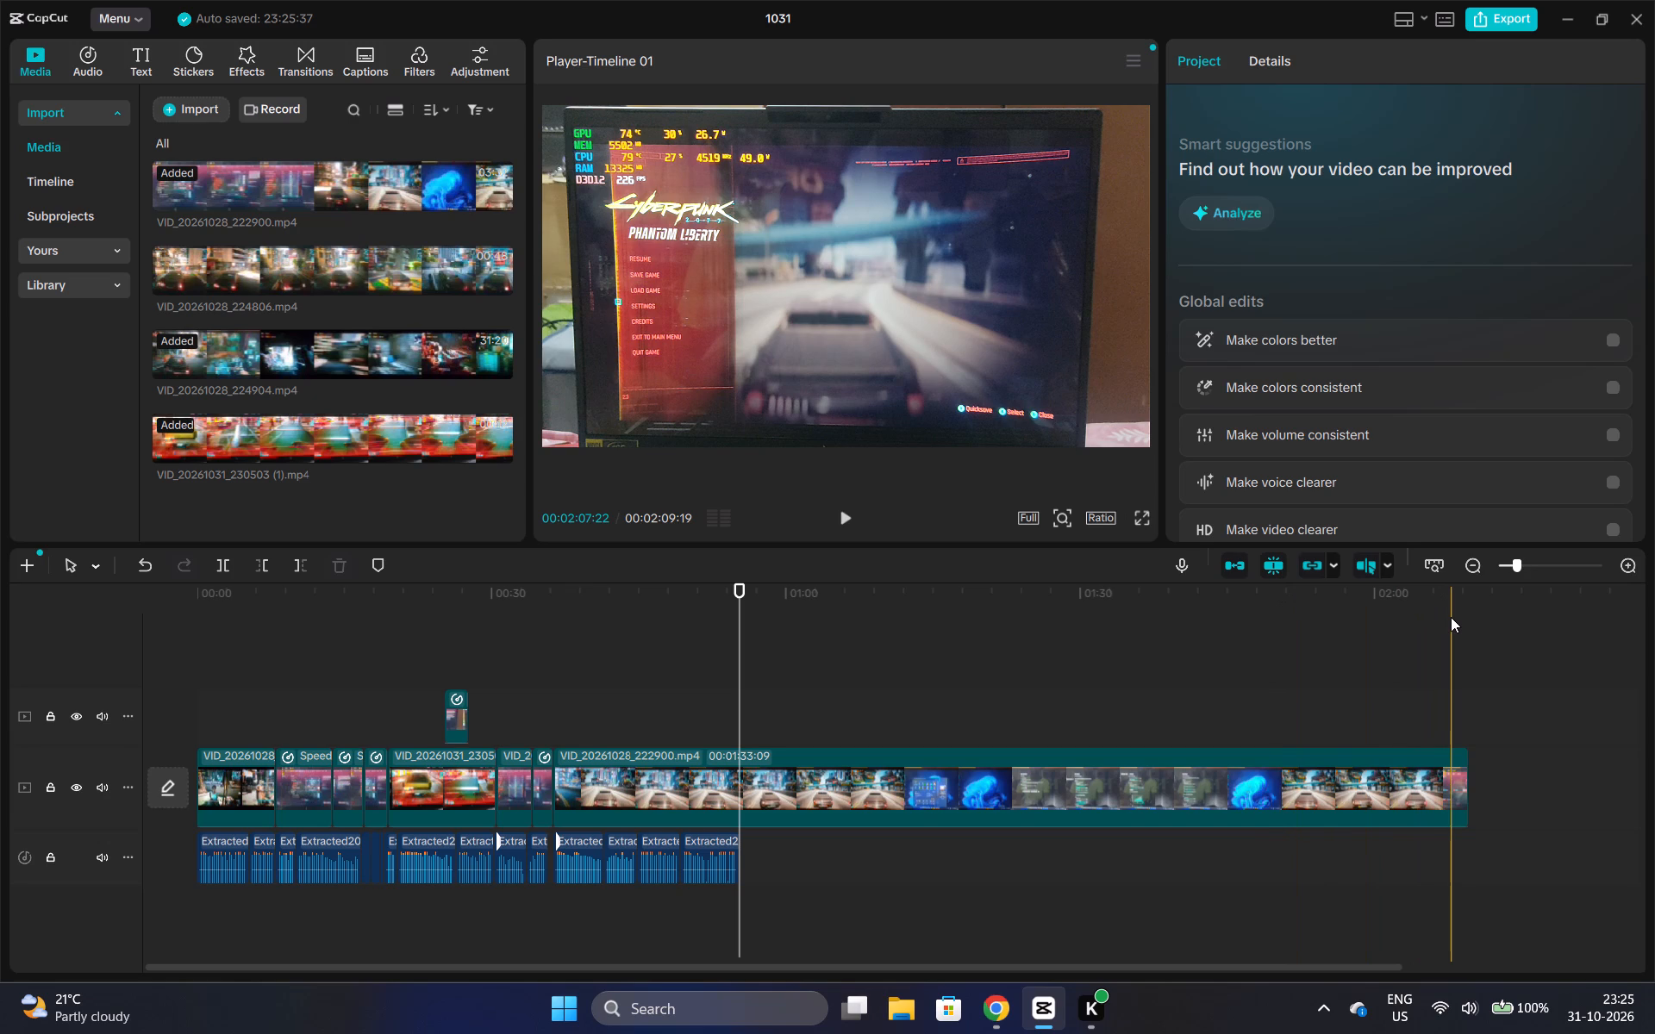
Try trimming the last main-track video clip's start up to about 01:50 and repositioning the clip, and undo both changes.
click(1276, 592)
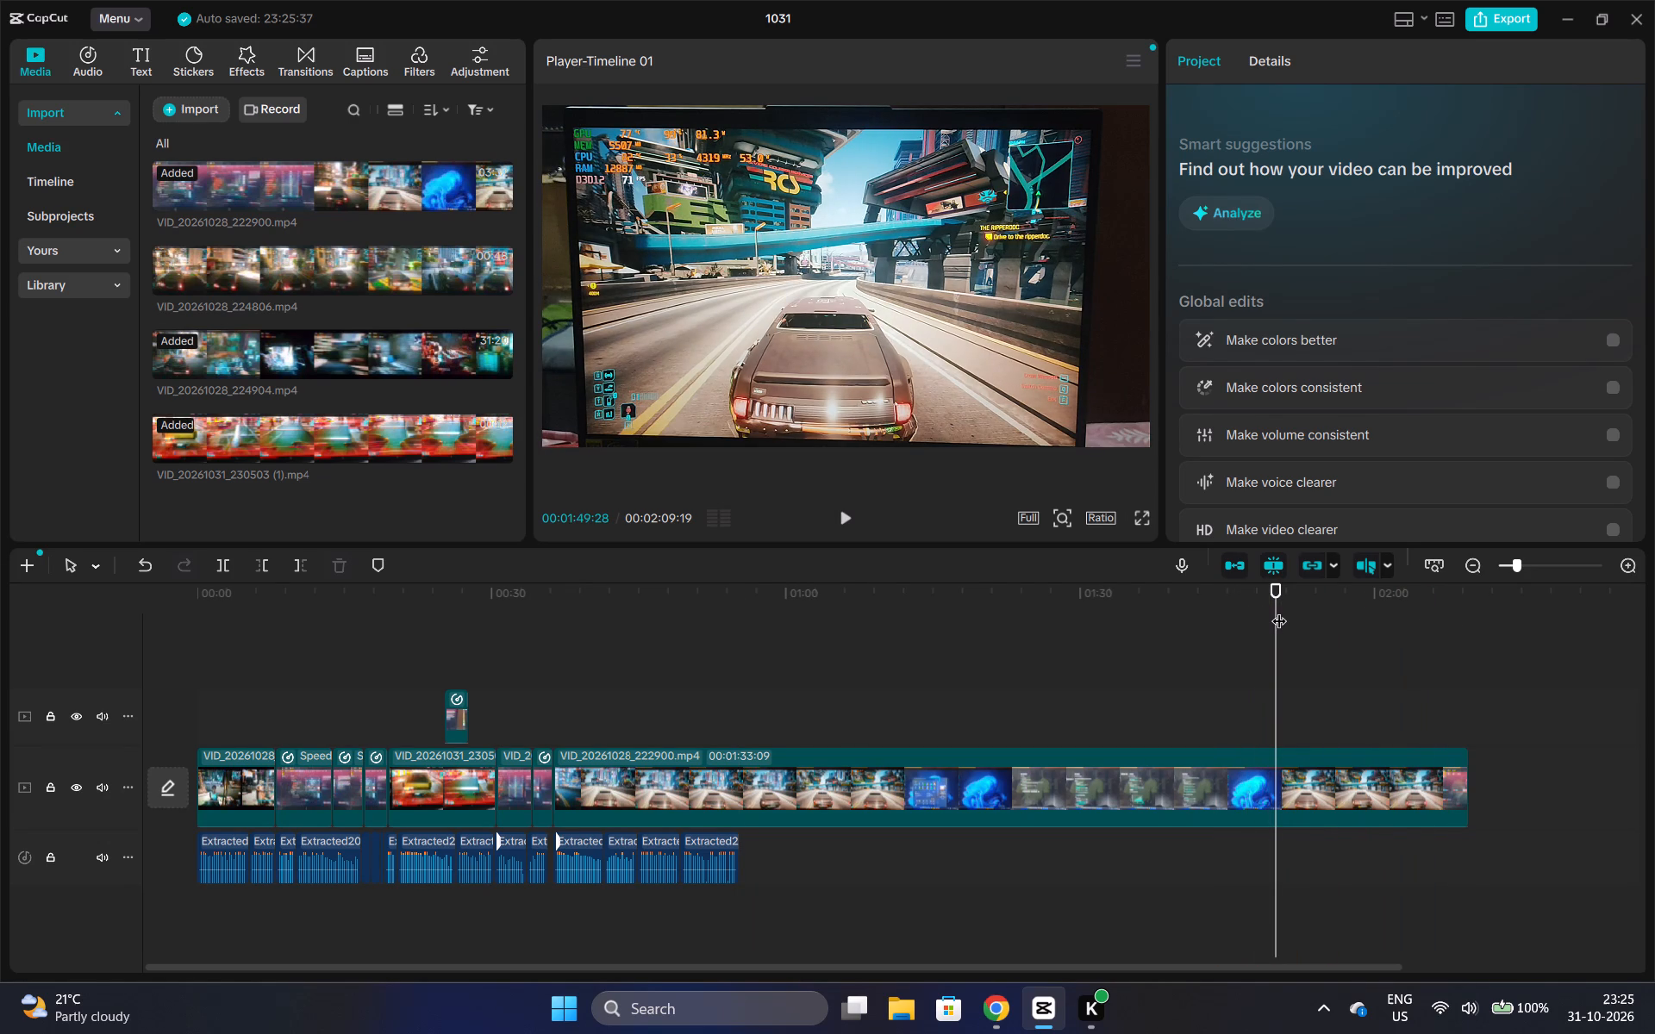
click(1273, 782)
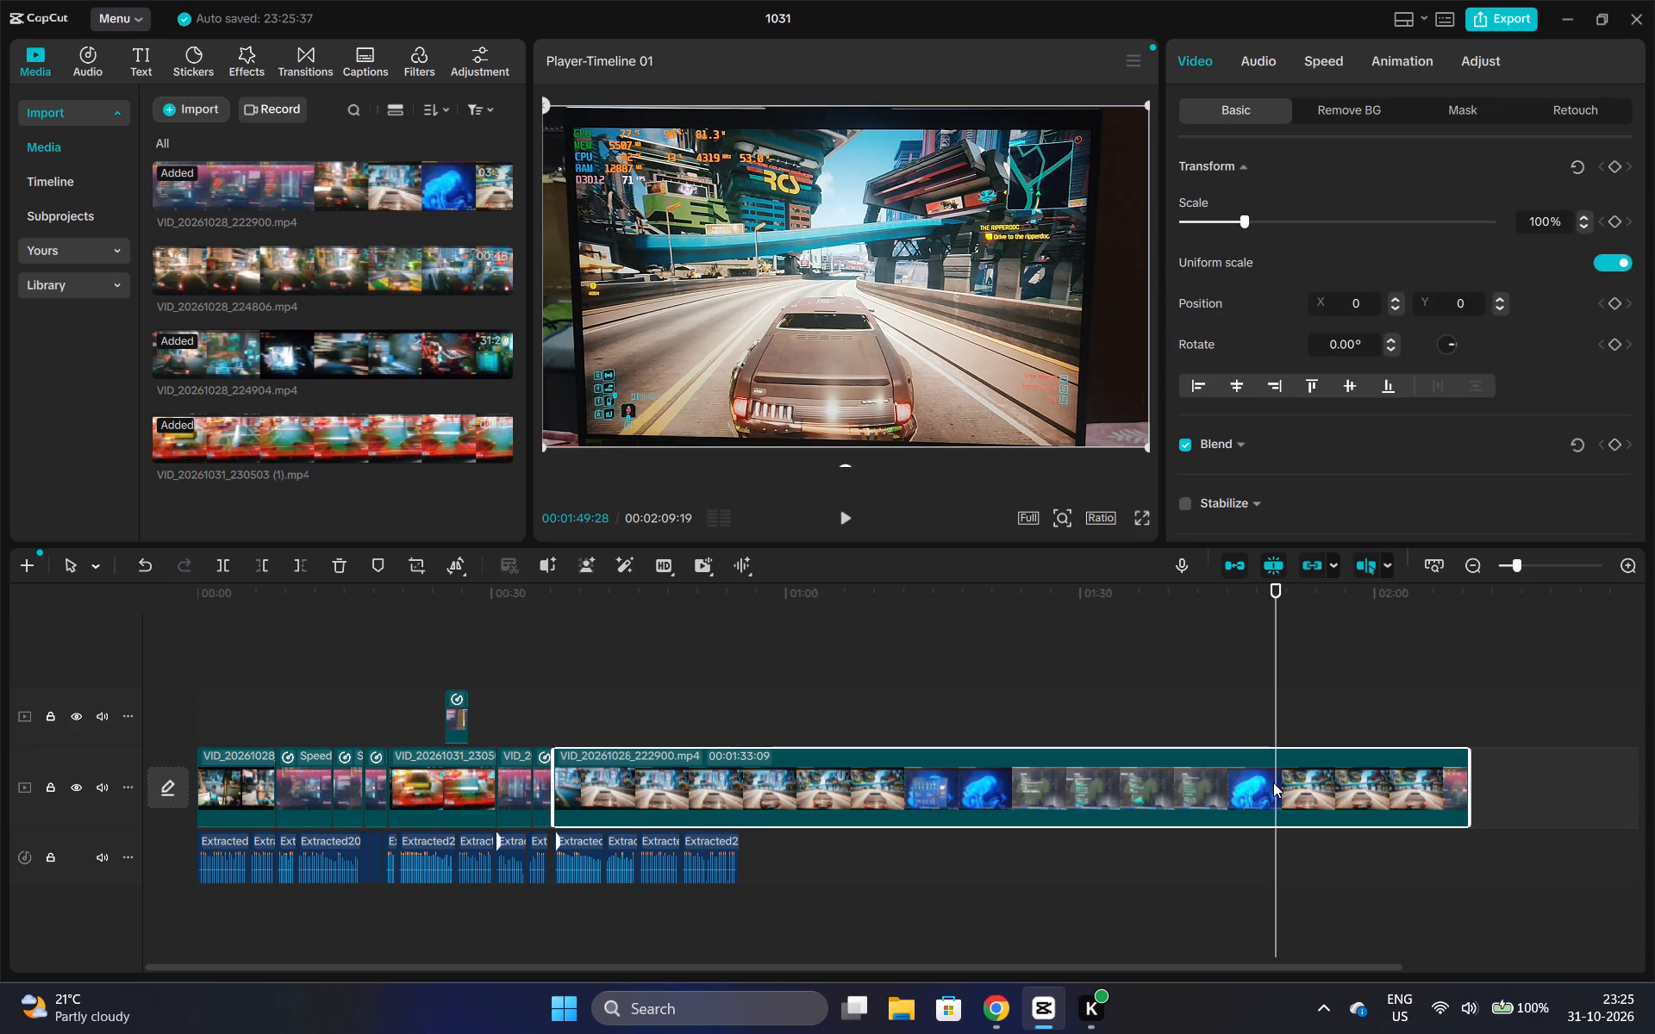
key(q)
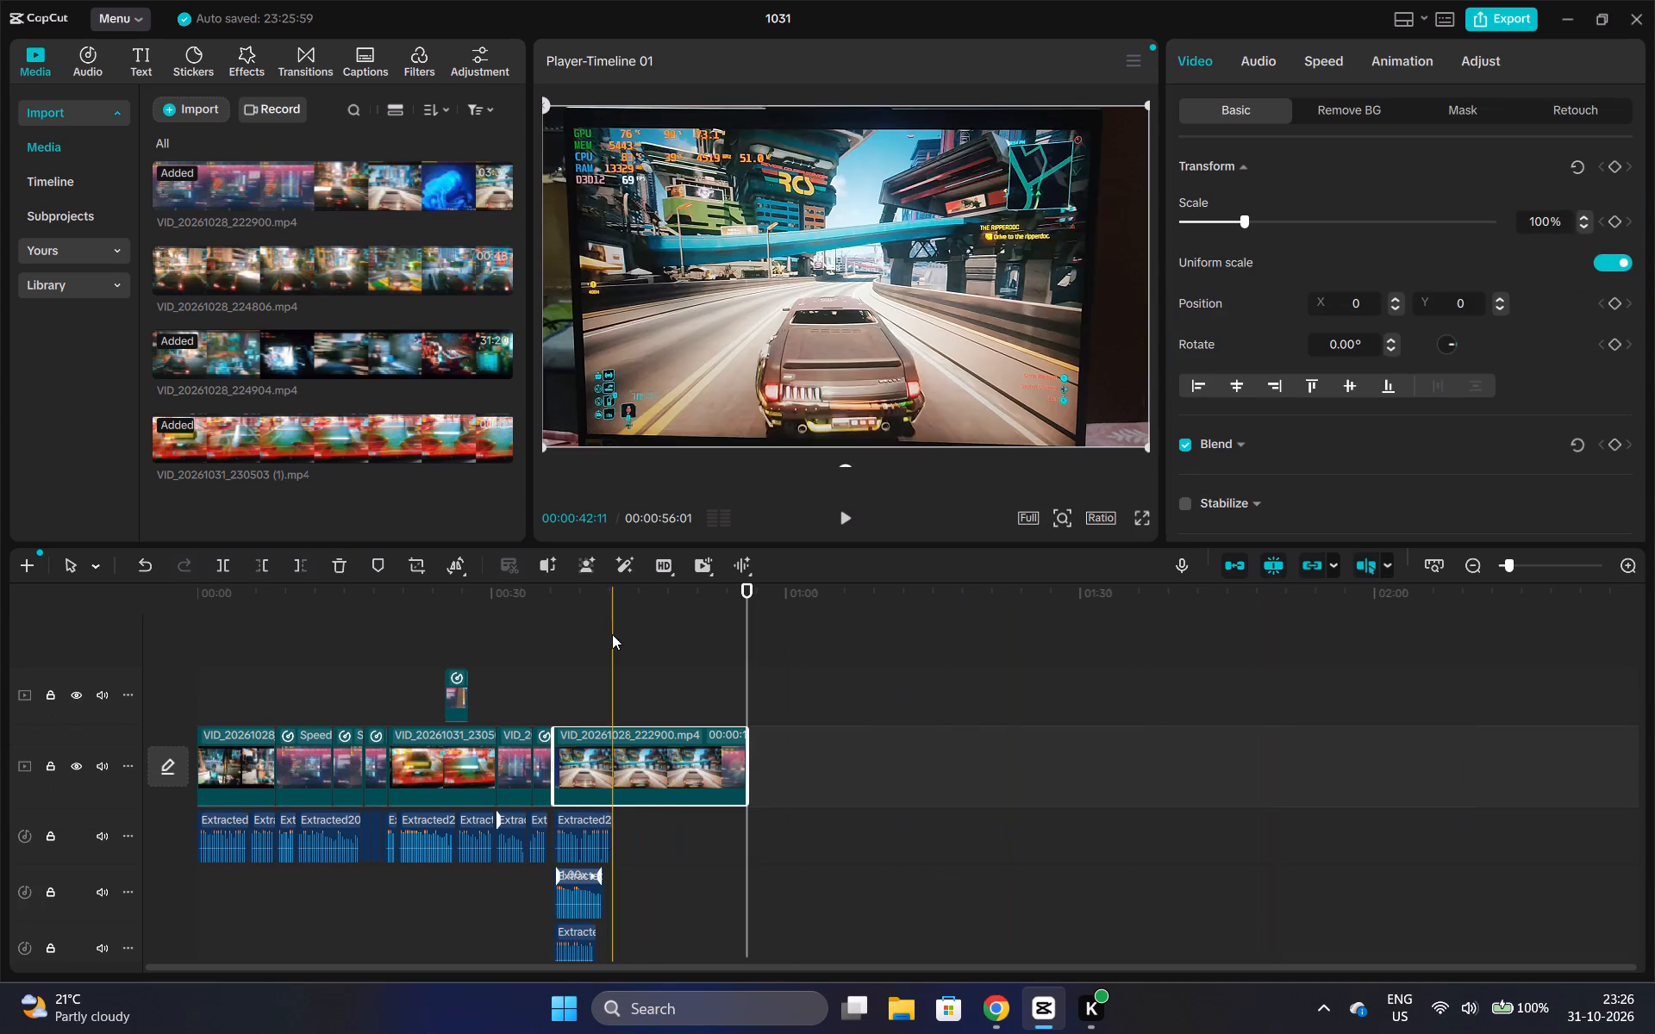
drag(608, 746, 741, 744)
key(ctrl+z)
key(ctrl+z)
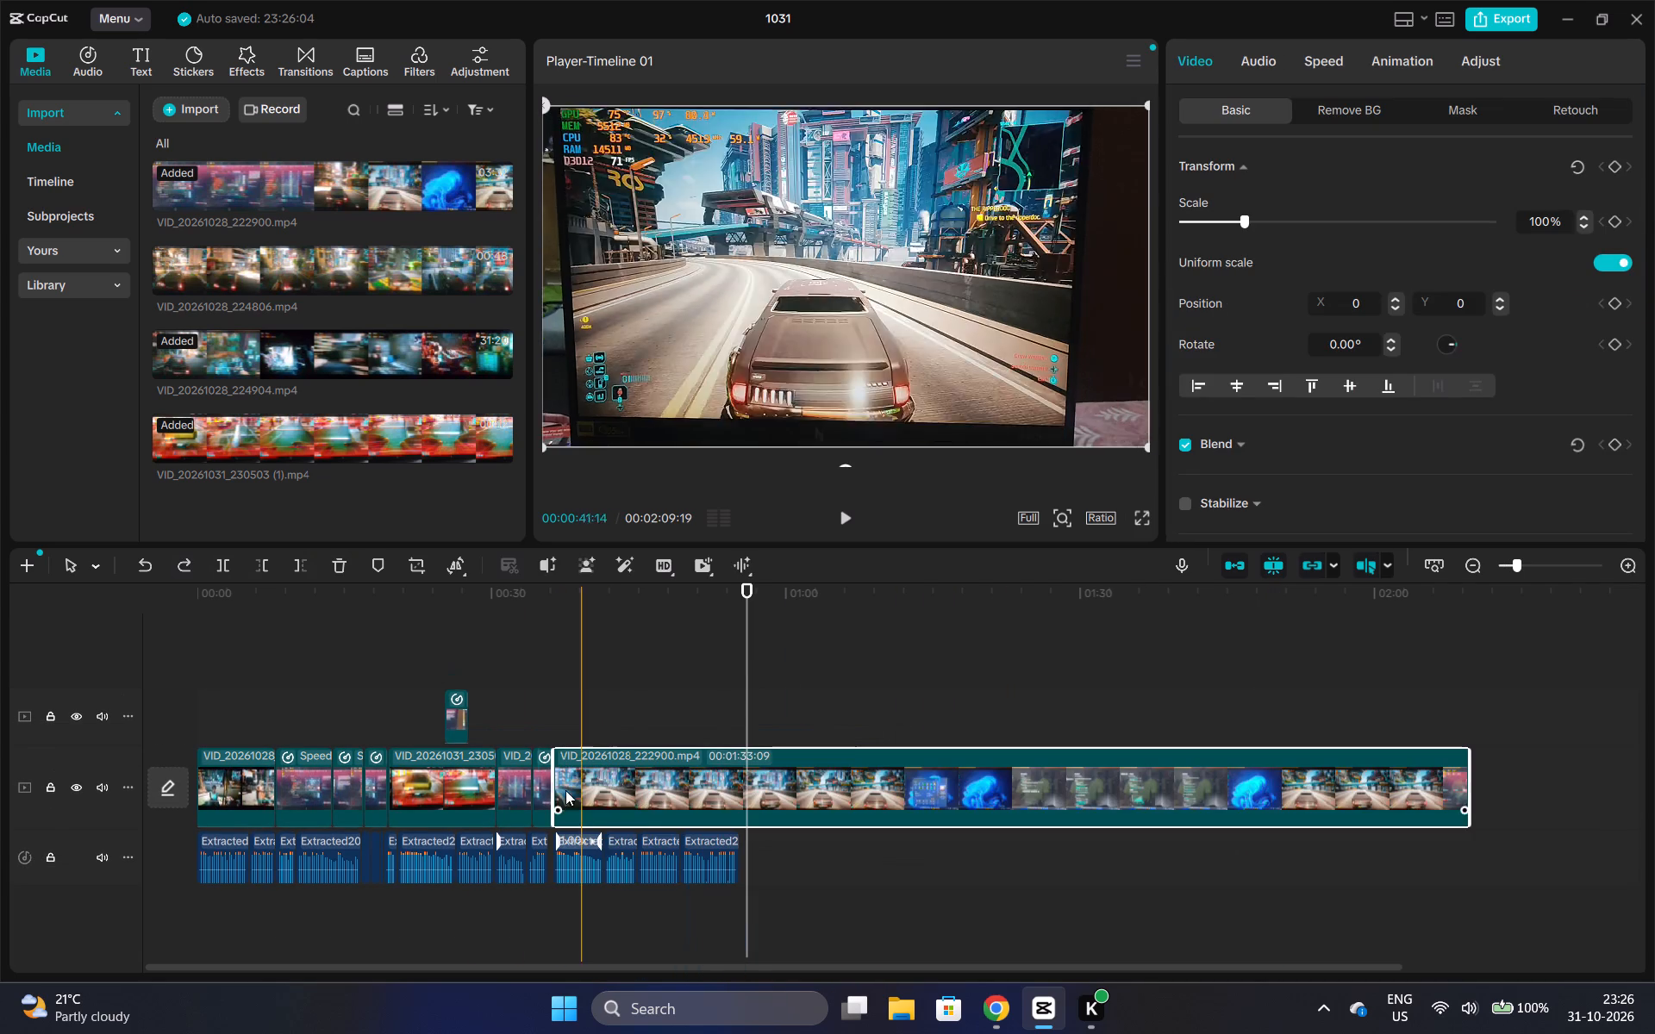
With the audio track locked, trim away the last main-track video clip's start up to about 01:50, and play back the result.
click(51, 858)
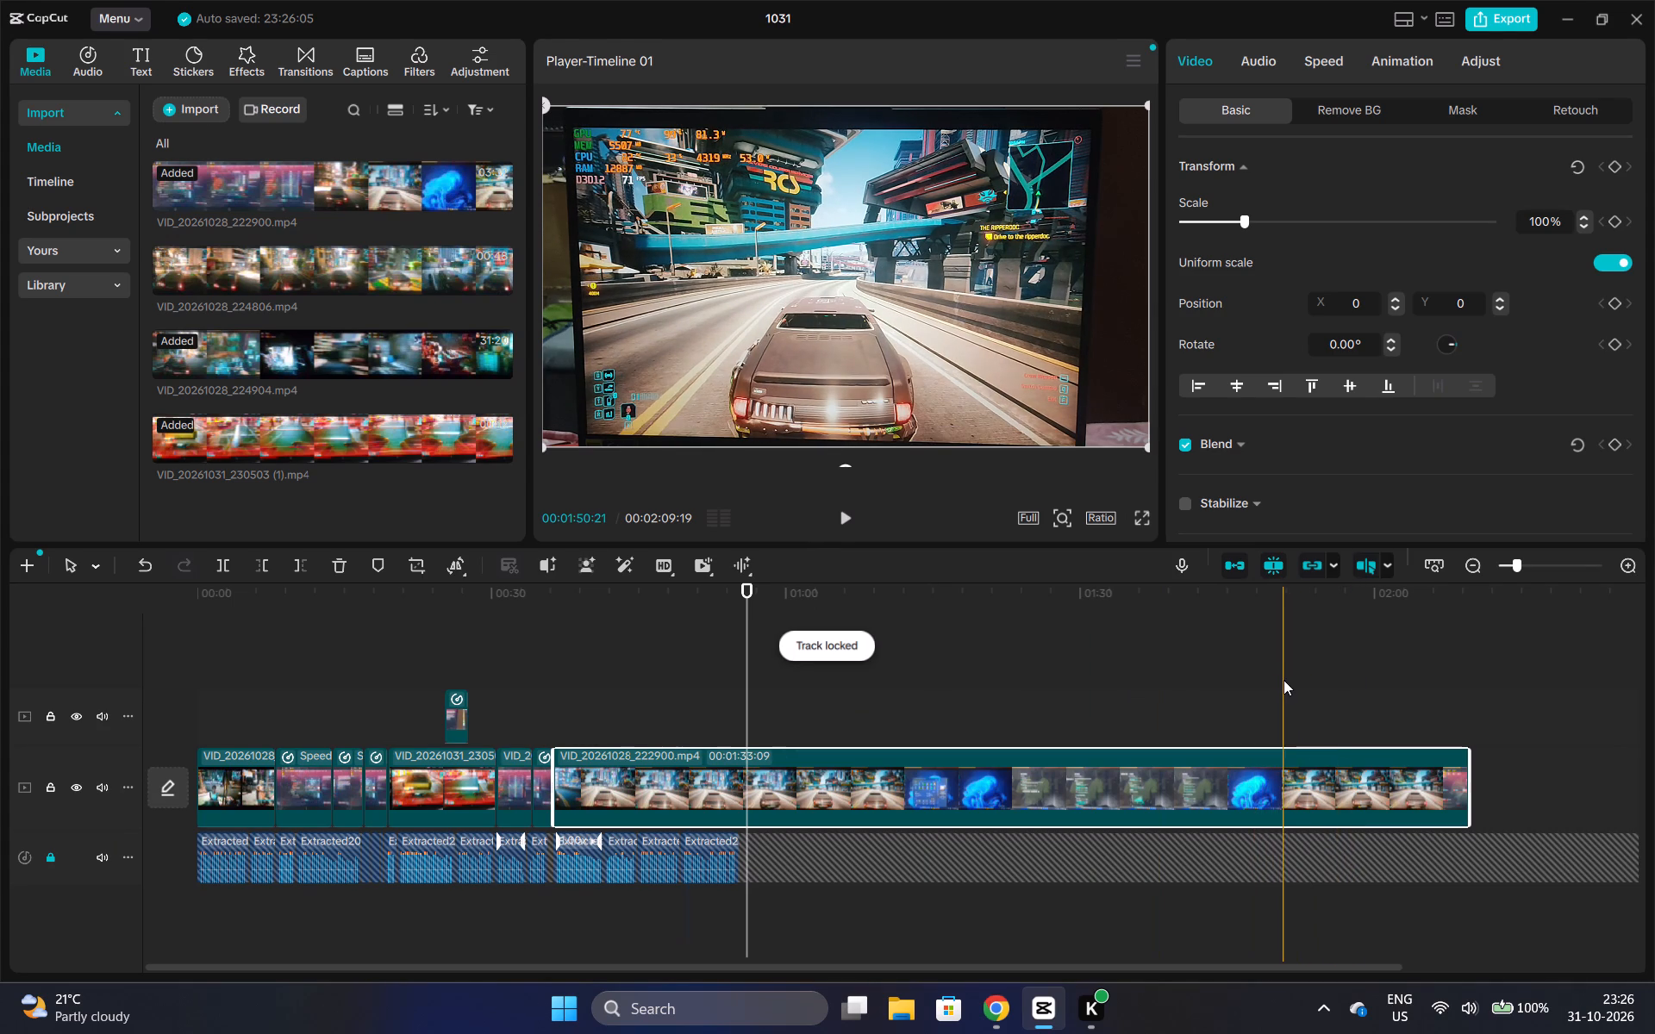
key(q)
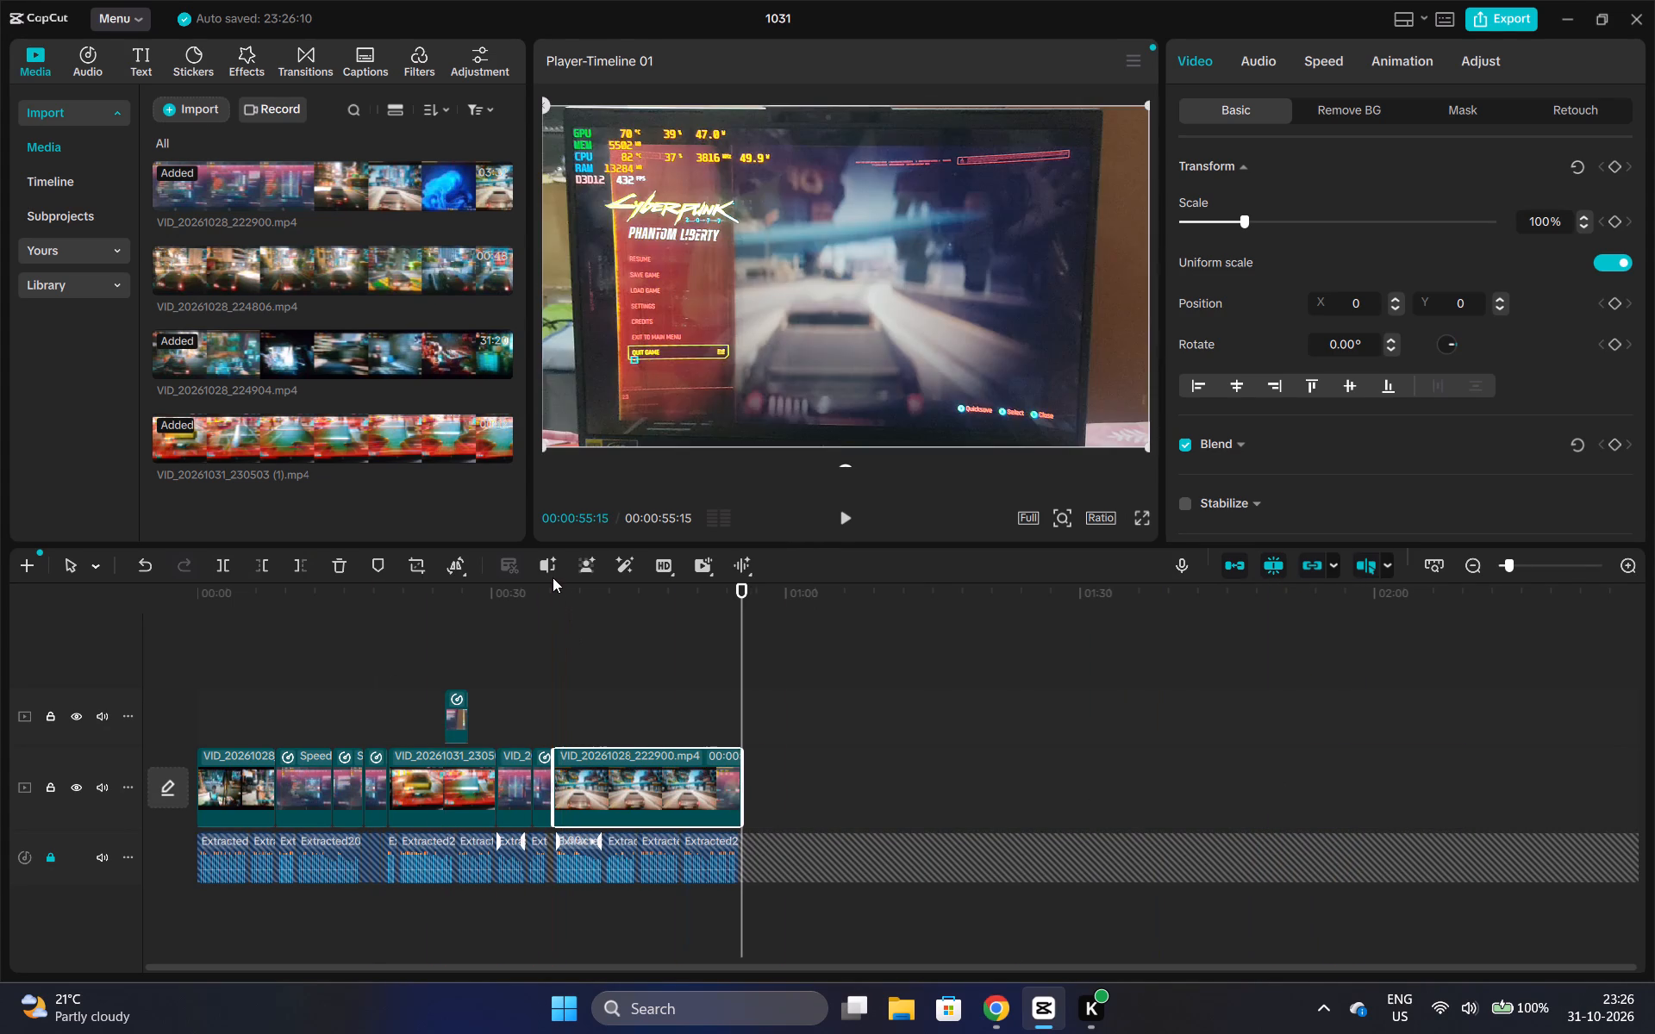
click(553, 601)
click(522, 601)
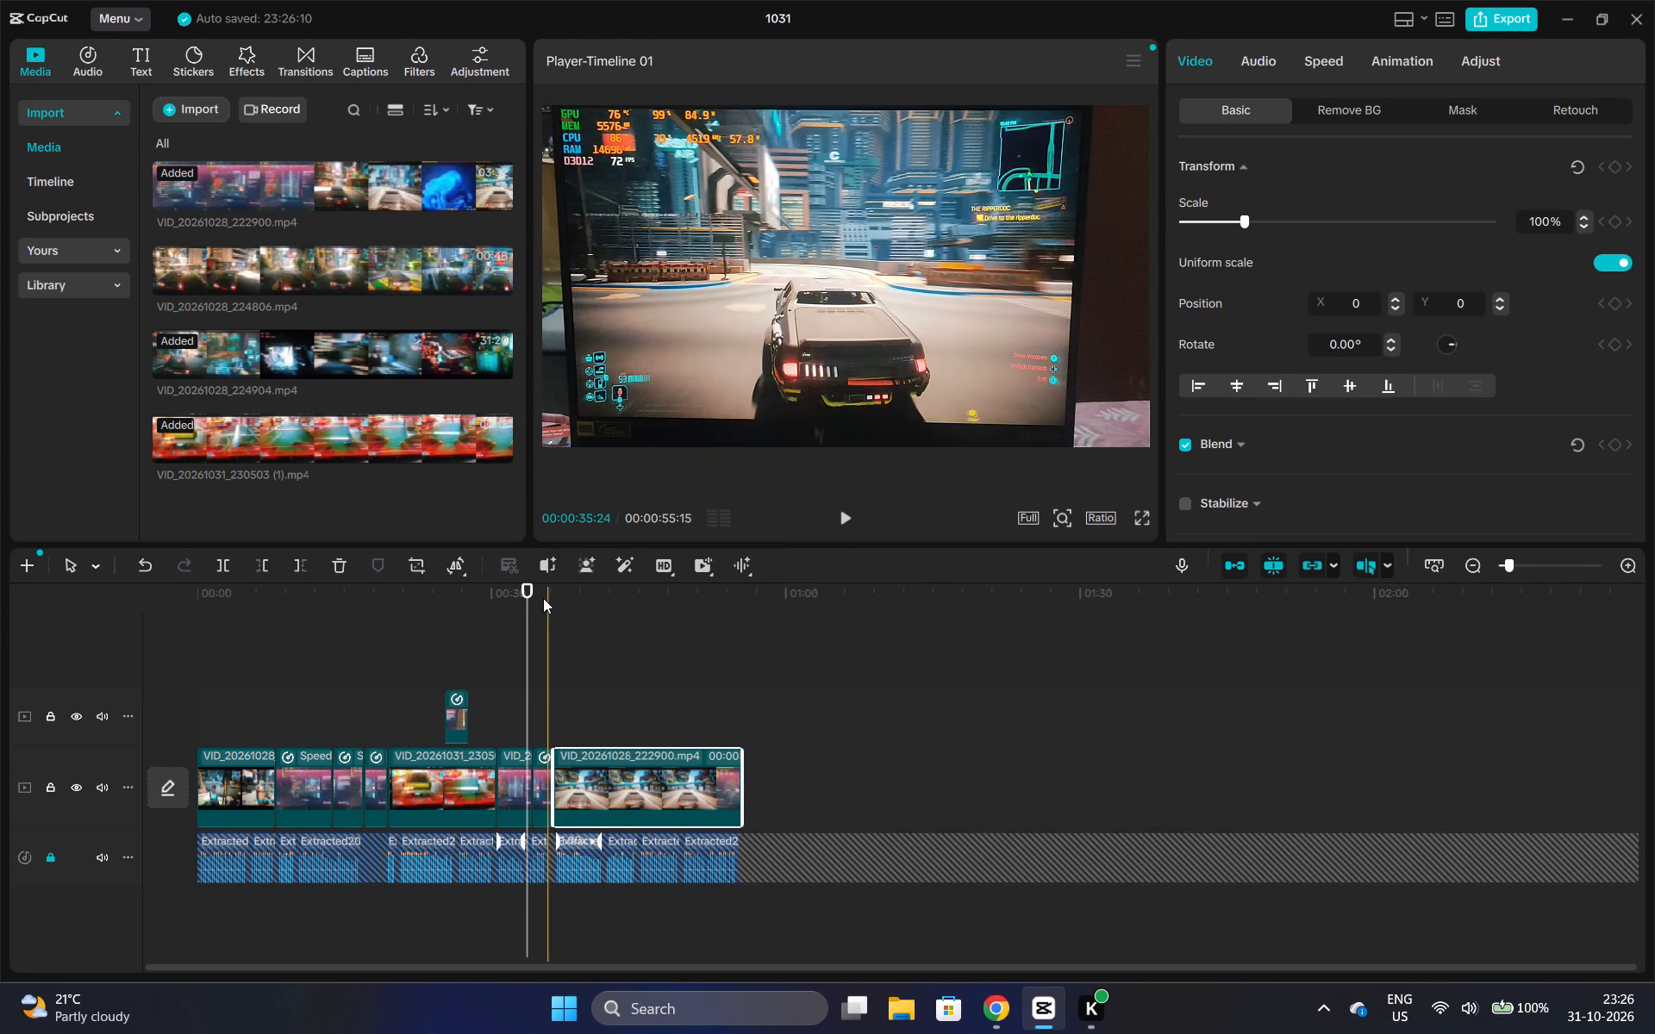
click(543, 598)
key(space)
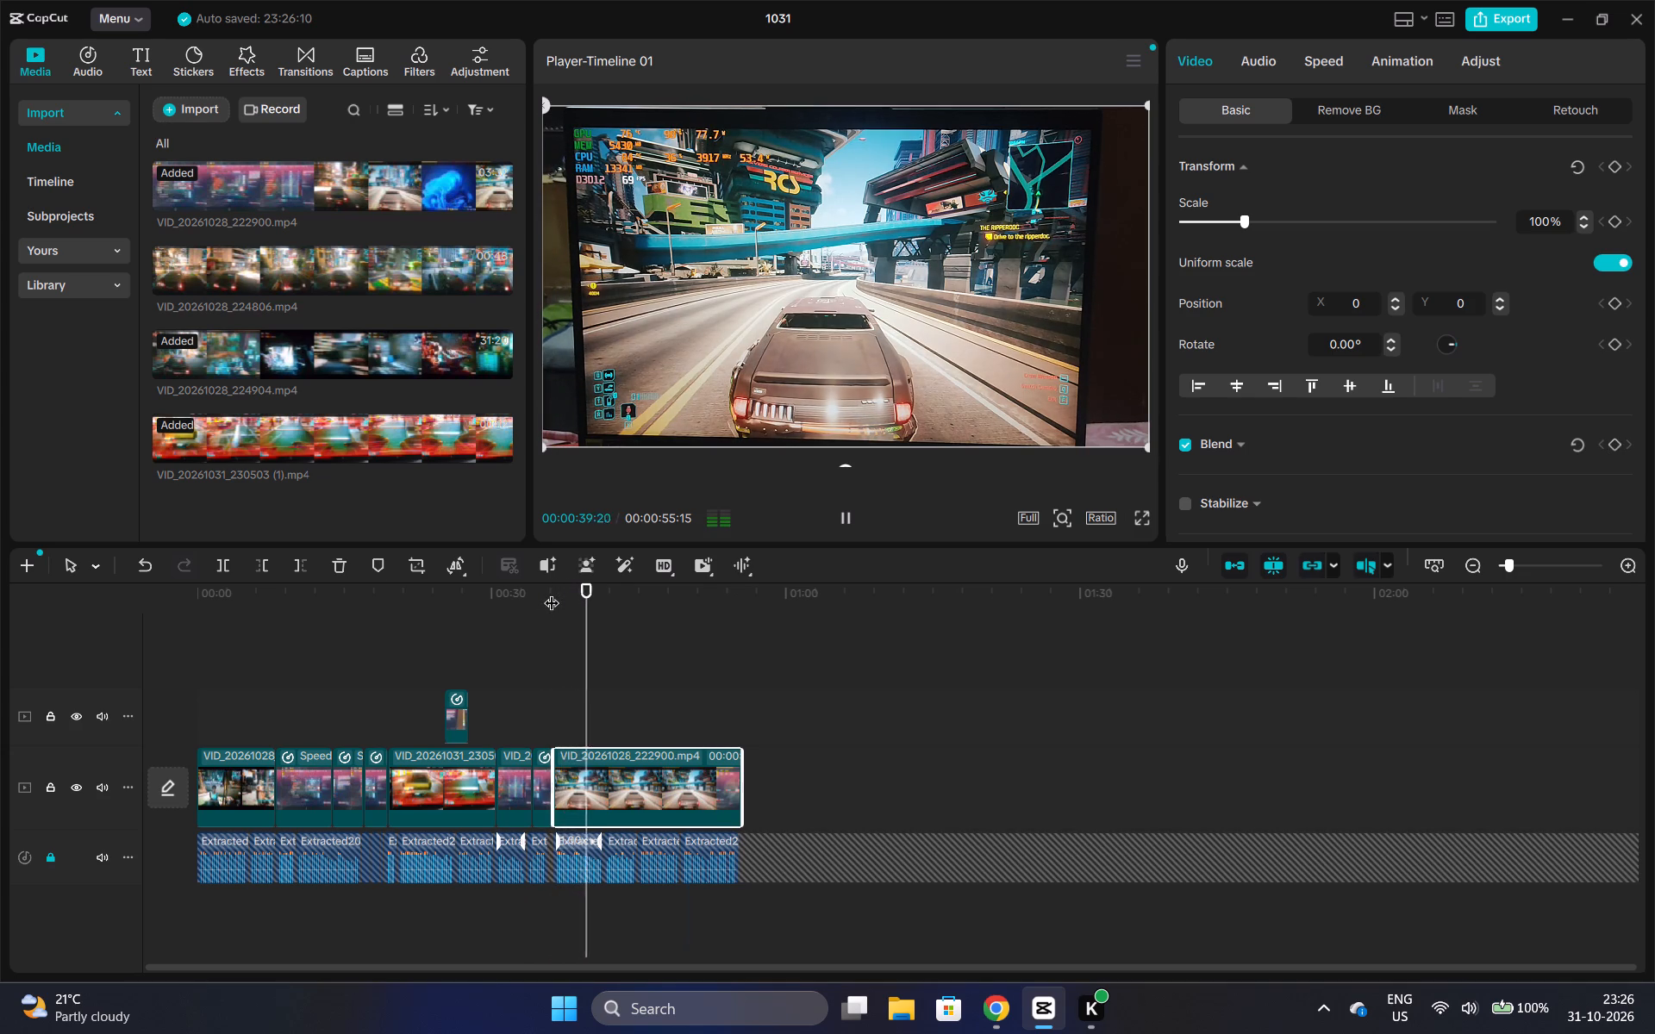
key(space)
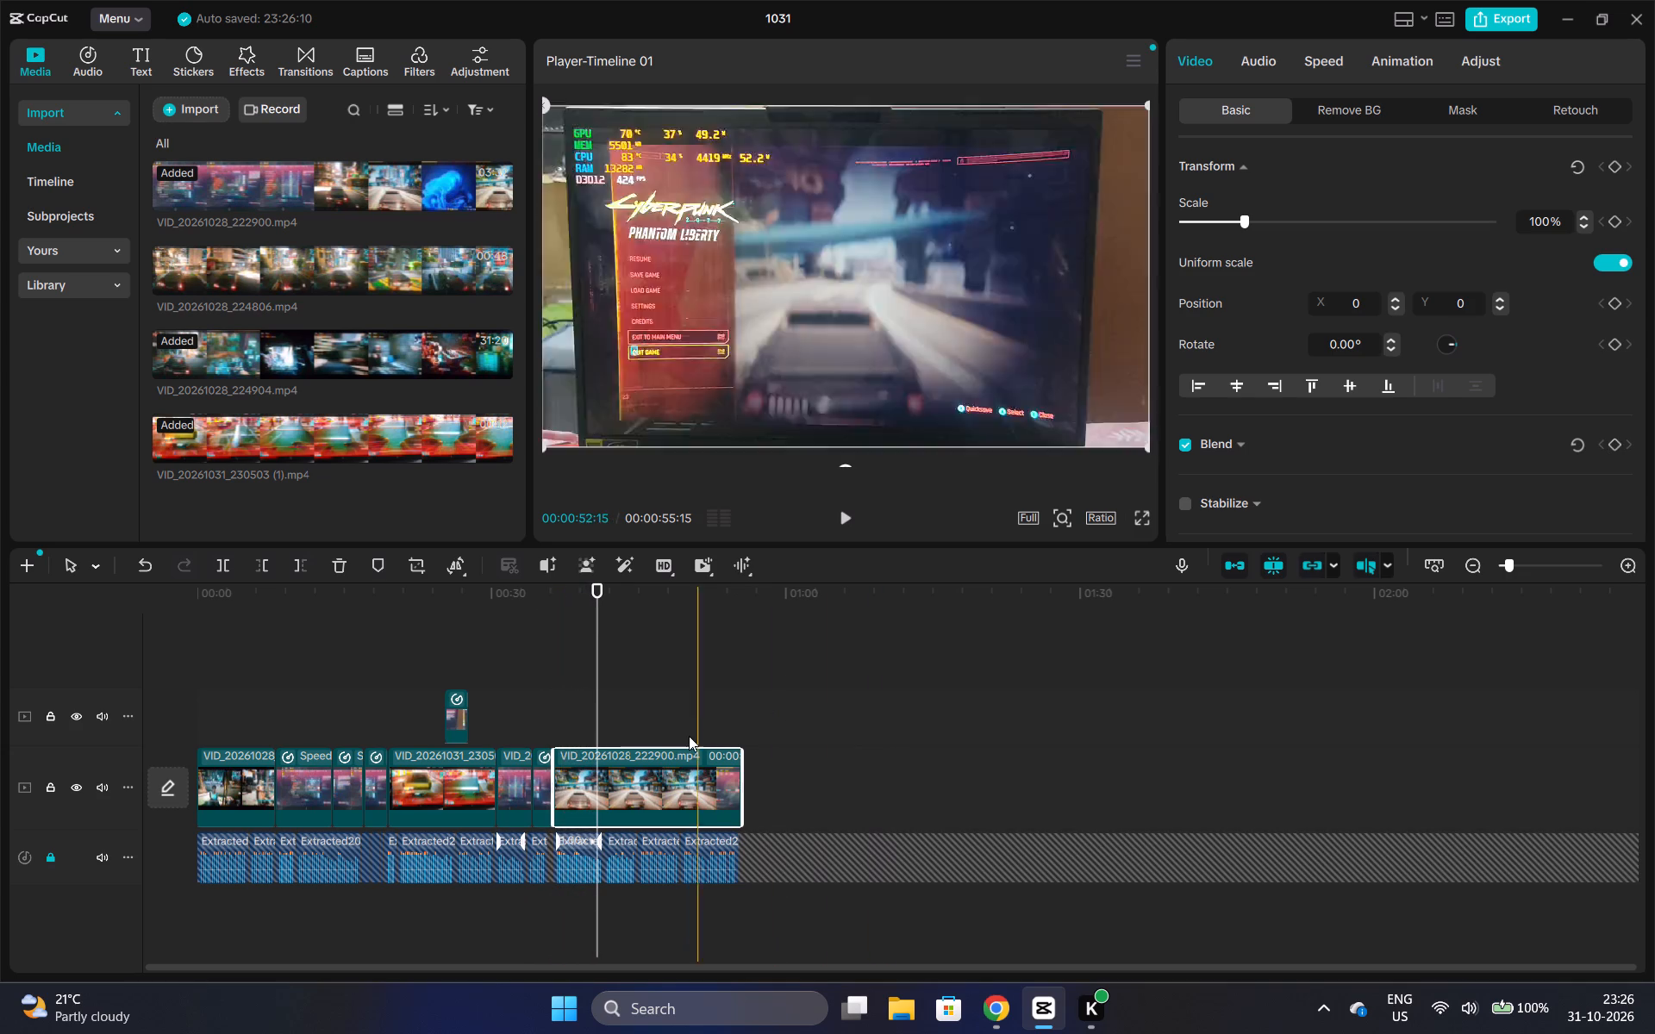
Move the trimmed last video clip off the main track onto a new top track, starting at about 01:34.
drag(656, 749, 1226, 670)
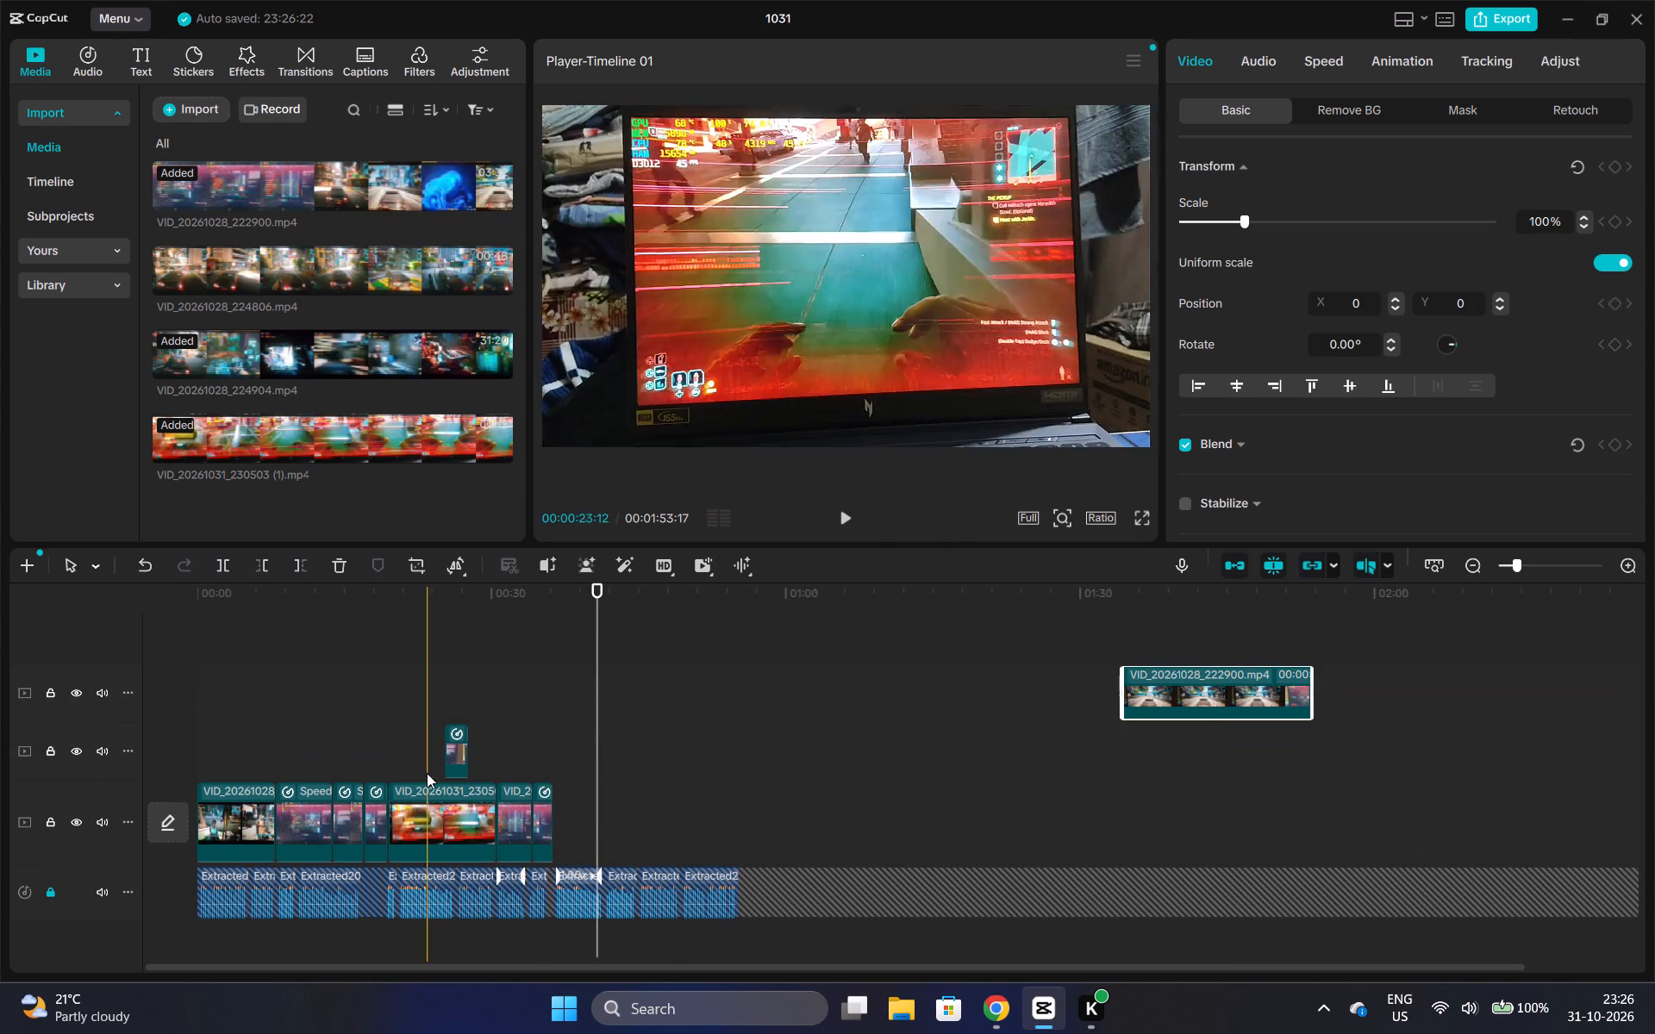
click(193, 599)
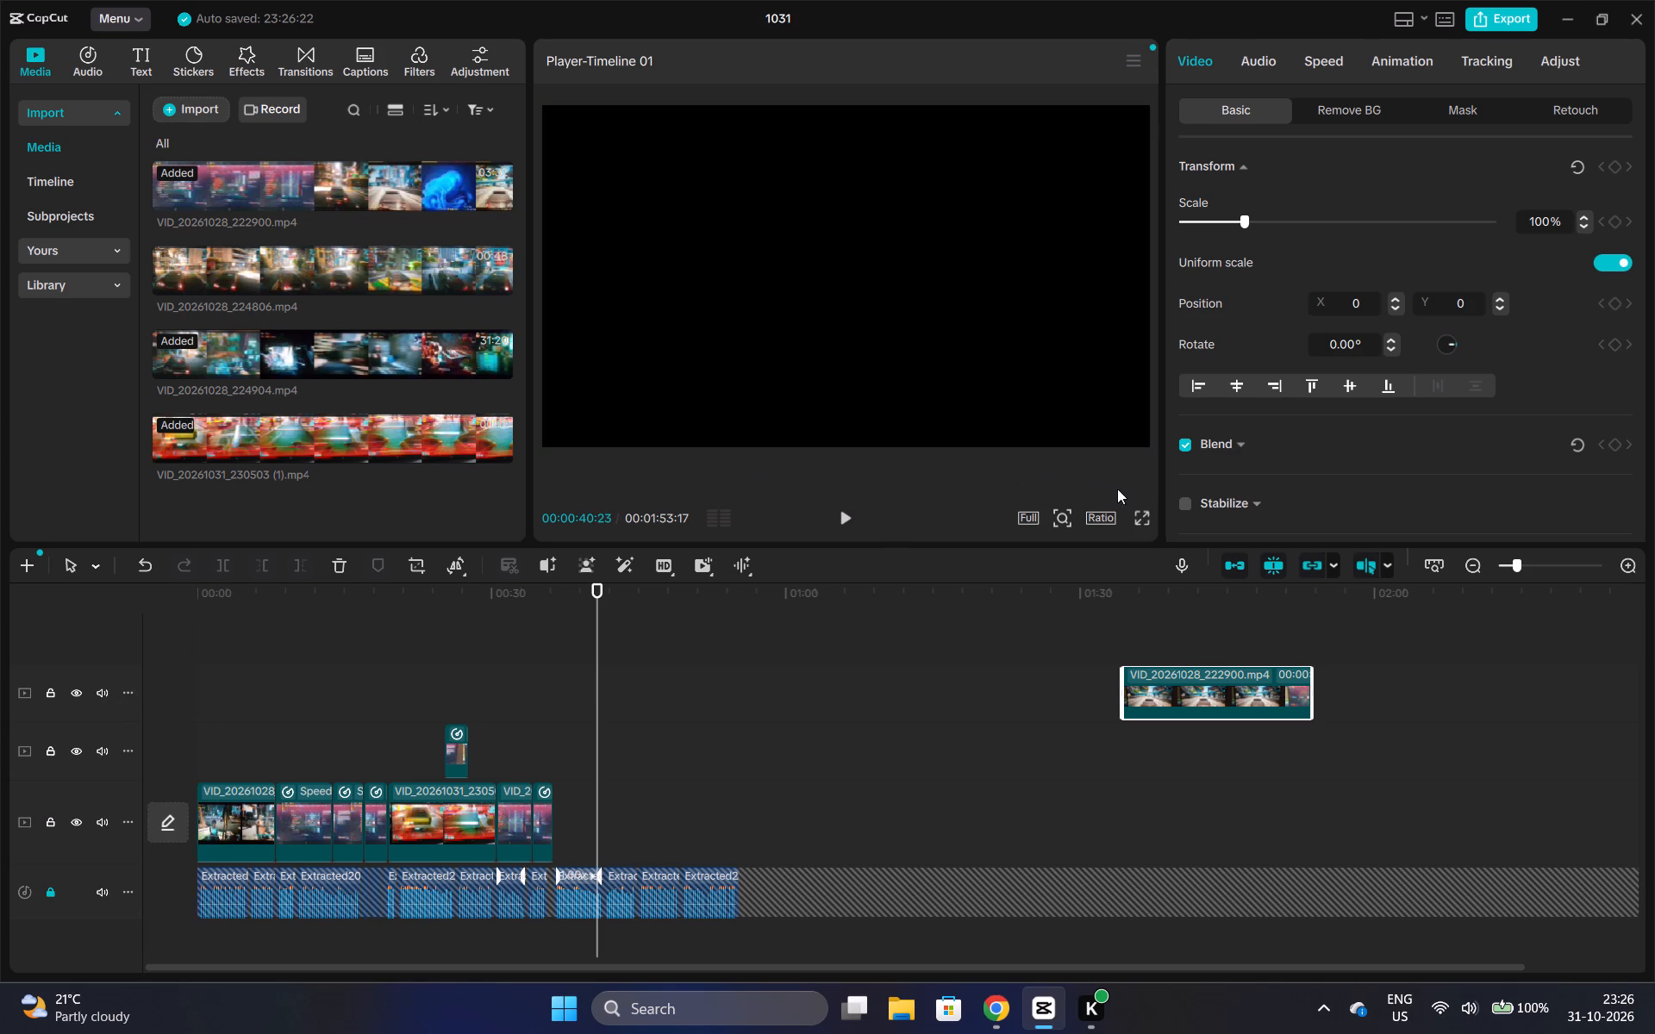
Play the timeline from 00:00 in the full-screen preview to review the edit.
click(1141, 515)
drag(794, 932, 720, 942)
drag(753, 936, 703, 944)
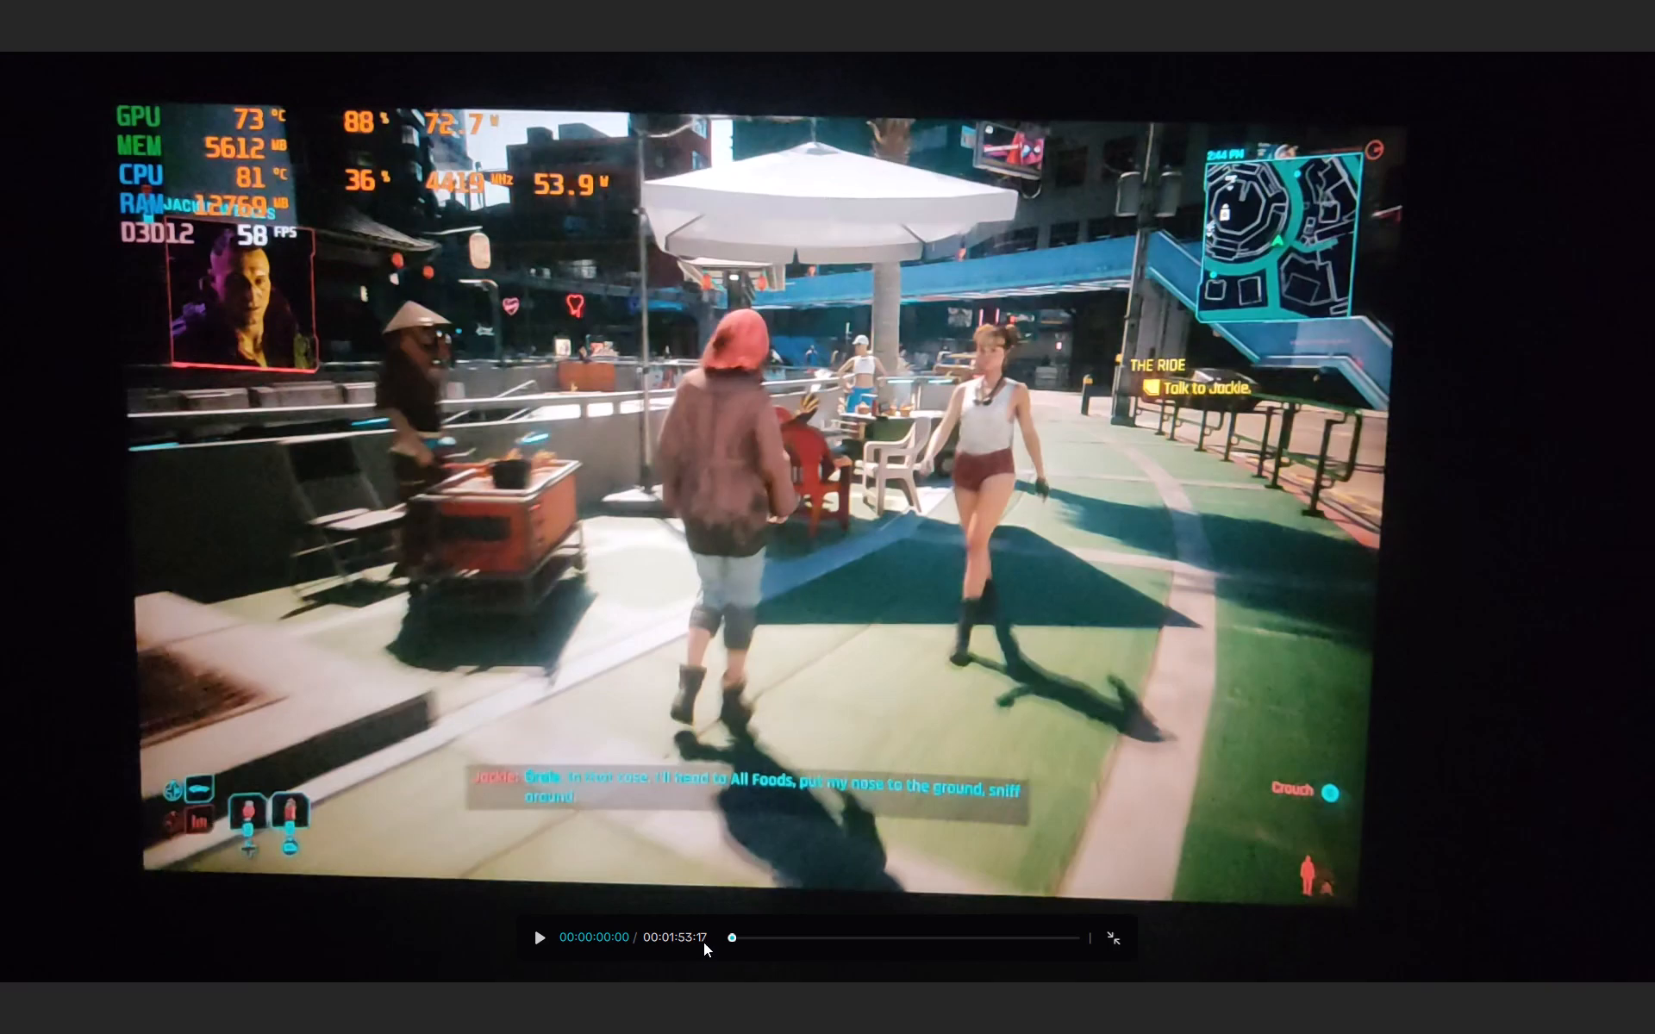